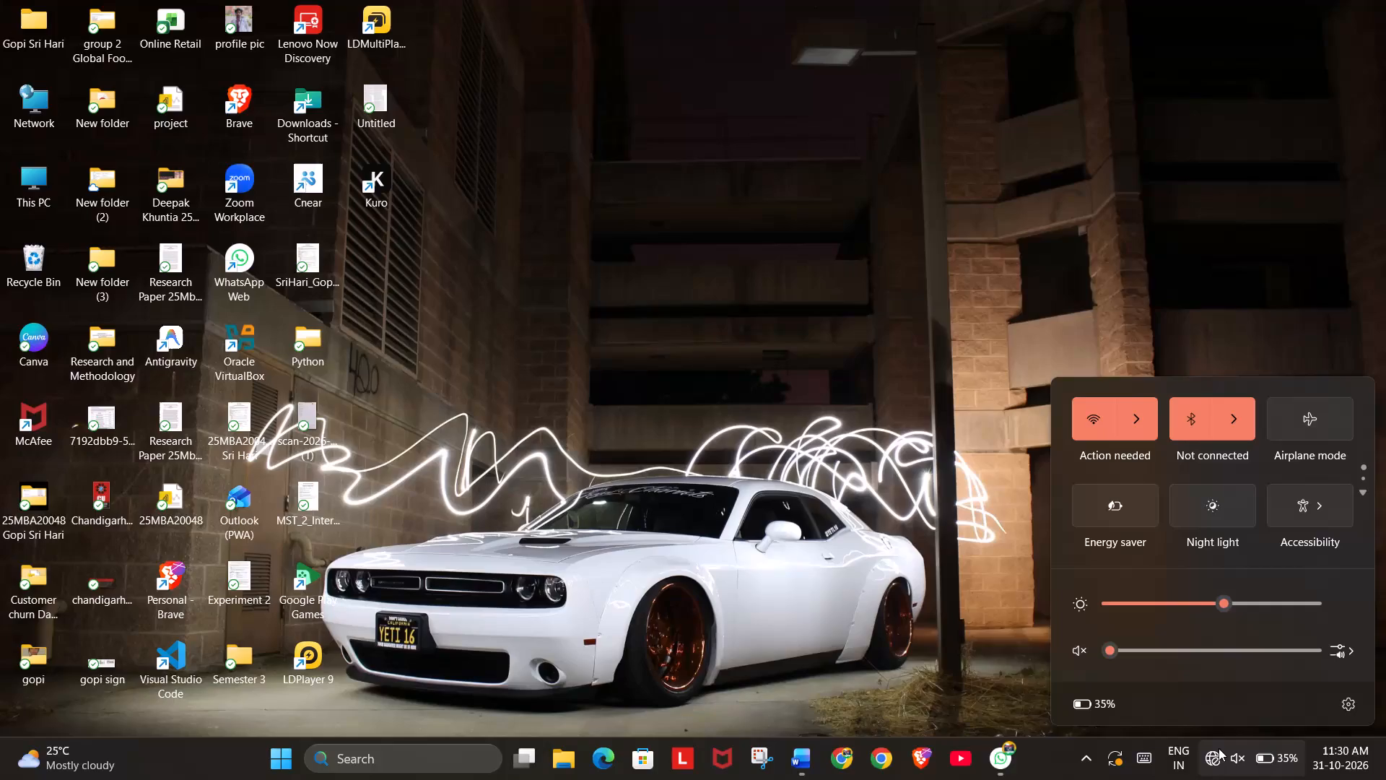
# Open the Wi-Fi network's sign-in page in the browser and maximize the browser window.
pyautogui.click(1141, 419)
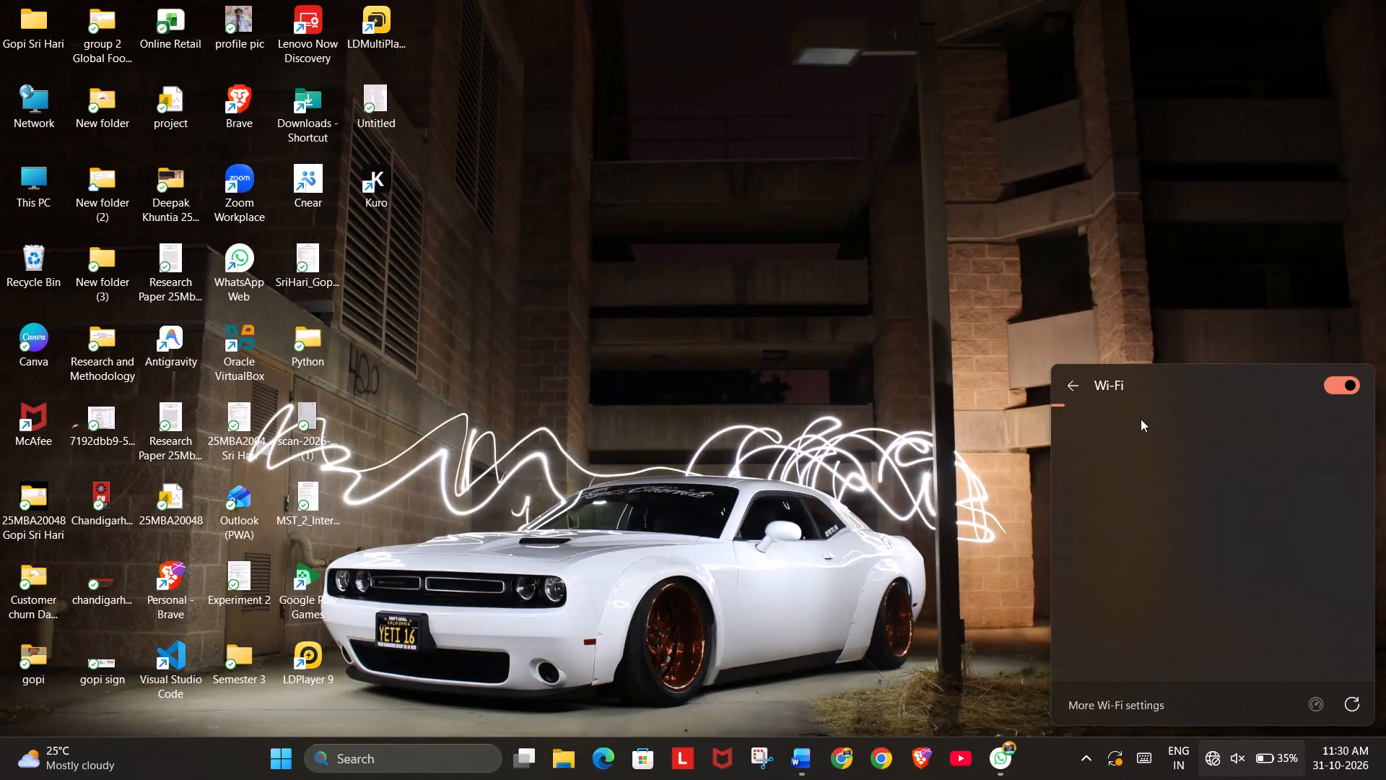
pyautogui.click(1176, 474)
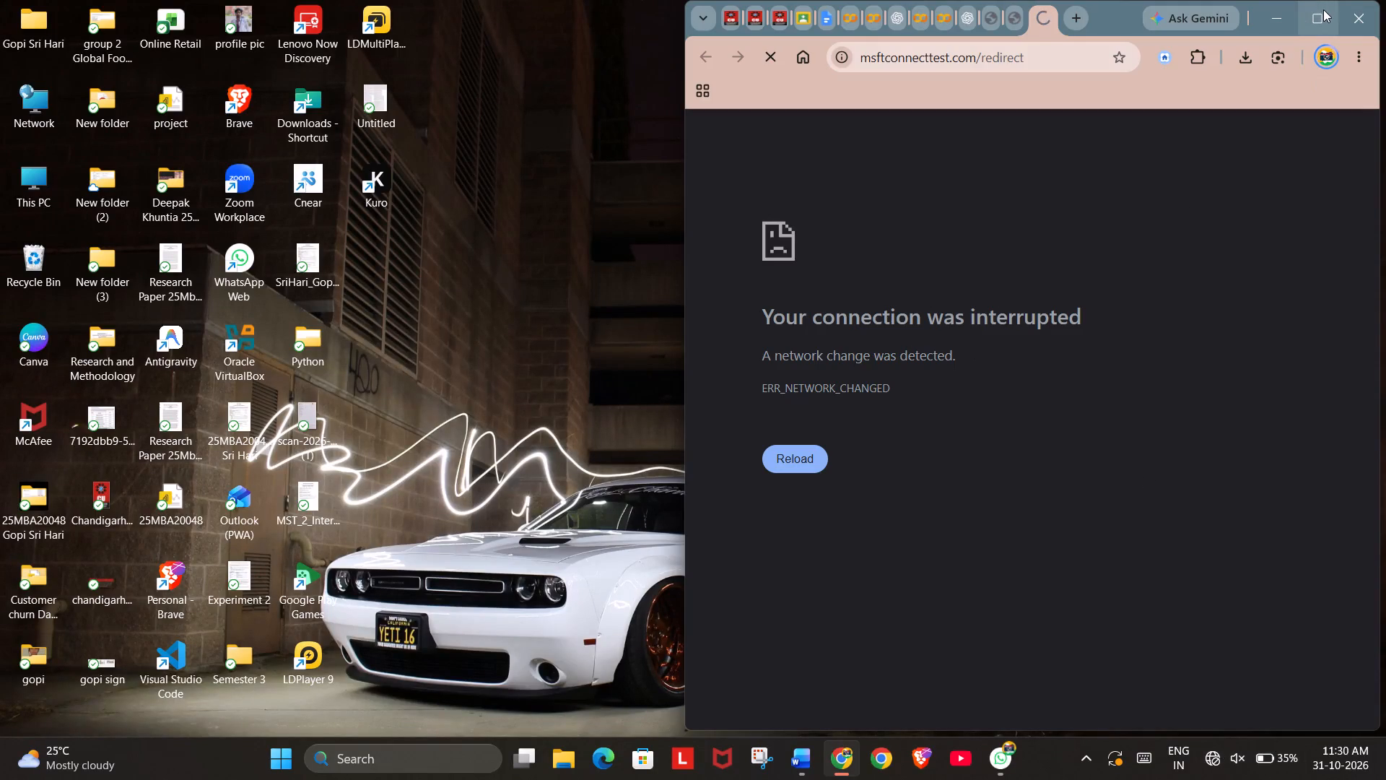
pyautogui.click(1323, 10)
# Sign in to the Chandigarh University network authentication page using the saved username and password.
pyautogui.click(695, 465)
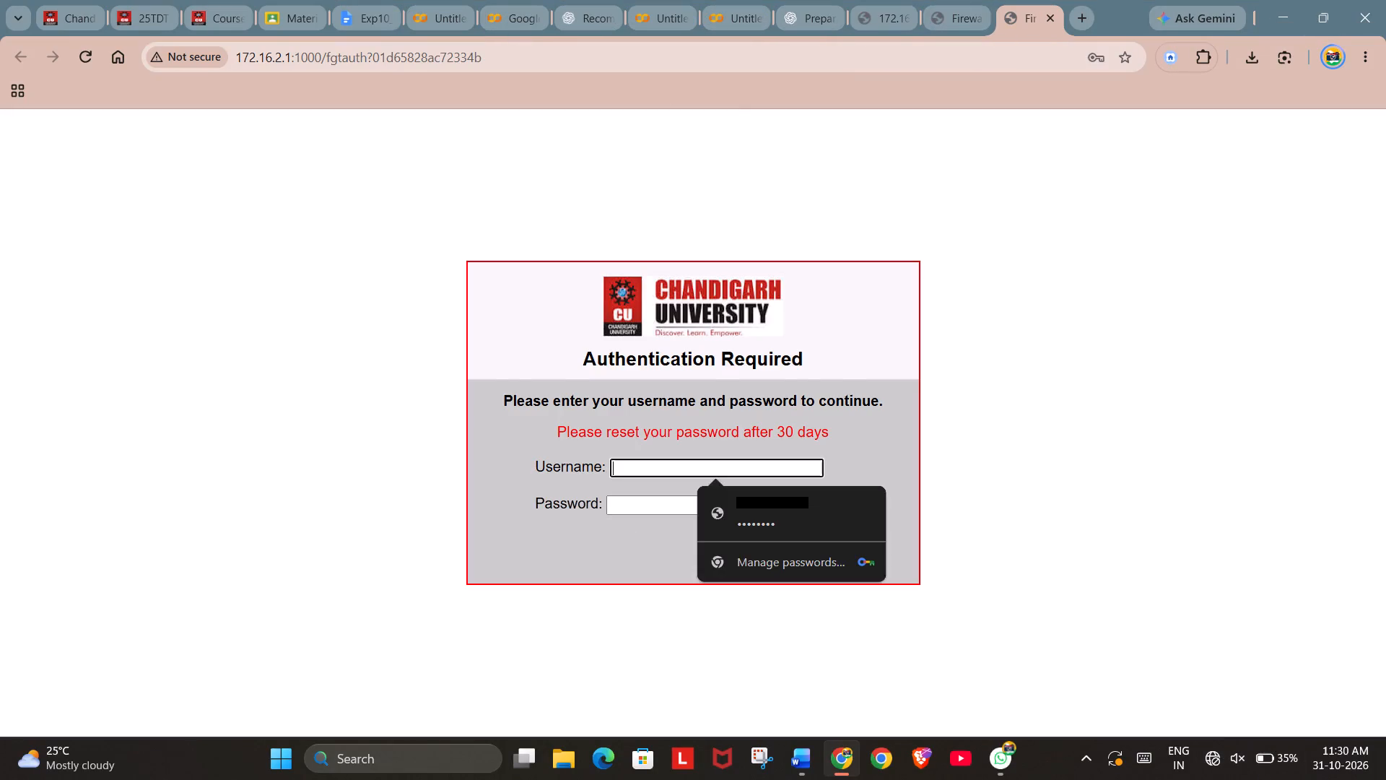
pyautogui.click(824, 521)
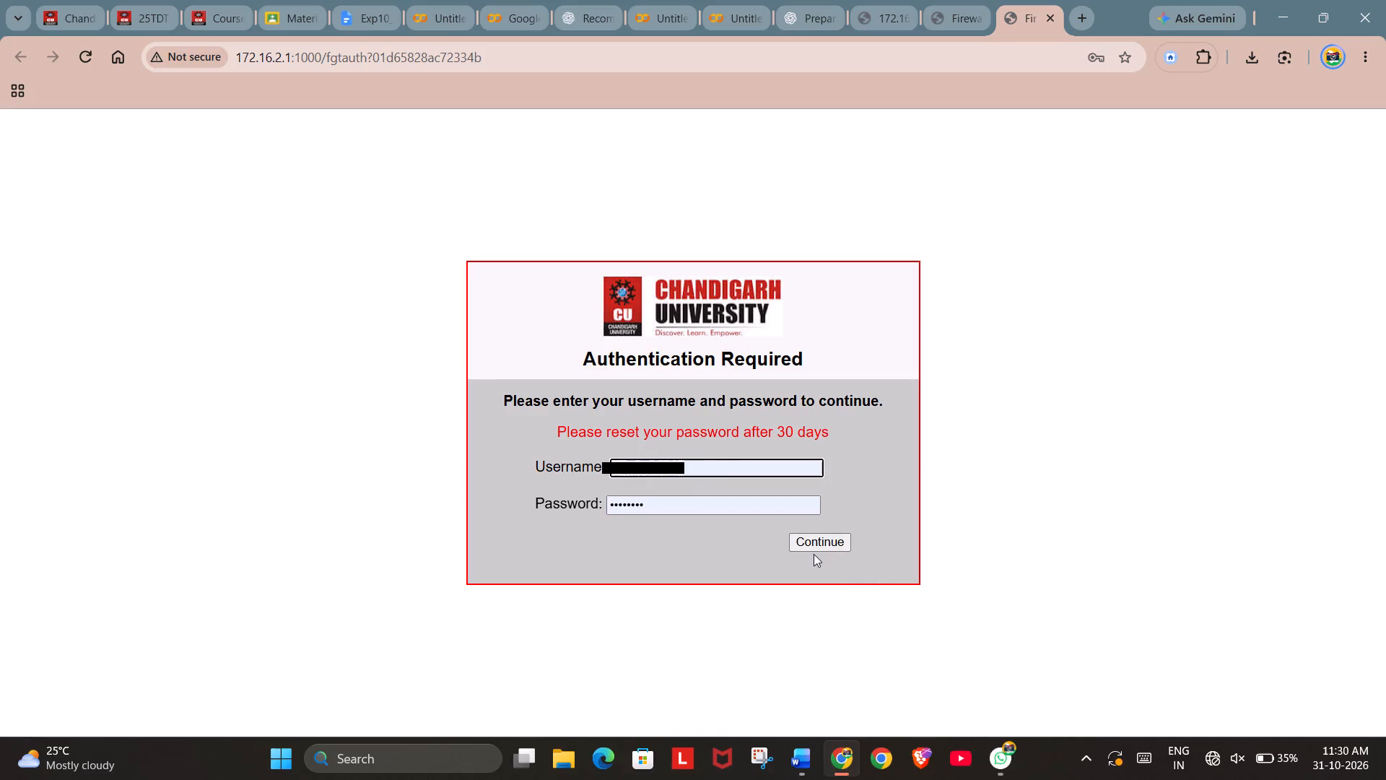
pyautogui.click(819, 542)
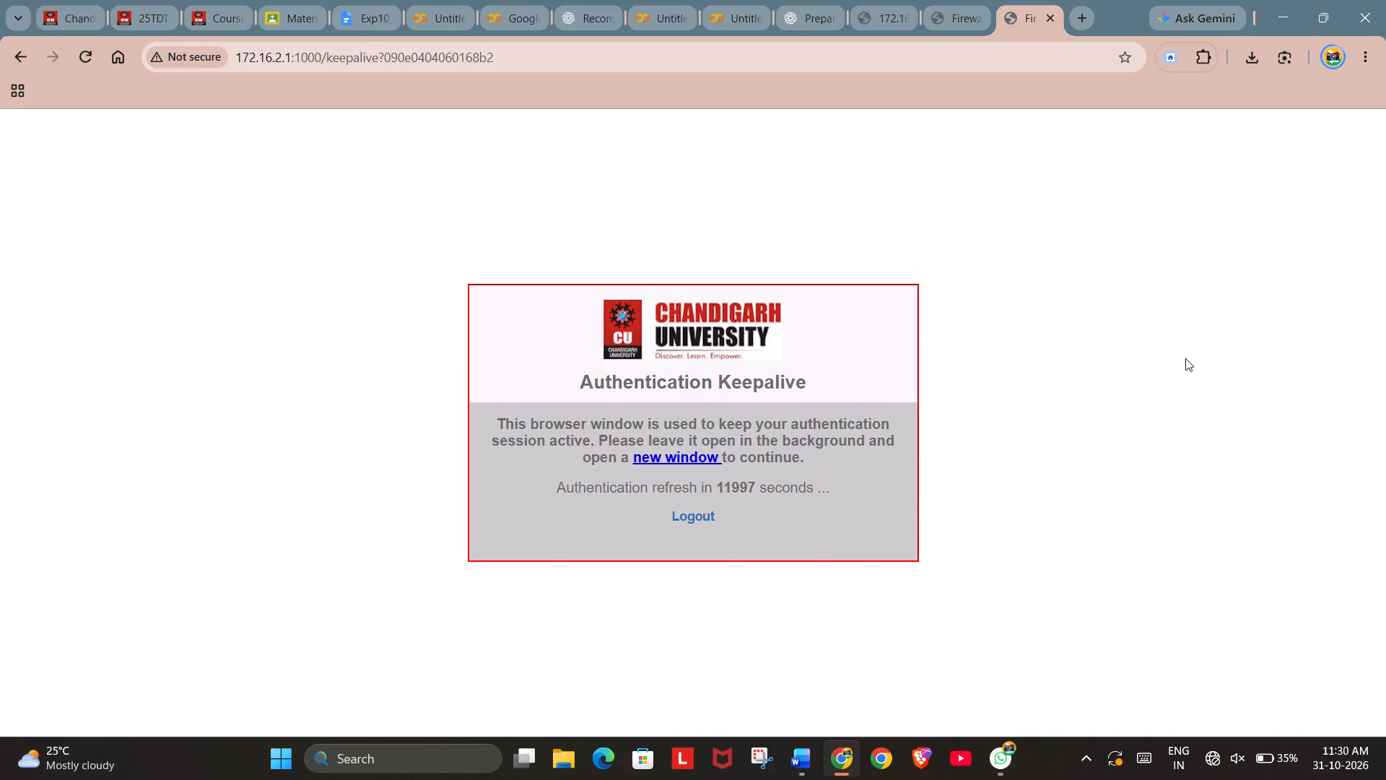
# Close the Authentication Keepalive tab and the leftover firewall authentication tab beside it.
pyautogui.click(1050, 19)
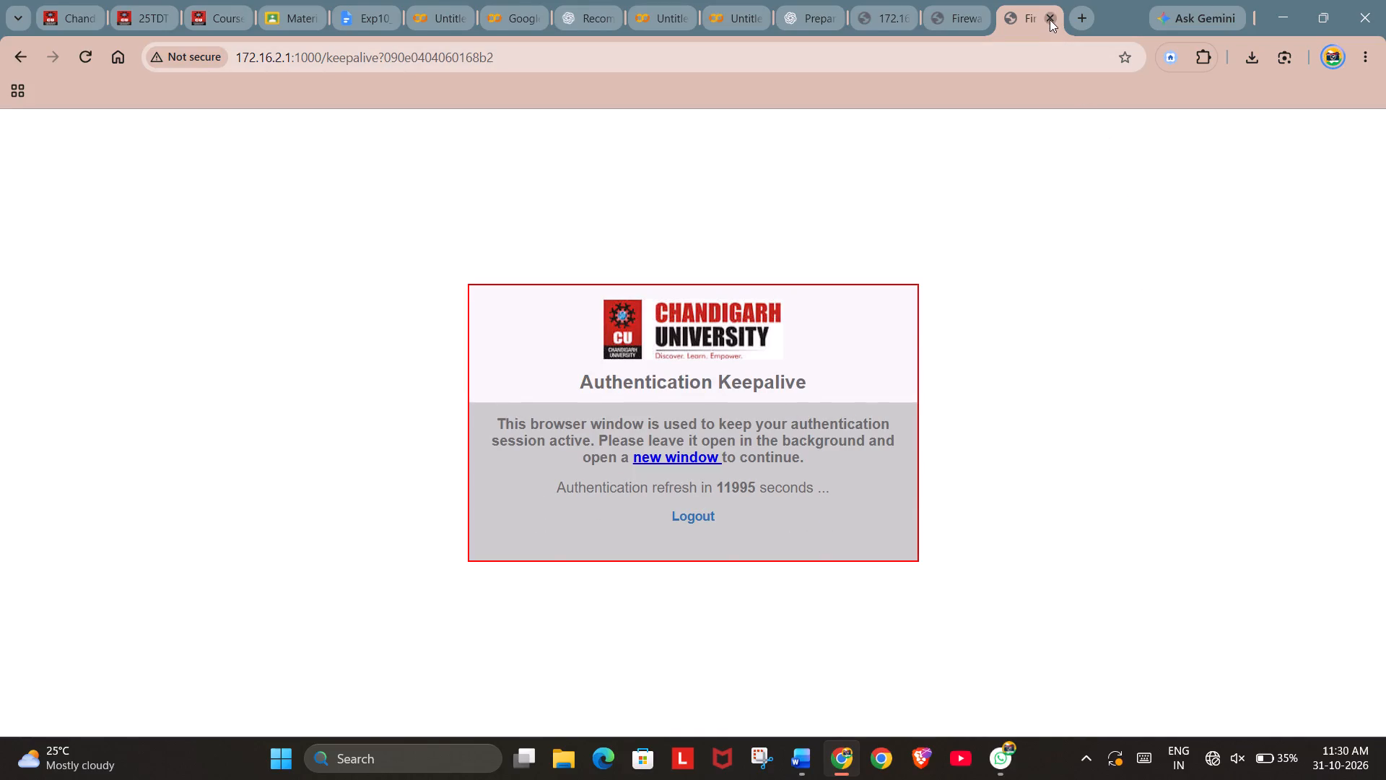
pyautogui.click(1050, 19)
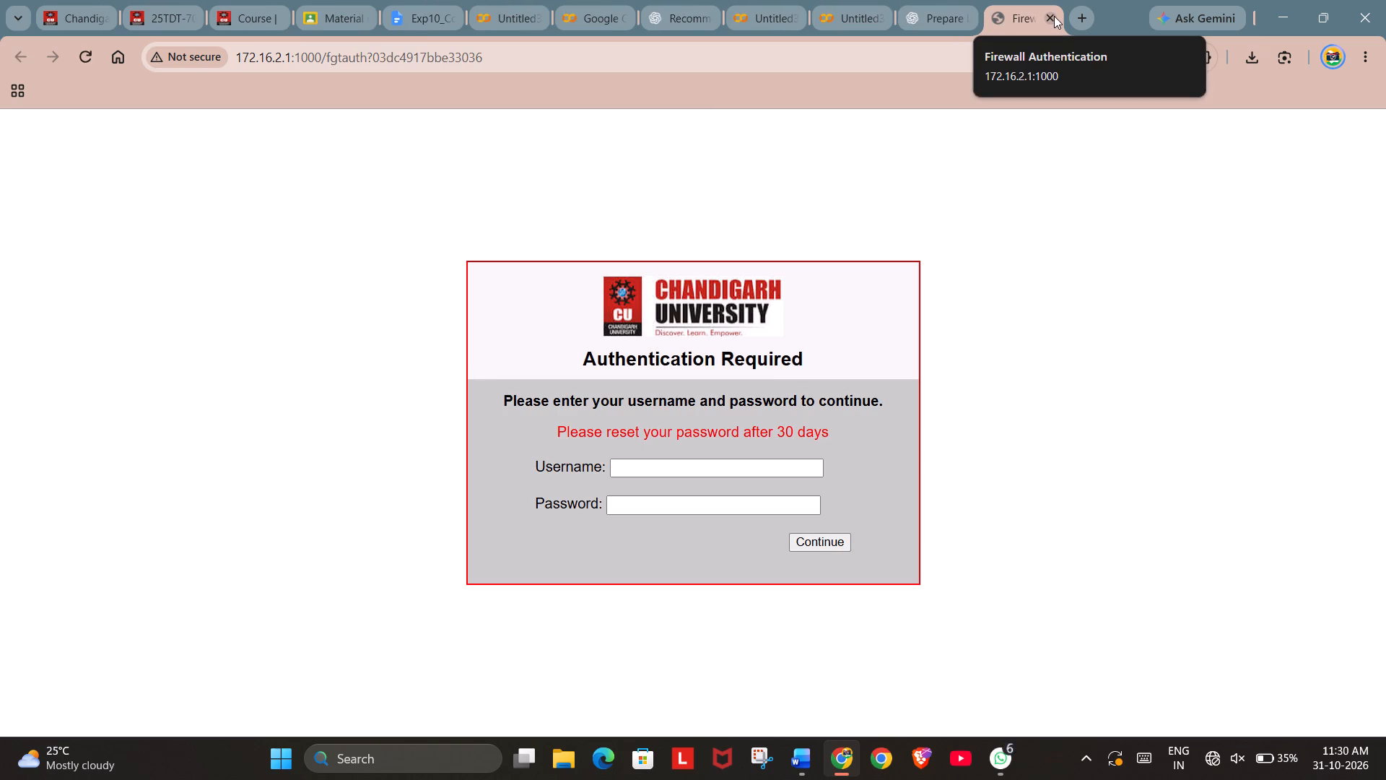
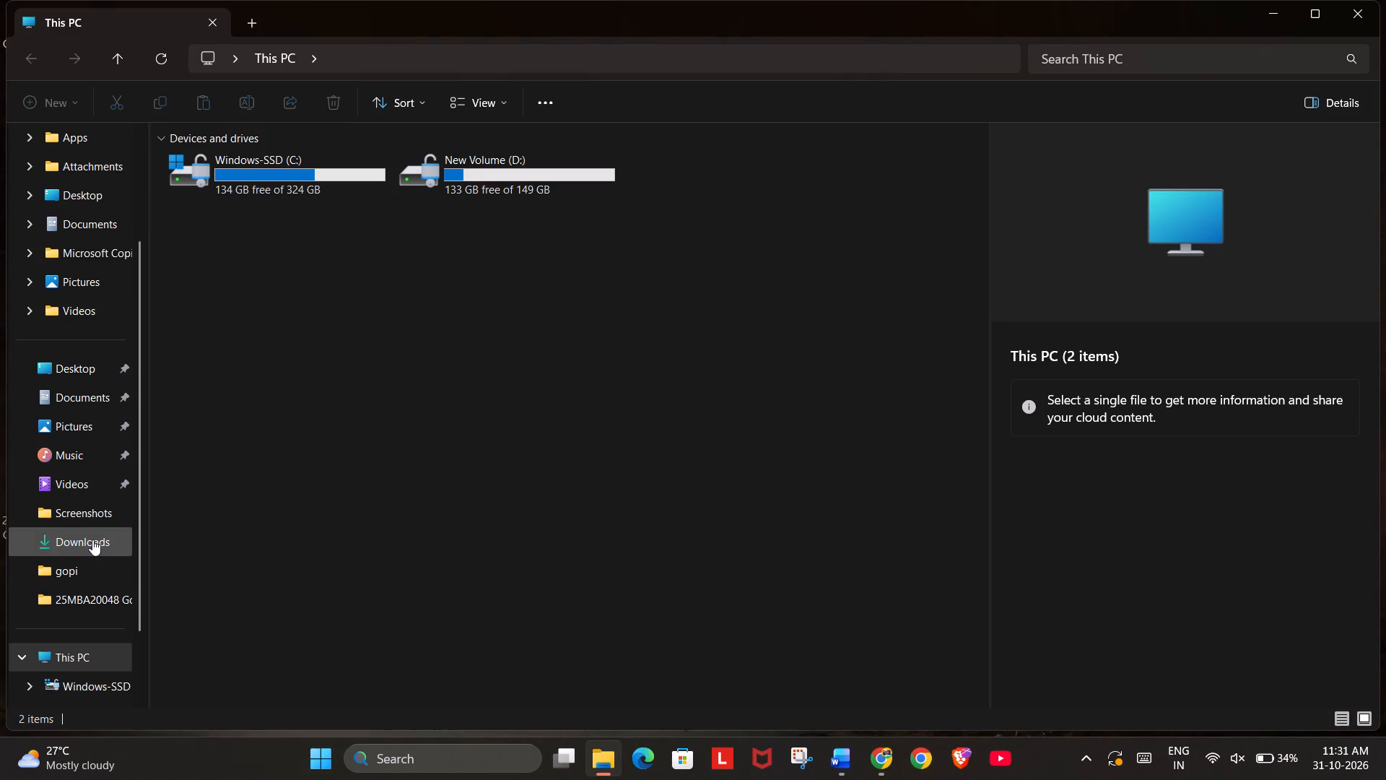
# Open the Downloads folder and look through its file list down to the older experiment PDFs.
pyautogui.click(93, 539)
pyautogui.scroll(-8, 631, 390)
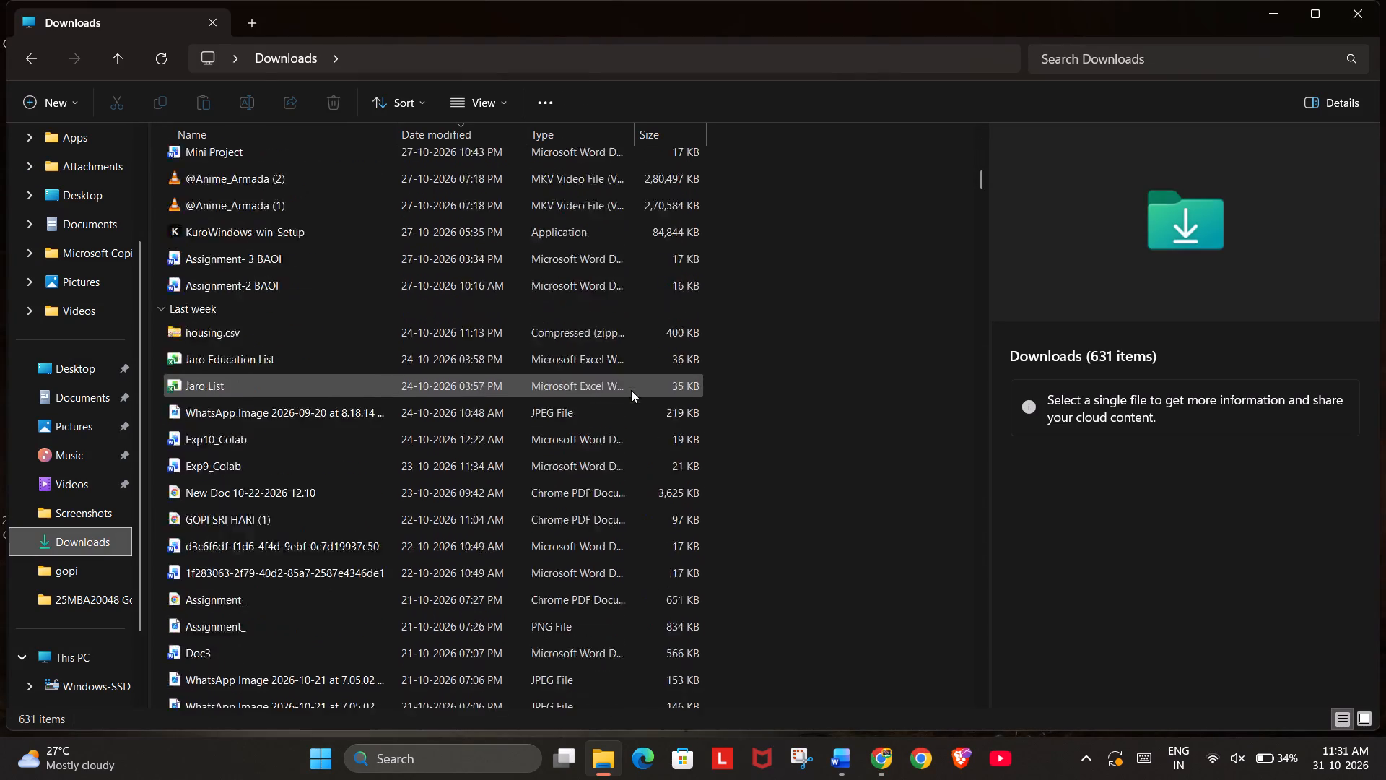
pyautogui.scroll(-14, 631, 390)
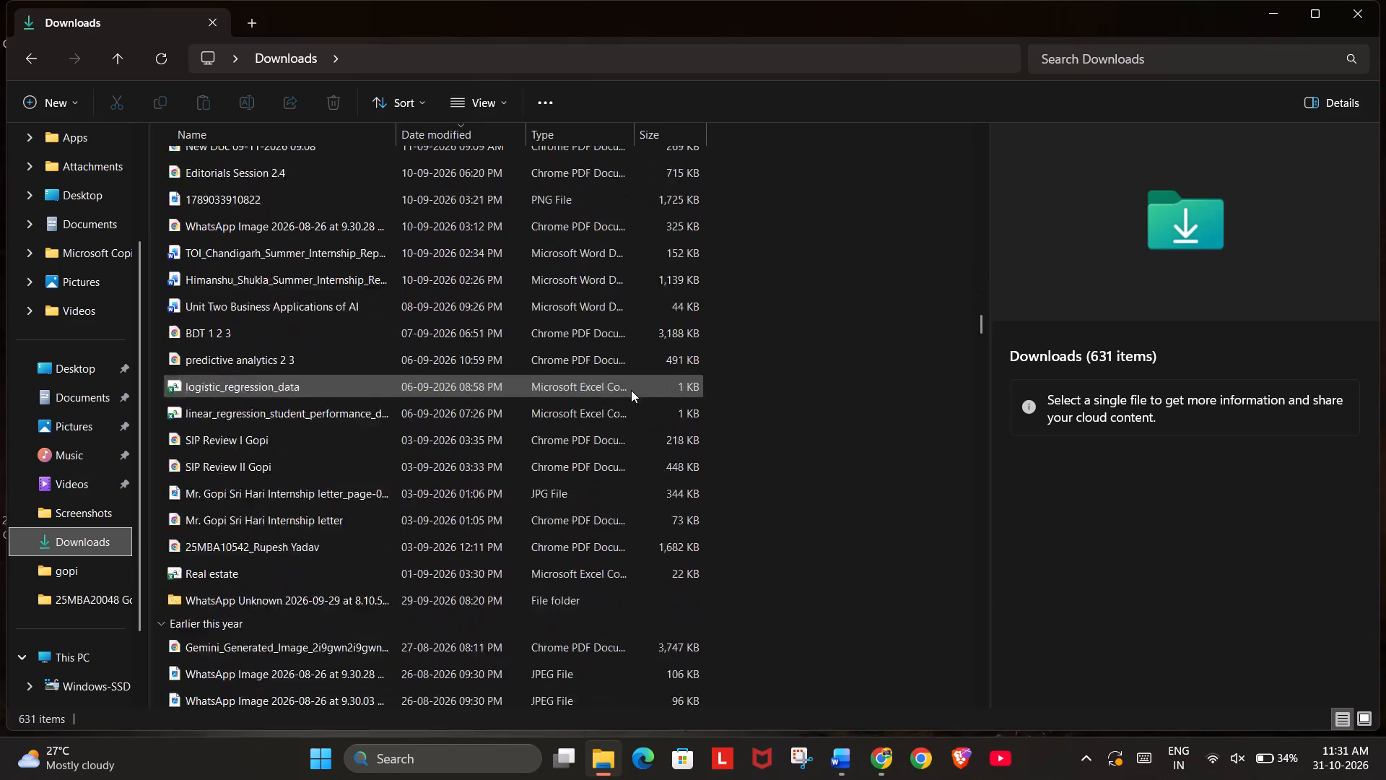
pyautogui.scroll(-12, 631, 390)
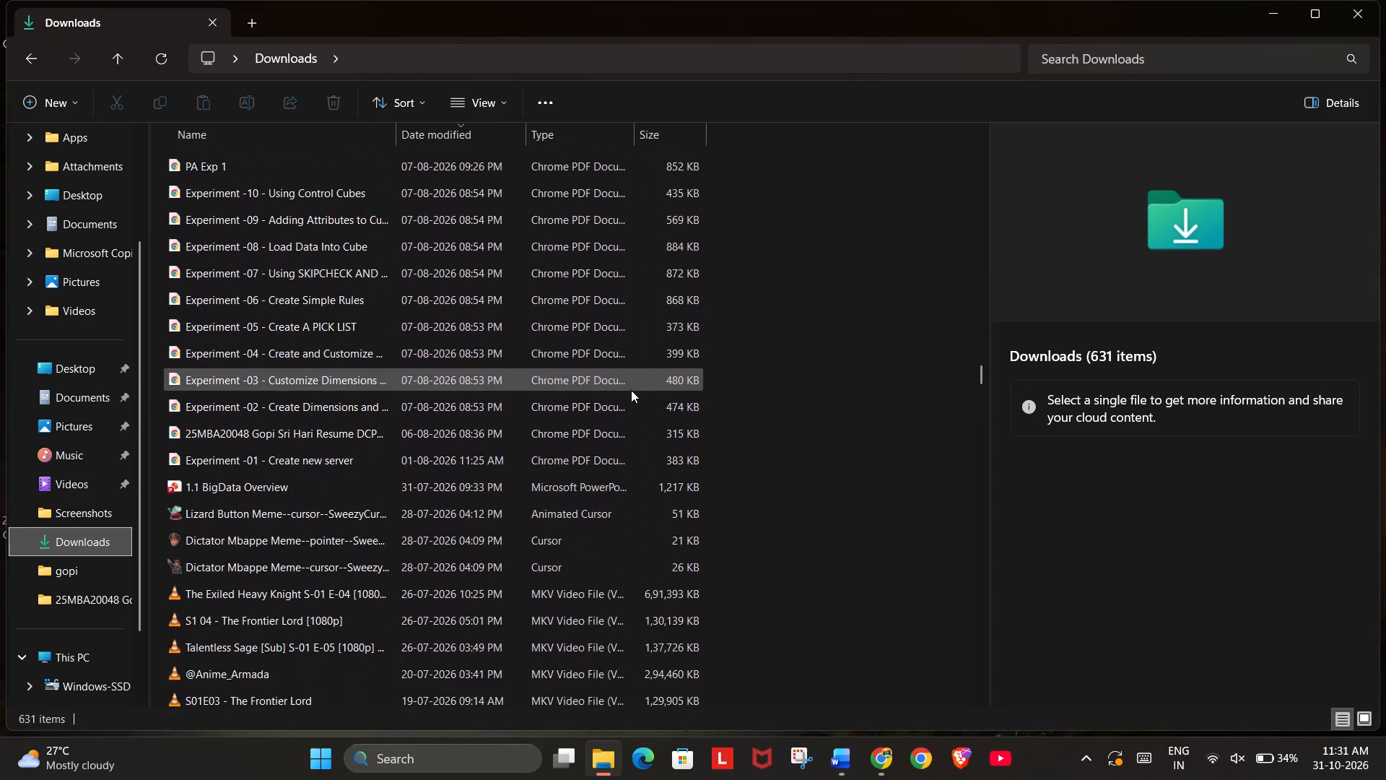
# Select the consecutive experiment PDFs from Experiment -02 through Experiment -10 in the Downloads folder, leaving the resume PDF out.
pyautogui.scroll(-3, 631, 390)
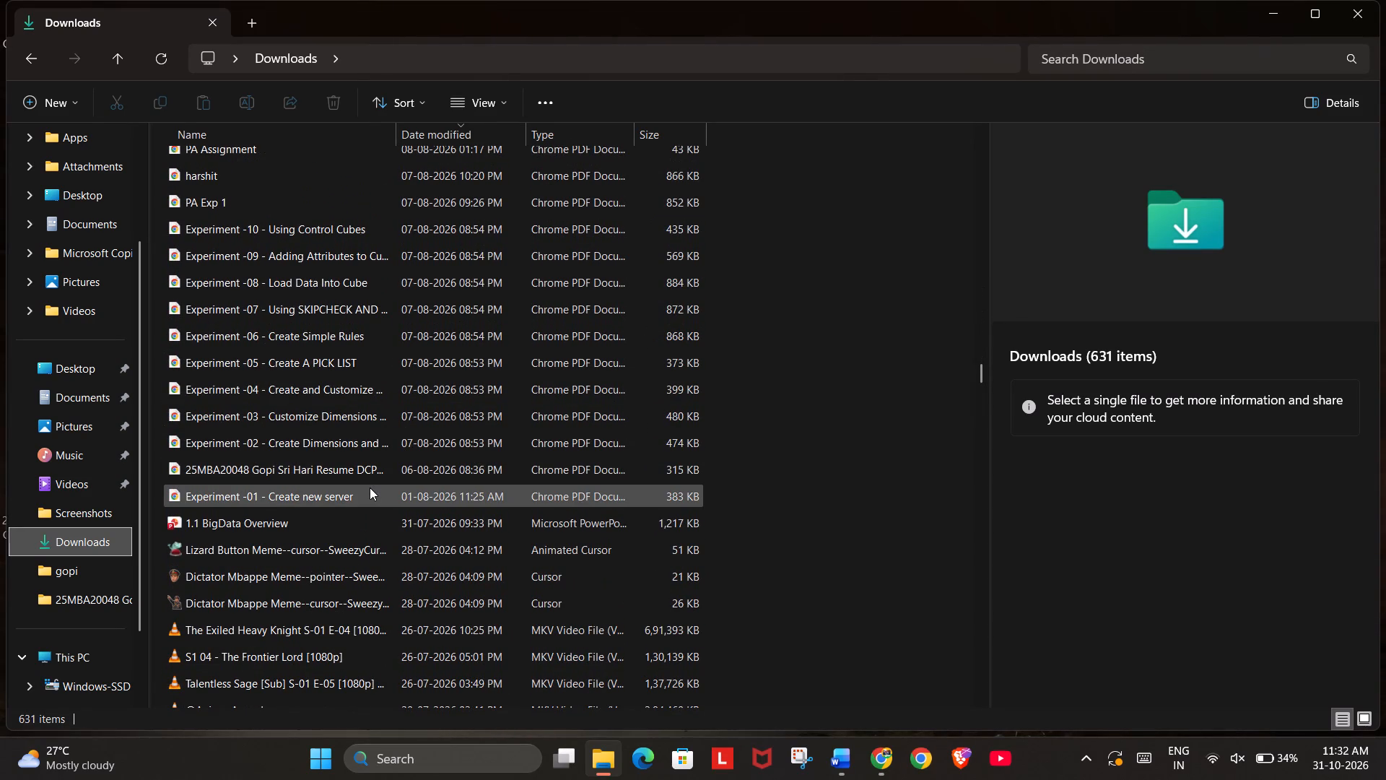
pyautogui.click(370, 487)
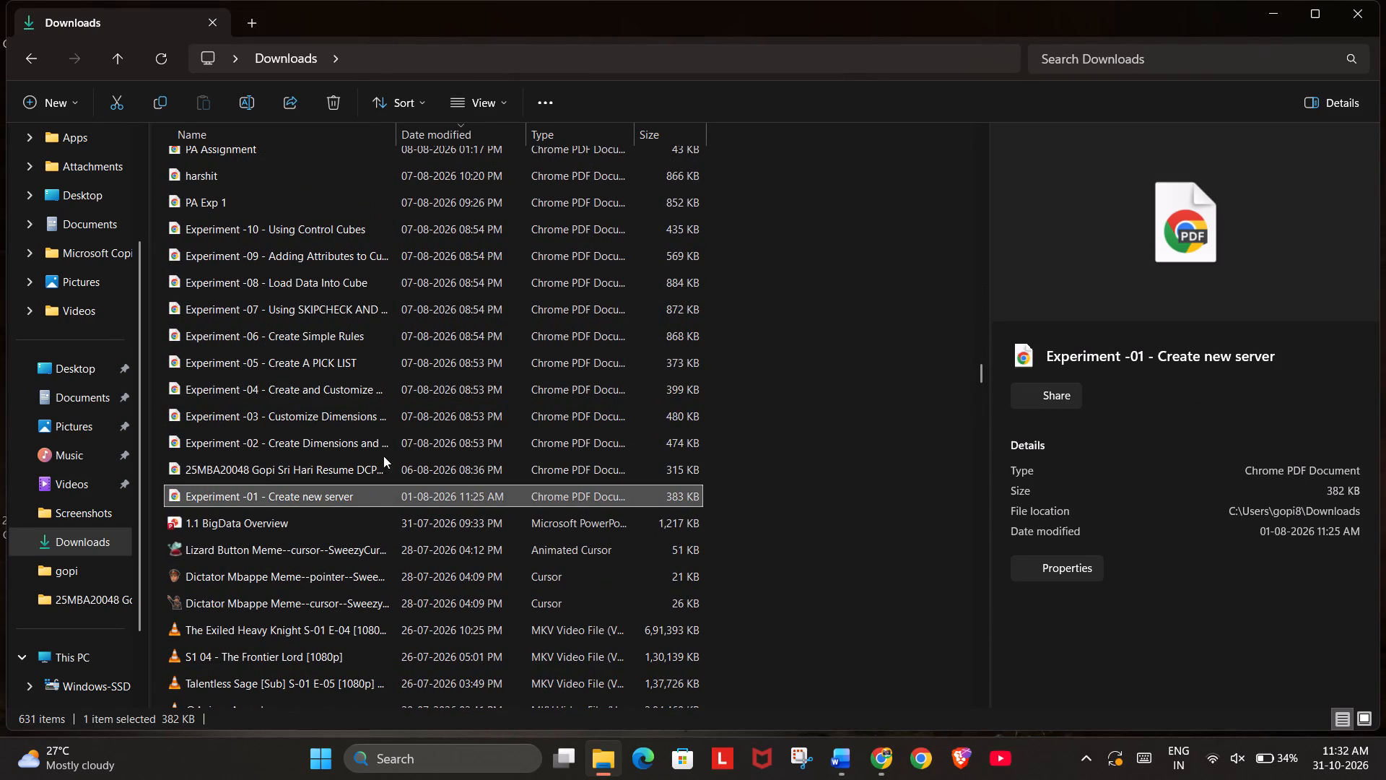
pyautogui.keyDown('ctrl'); pyautogui.click(390, 441); pyautogui.keyUp('ctrl')
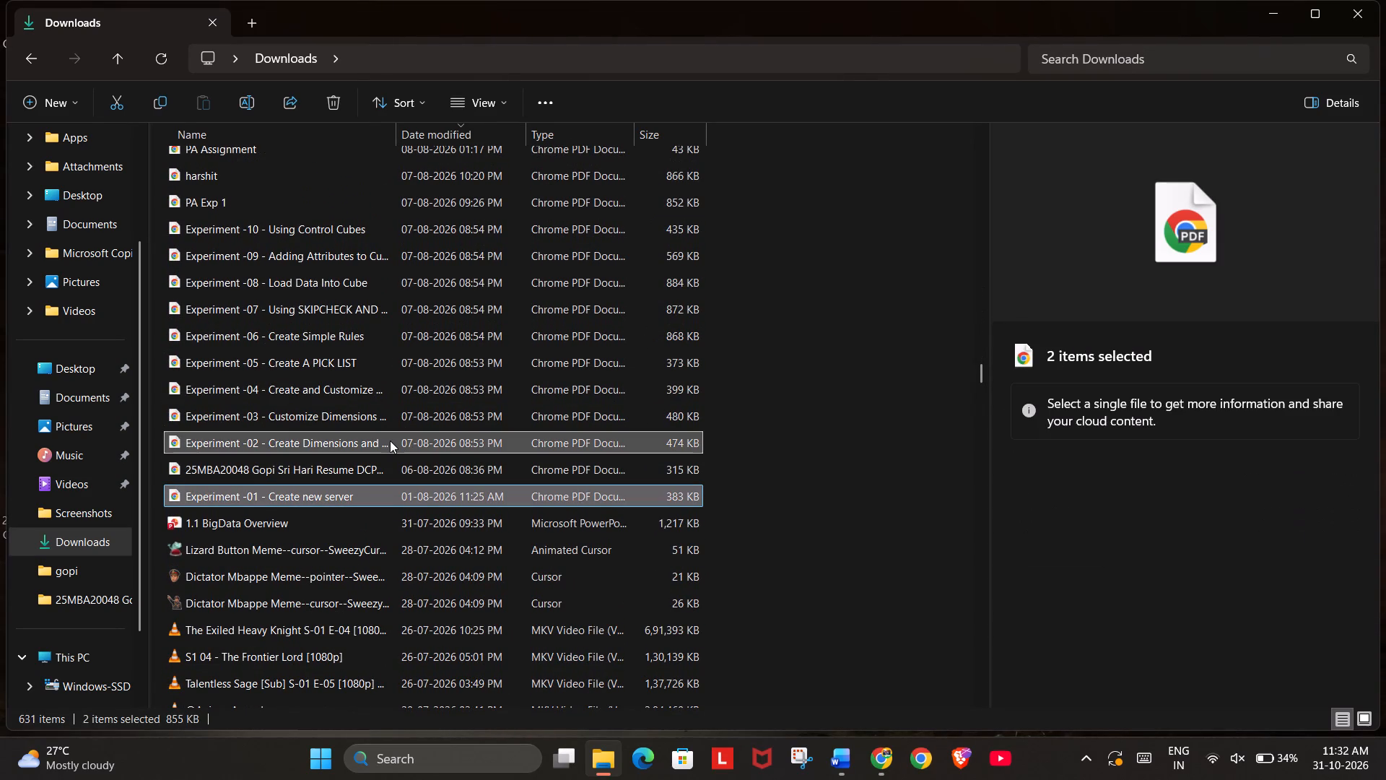
pyautogui.hotkey('shift', 'Up')
pyautogui.hotkey('shift', 'Up')
pyautogui.hotkey('shift', 'Up')
pyautogui.hotkey('shift', 'Up')
pyautogui.hotkey('shift', 'Up')
pyautogui.hotkey('shift', 'Up')
pyautogui.hotkey('shift', 'Up')
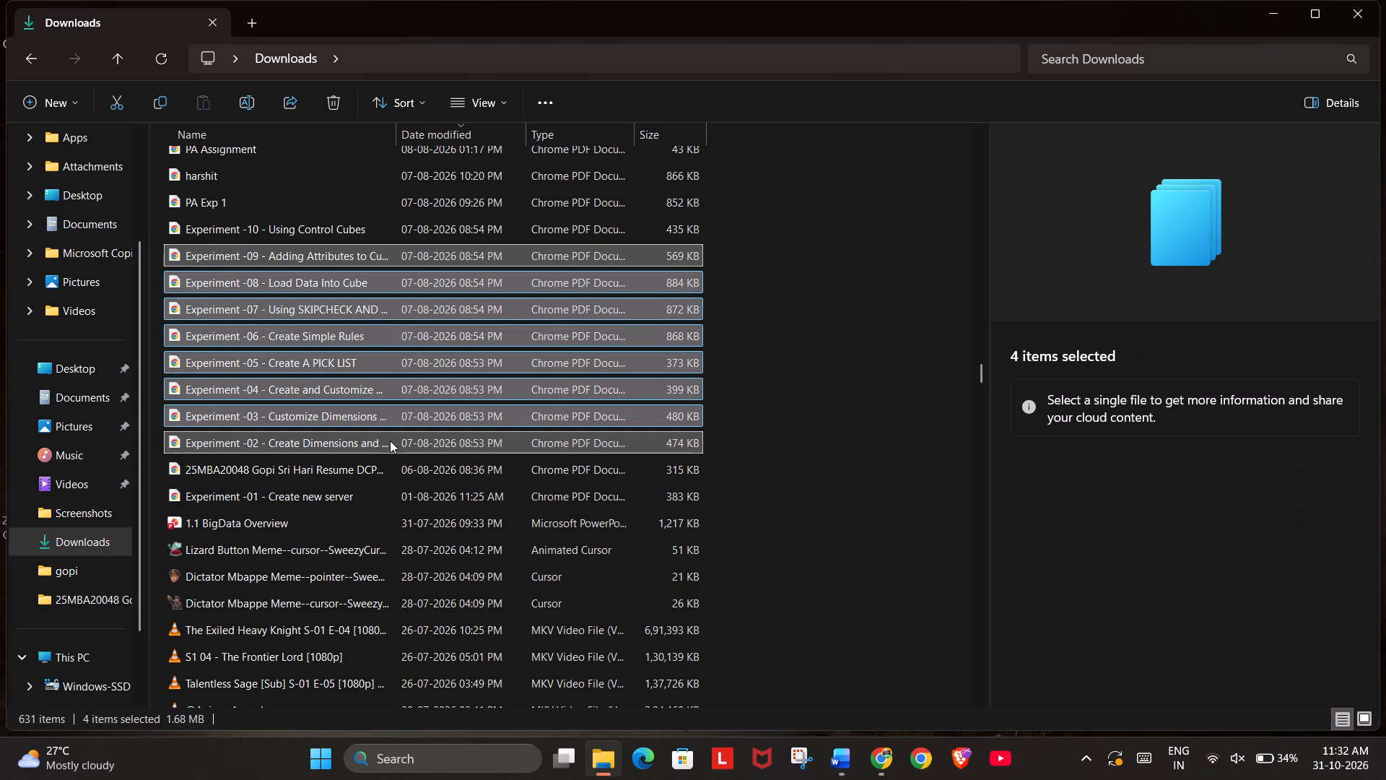
pyautogui.hotkey('shift', 'Up')
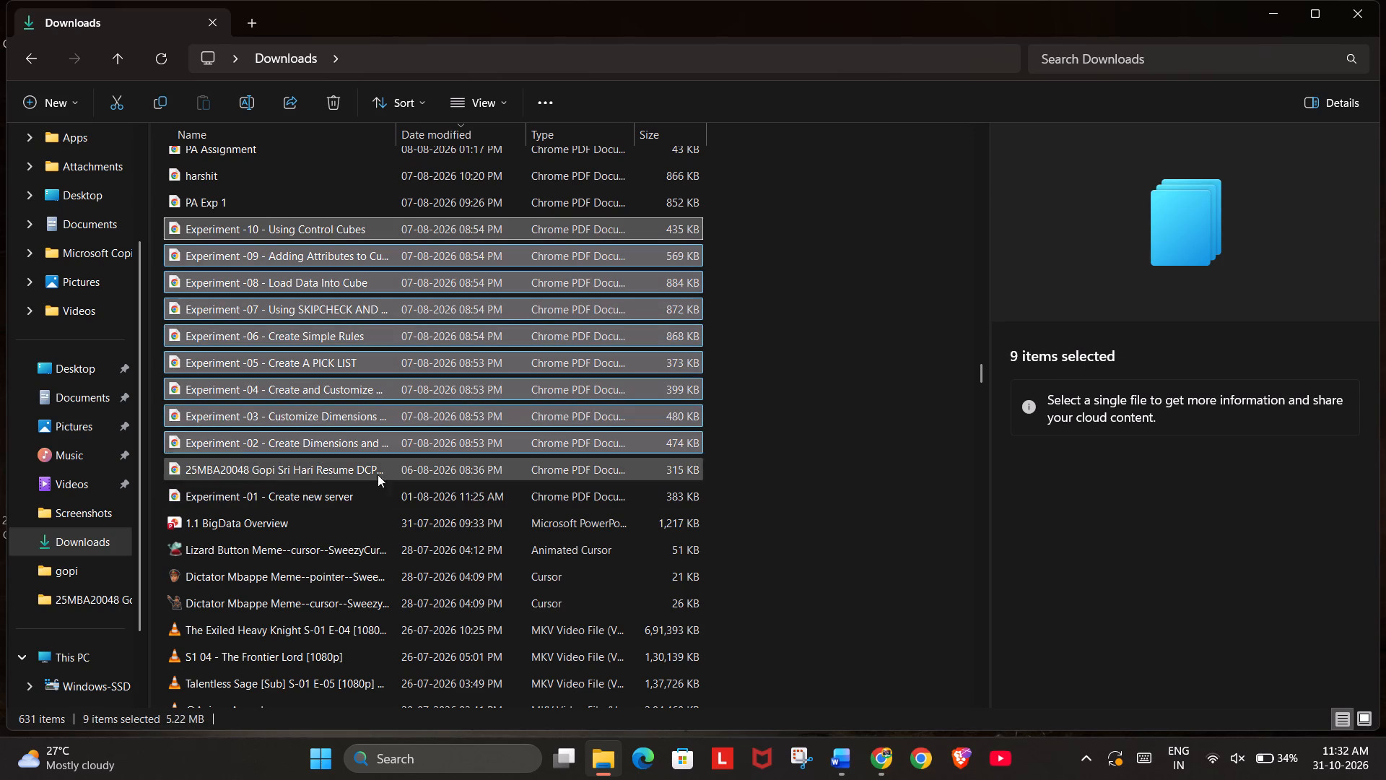
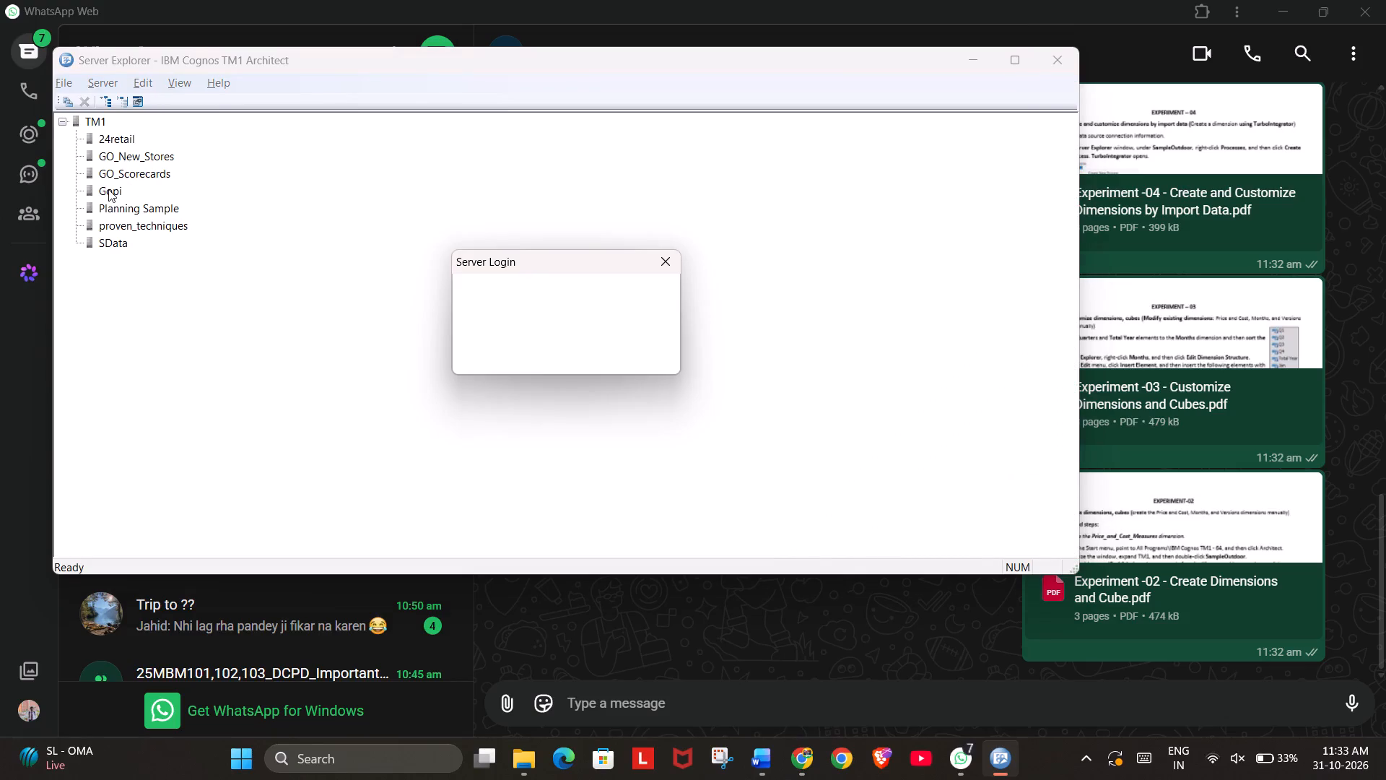
# Log in to the Gopi server with the user name Admin.
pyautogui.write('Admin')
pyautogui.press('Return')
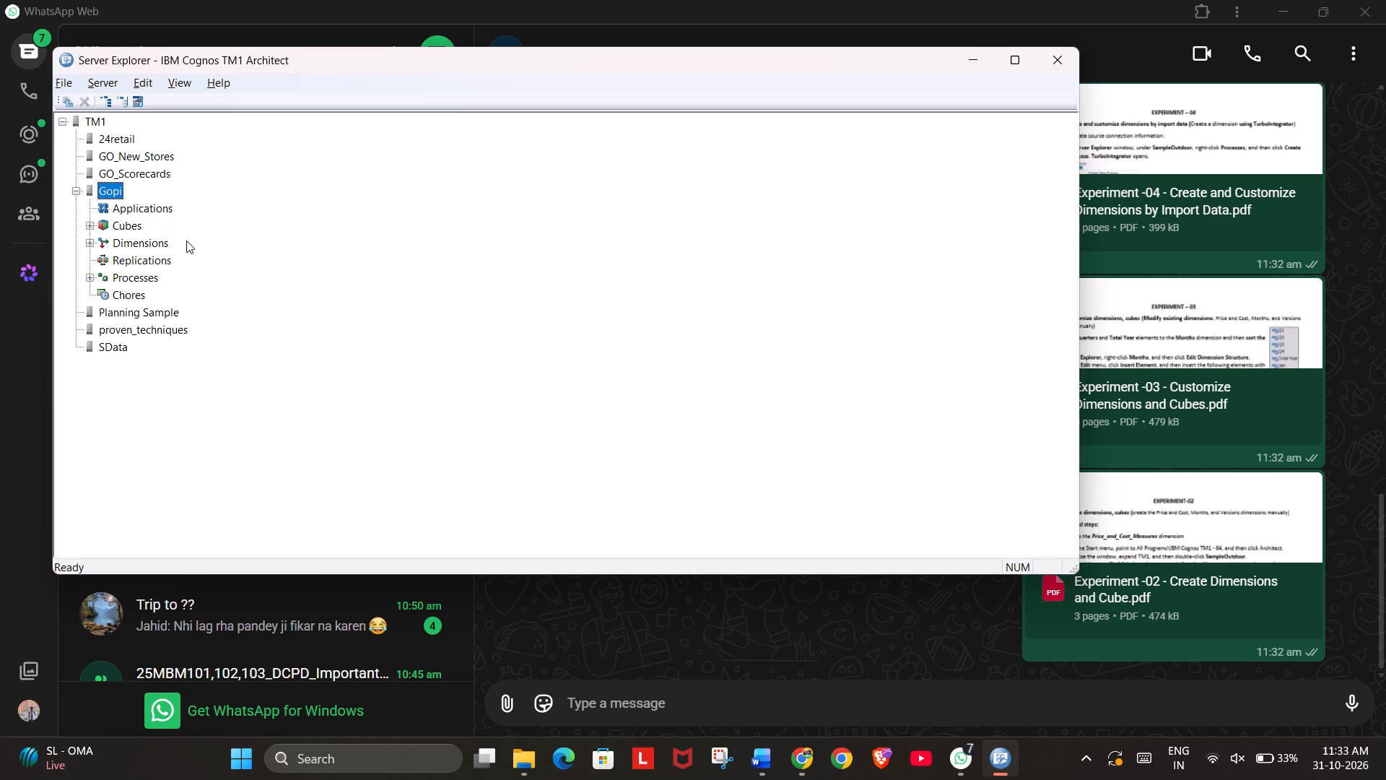
# Expand the Gopi server's cubes and open the rules of the first cube in the Rules Editor.
pyautogui.click(85, 223)
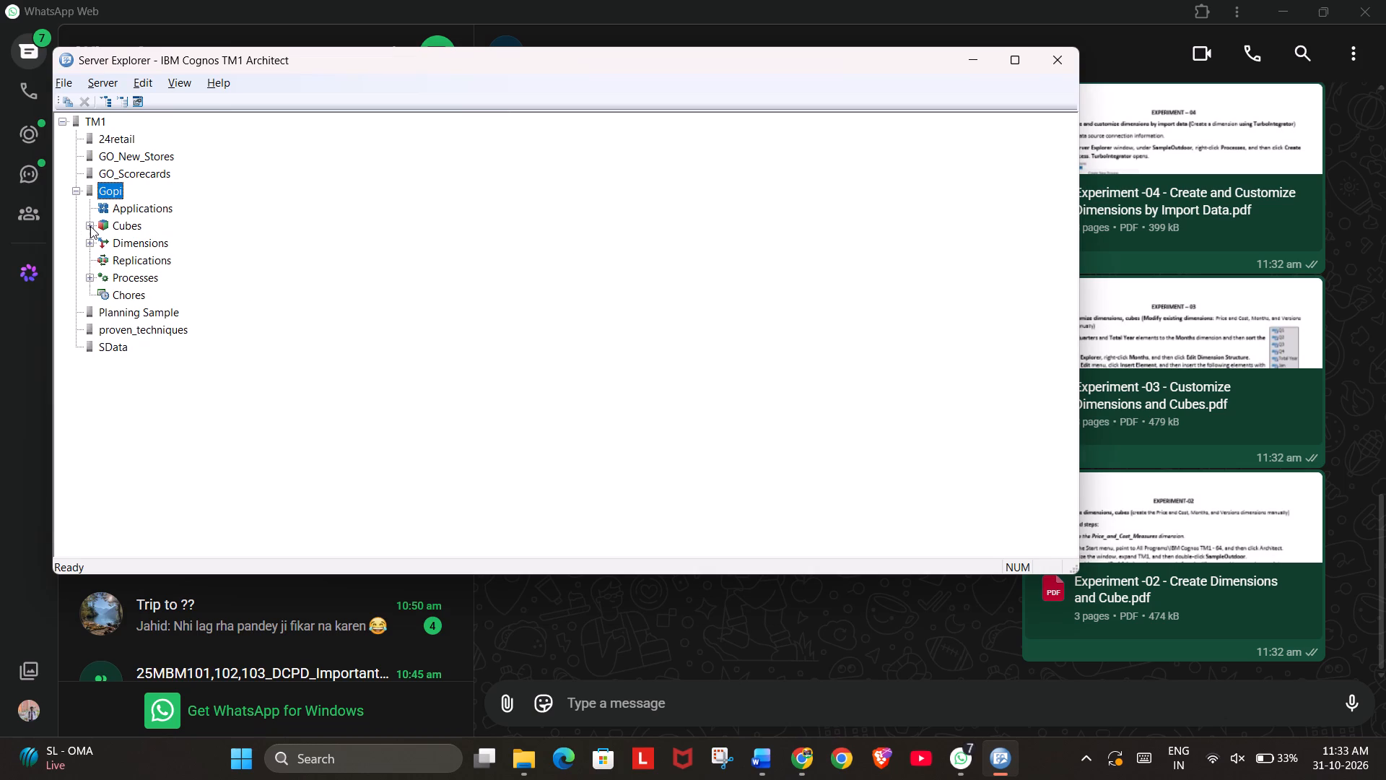
pyautogui.click(90, 226)
pyautogui.click(103, 242)
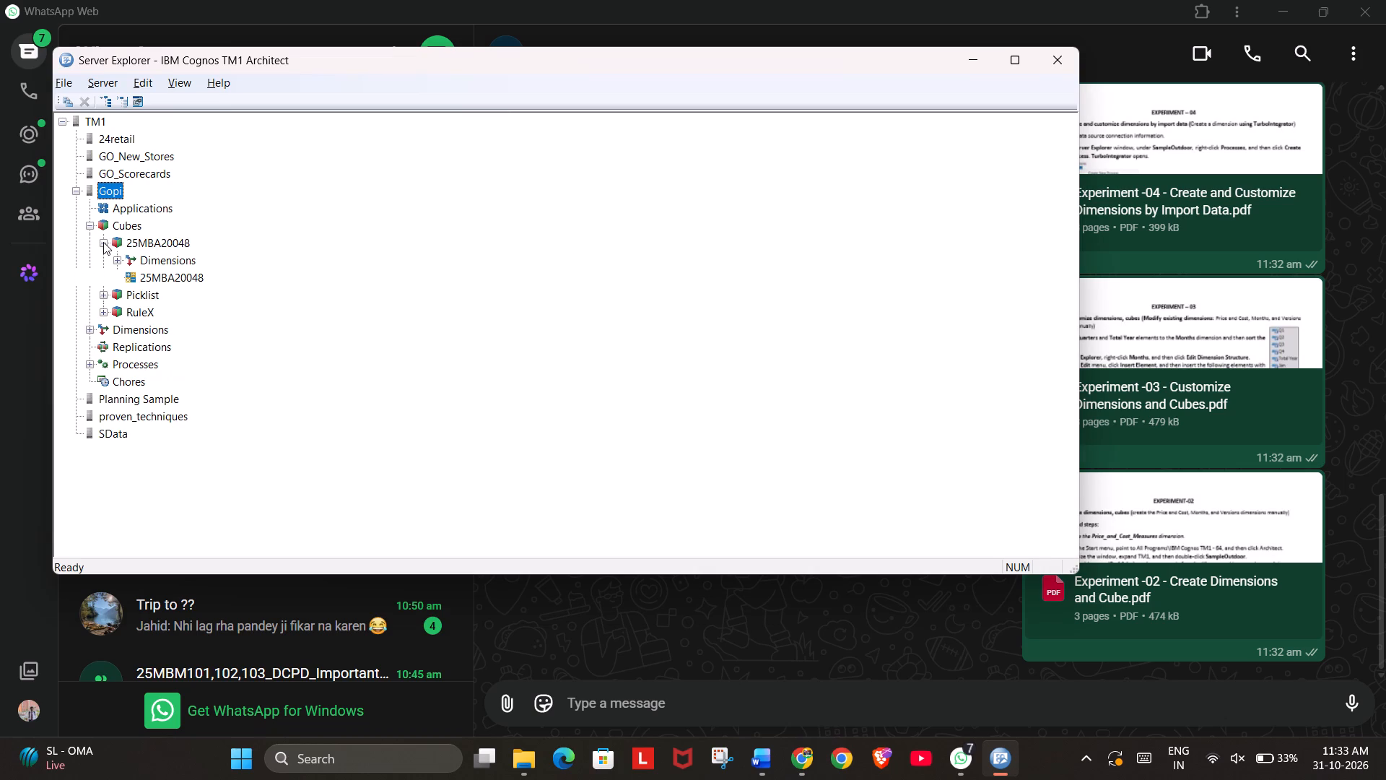
pyautogui.doubleClick(167, 274)
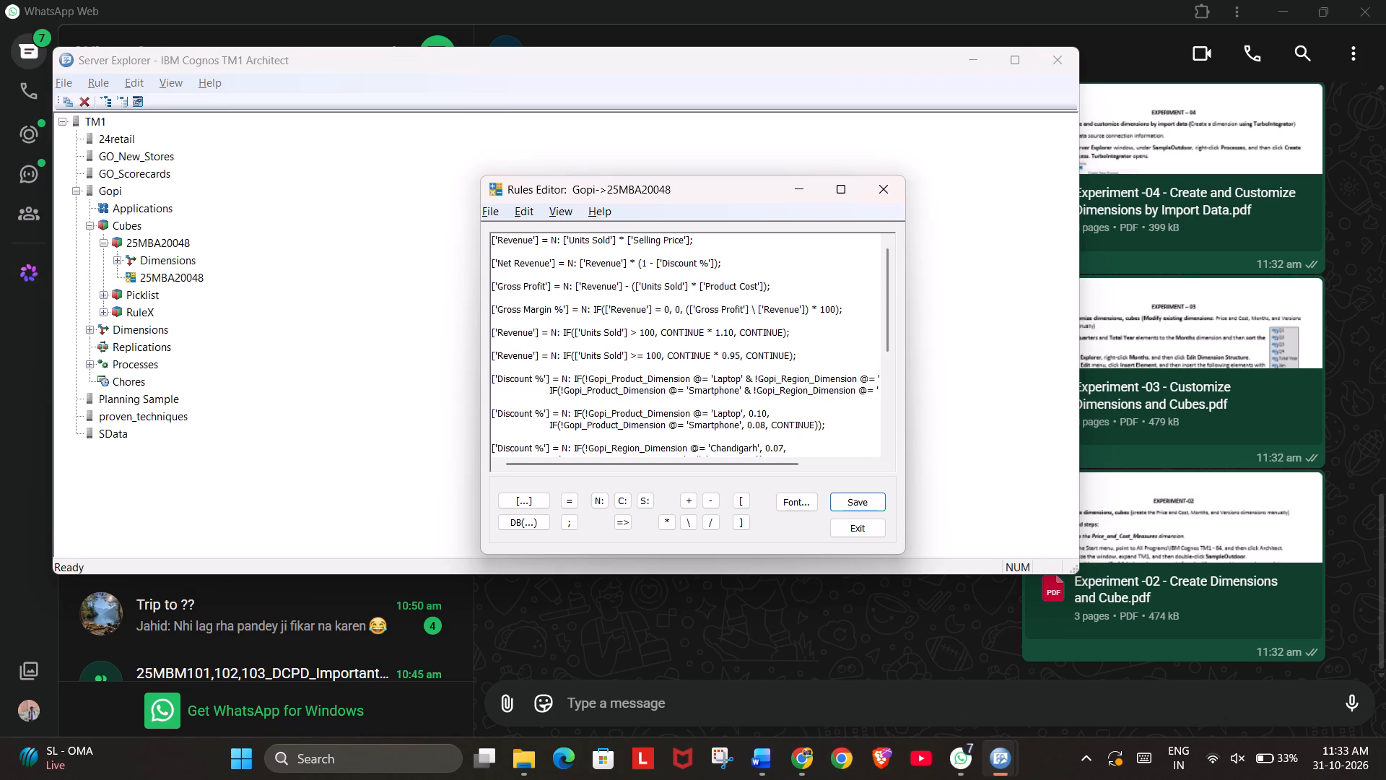
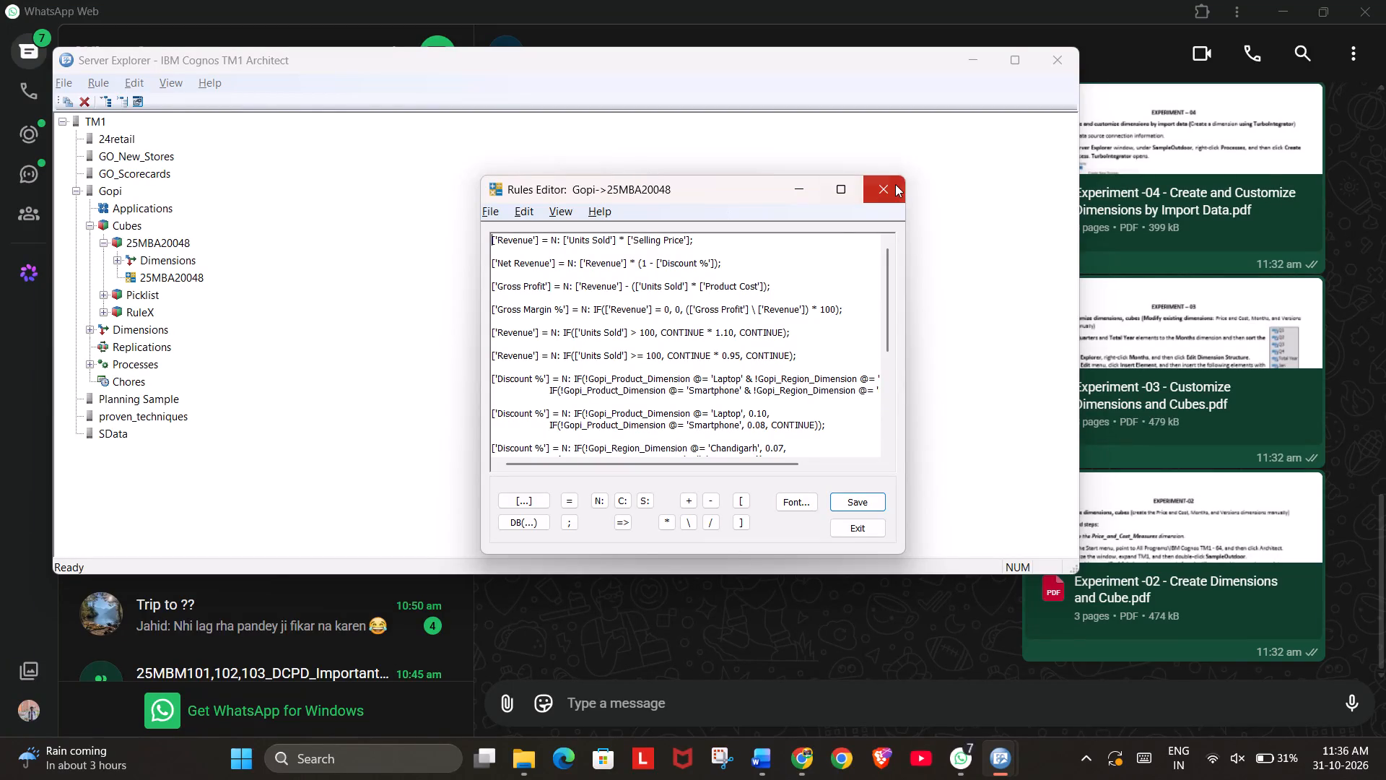
pyautogui.click(895, 184)
# Switch to the Downloads folder in File Explorer and open the PDF Experiment -08 - Load Data Into Cube.
pyautogui.scroll(1, 1222, 318)
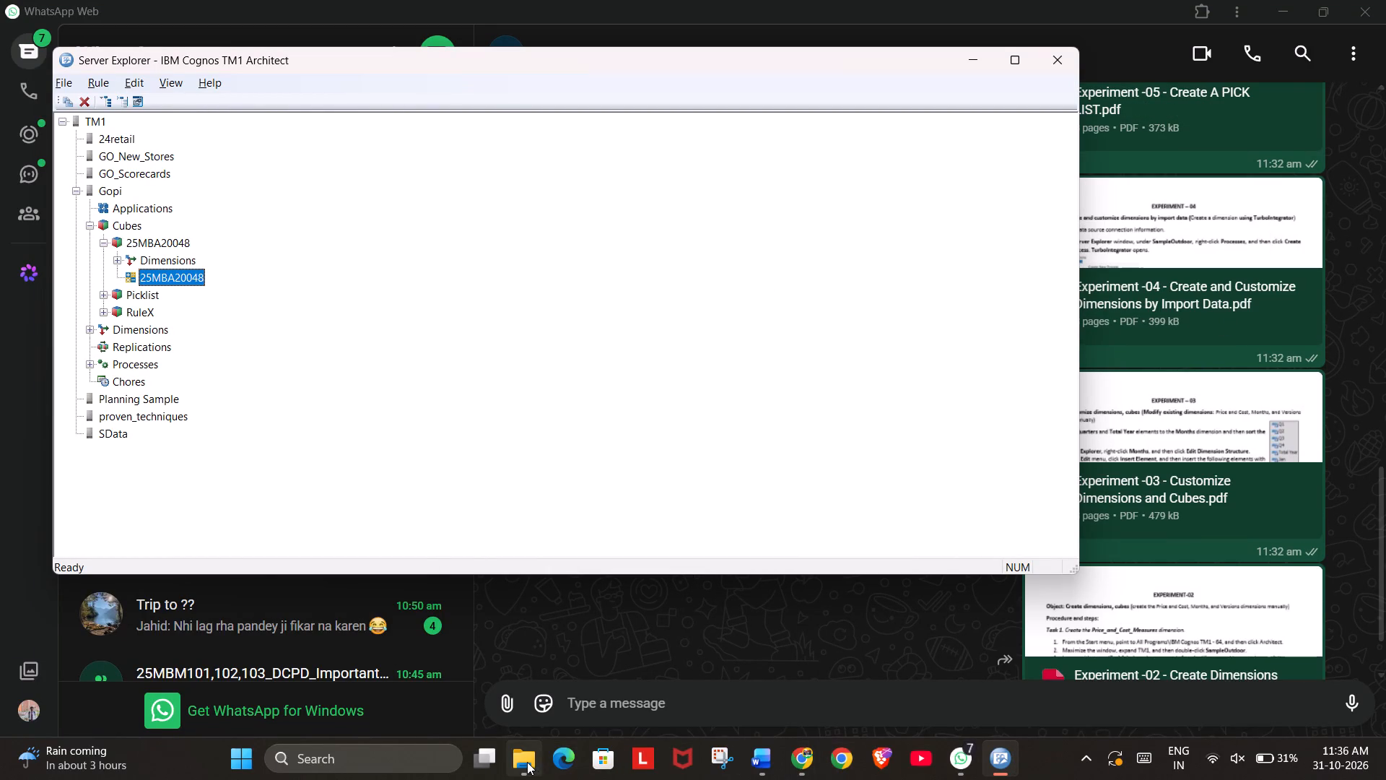
pyautogui.click(526, 762)
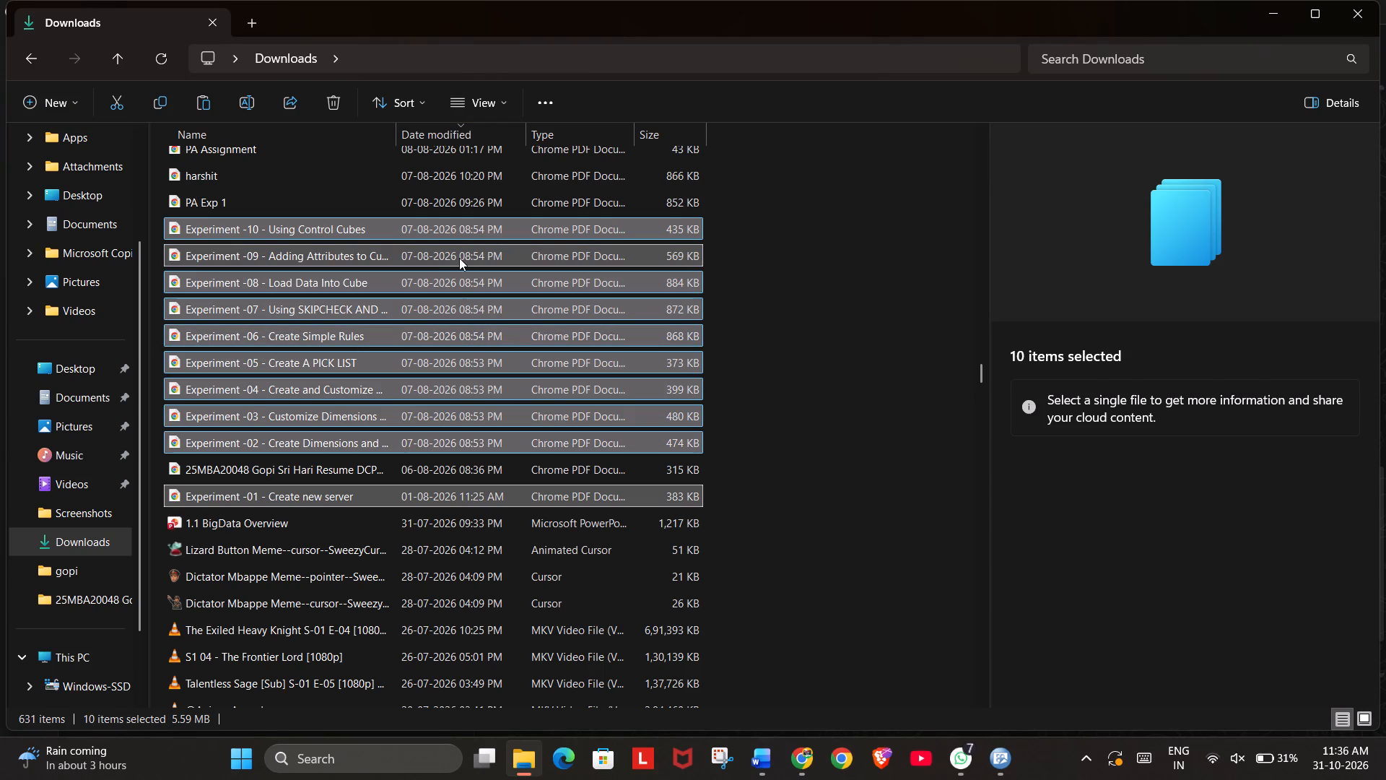
pyautogui.doubleClick(416, 275)
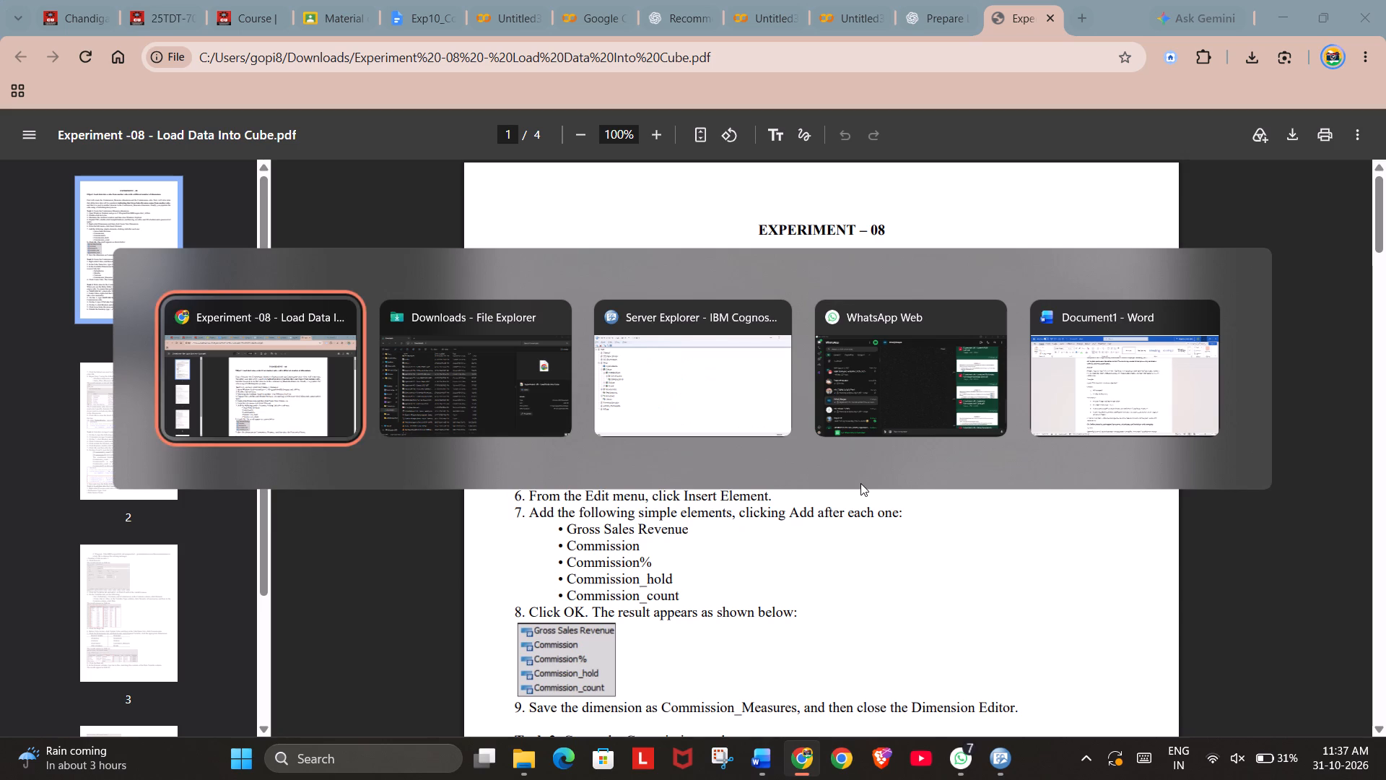
# Place the Experiment 08 PDF side by side with the TM1 Architect window and hide the PDF's page thumbnails.
pyautogui.click(1312, 15)
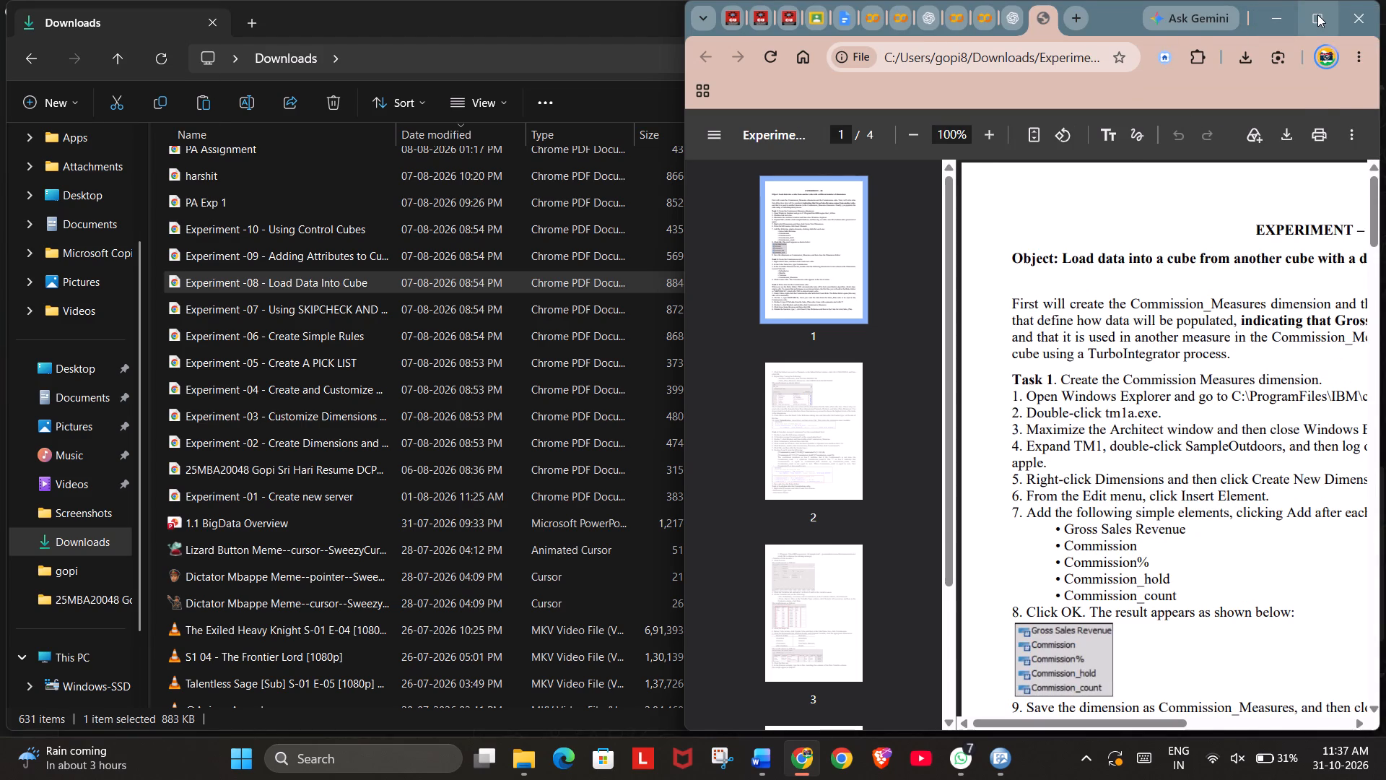
pyautogui.click(1193, 149)
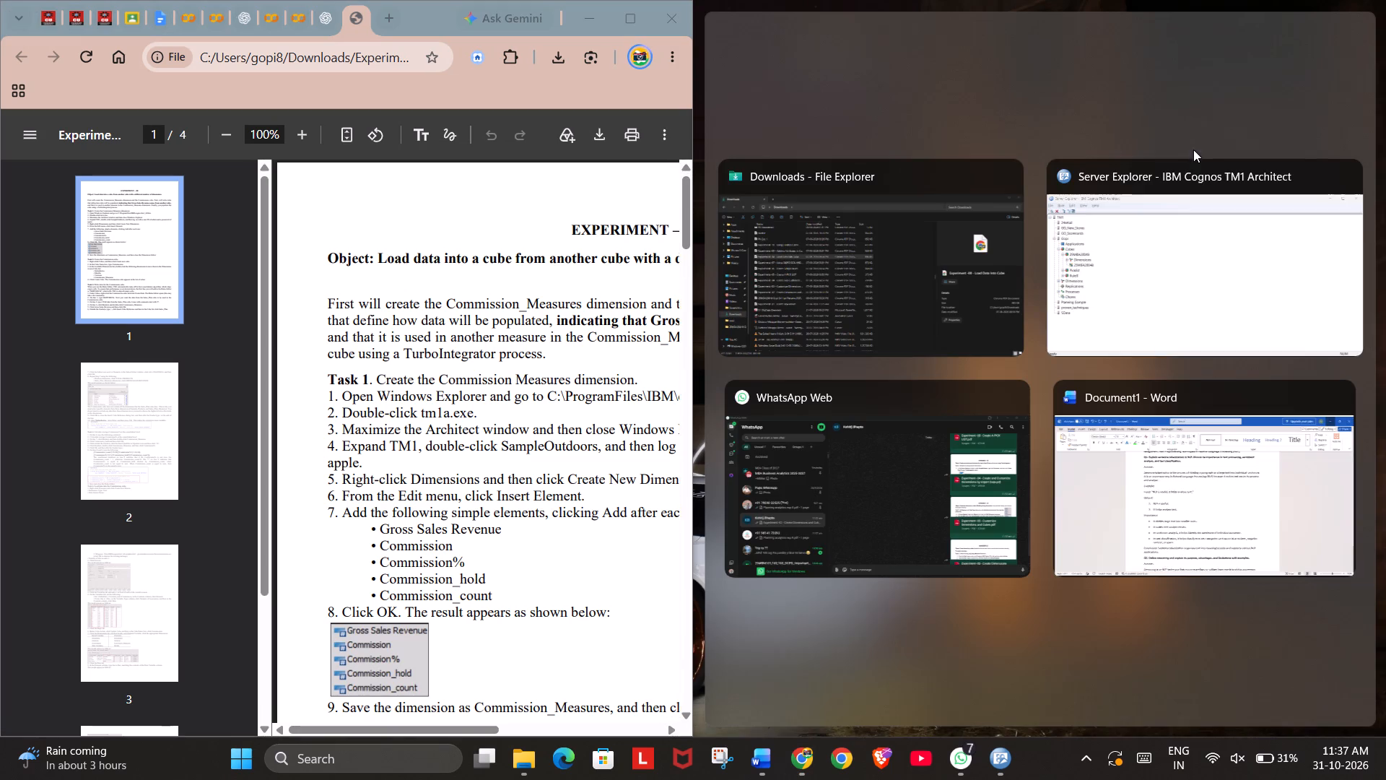
pyautogui.click(1167, 243)
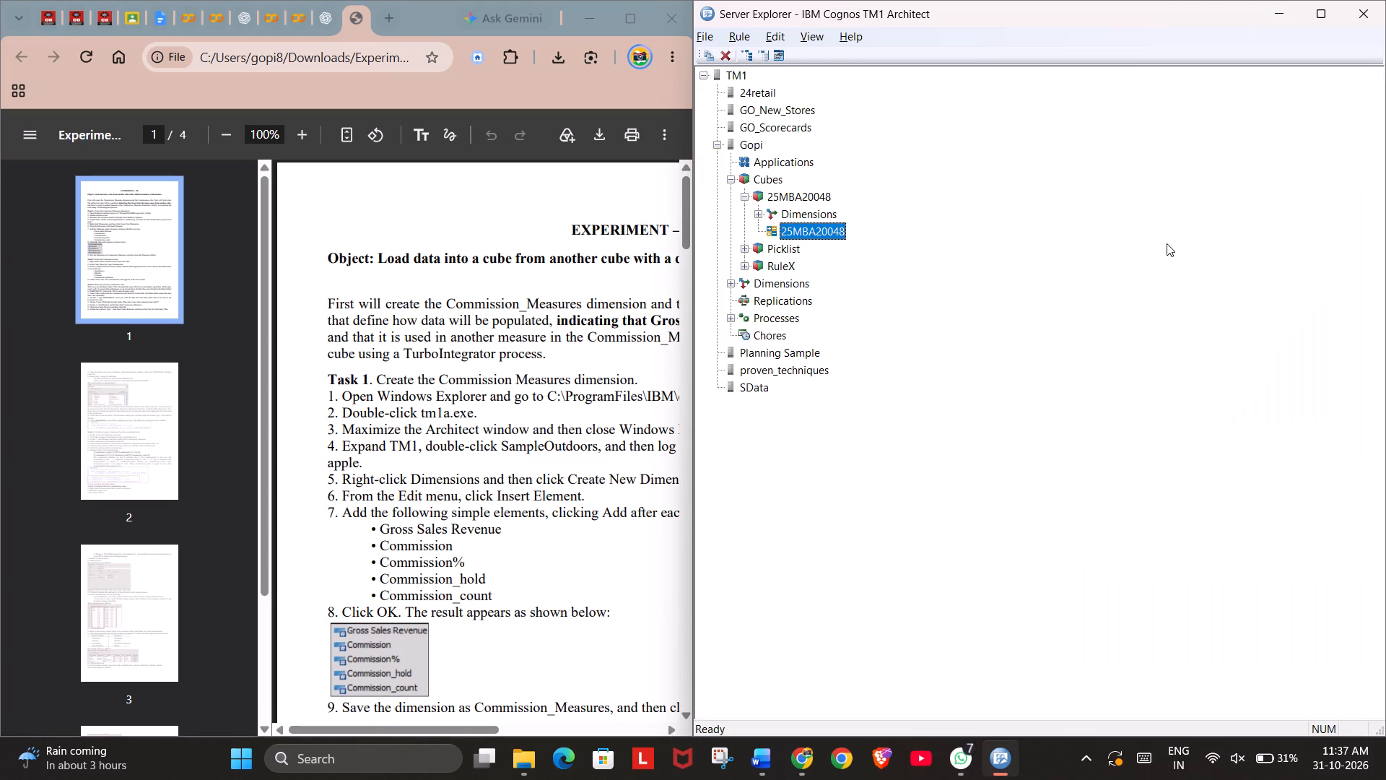
pyautogui.hscroll(-1, 515, 449)
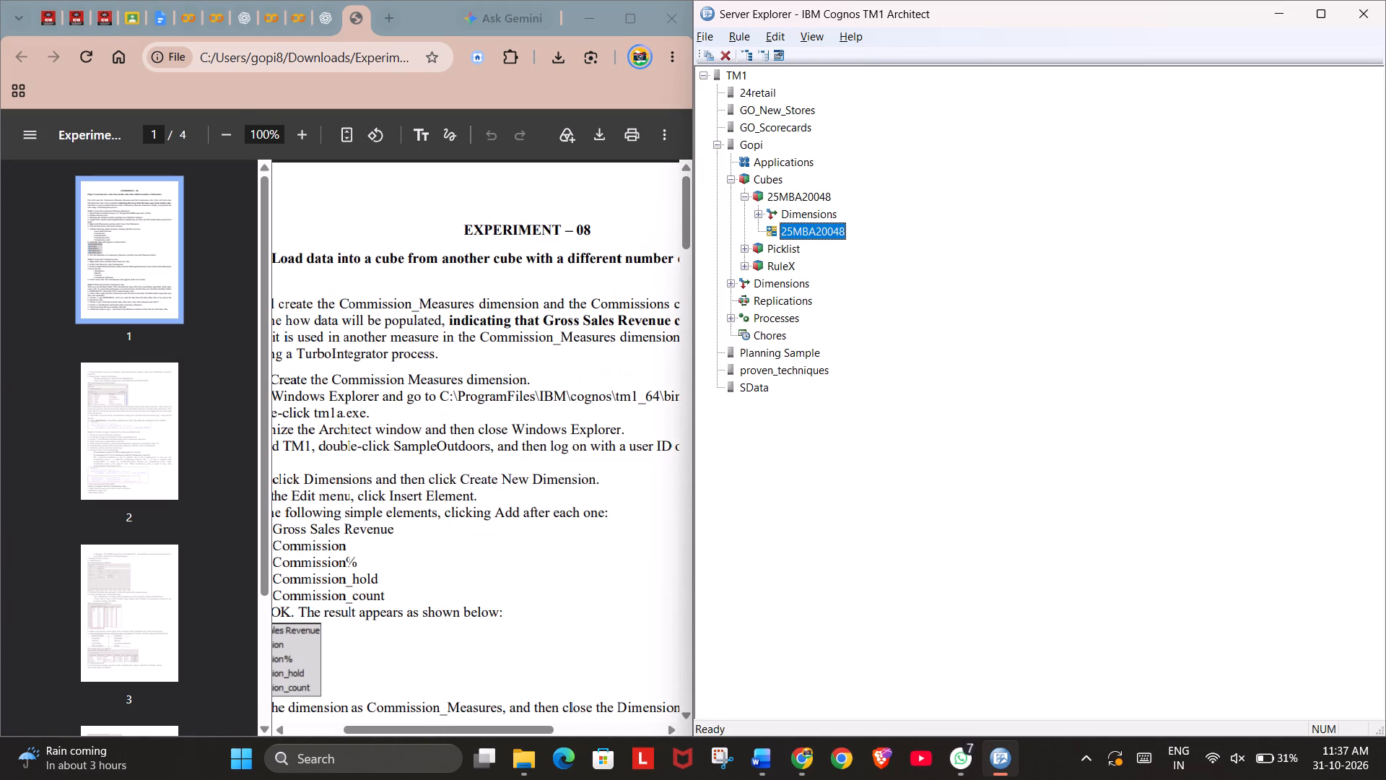
pyautogui.click(18, 138)
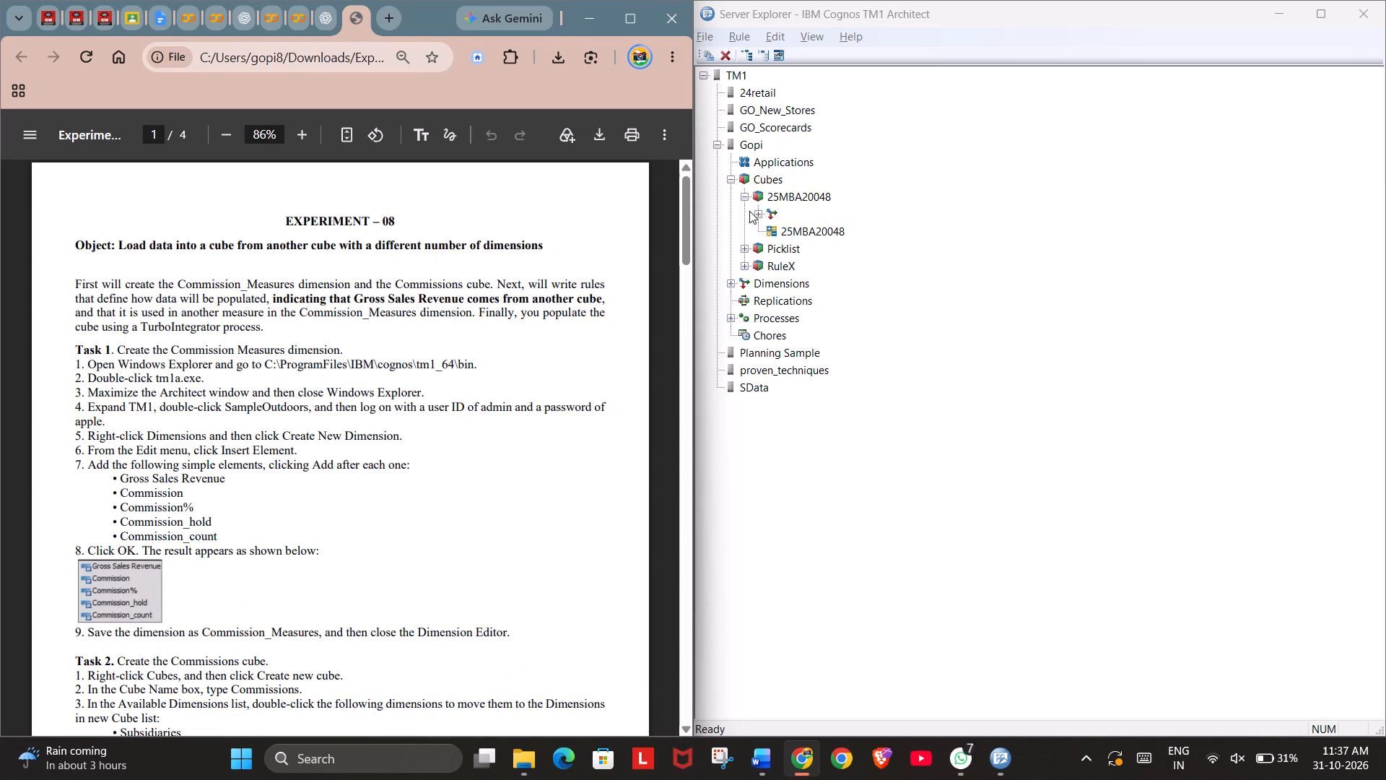
# Expand the Gopi server's Dimensions in TM1 Architect and start a new dimension there.
pyautogui.click(733, 284)
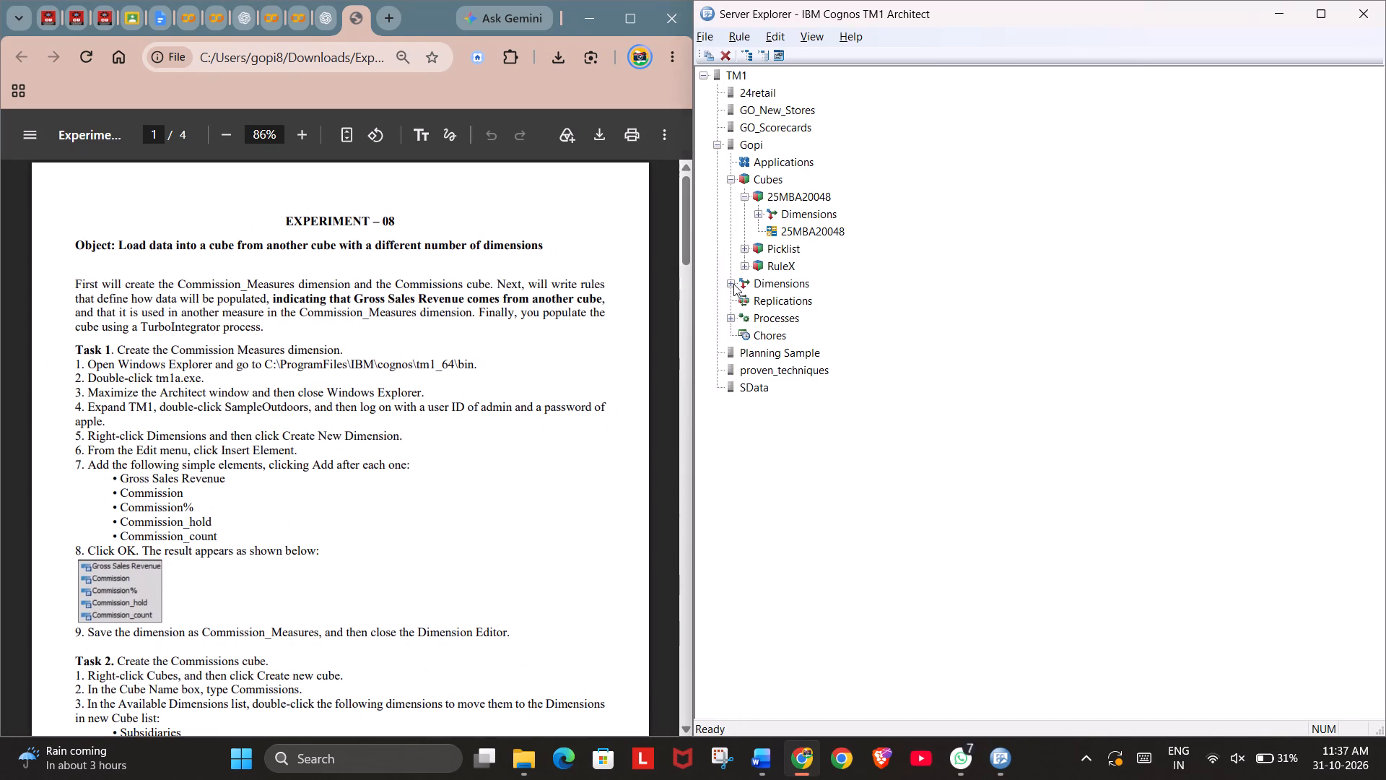
pyautogui.rightClick(775, 286)
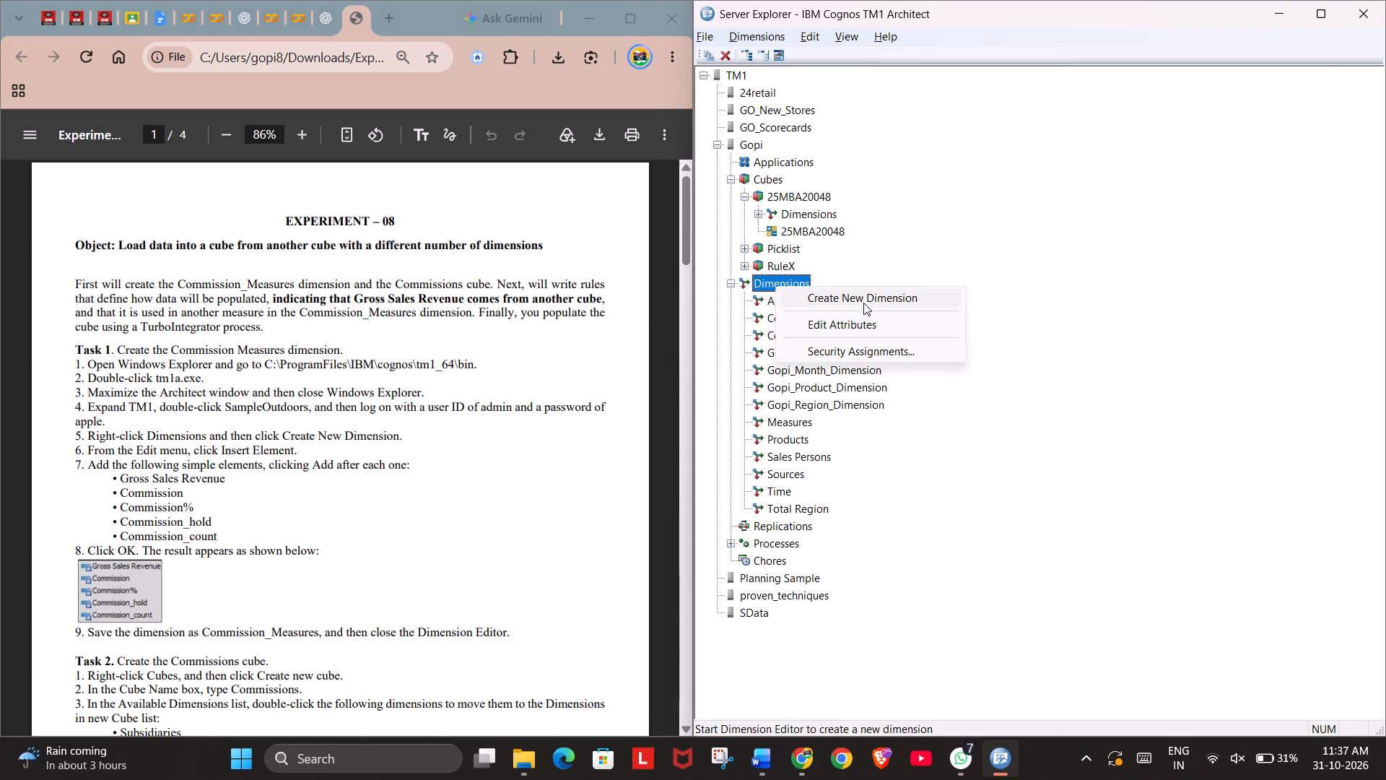
pyautogui.click(863, 303)
pyautogui.click(863, 303)
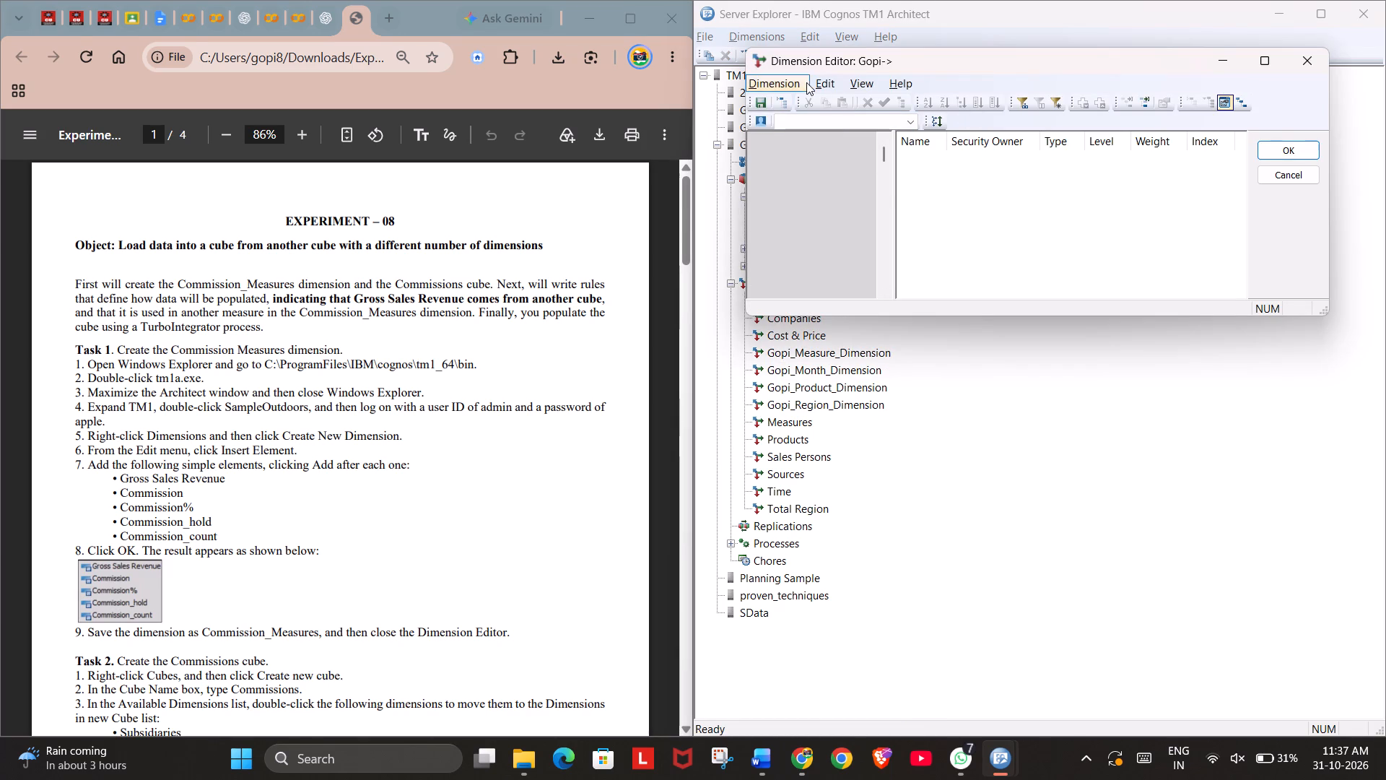
# Insert a simple element named Gross Sales Revenue into the new dimension.
pyautogui.click(821, 83)
pyautogui.click(913, 232)
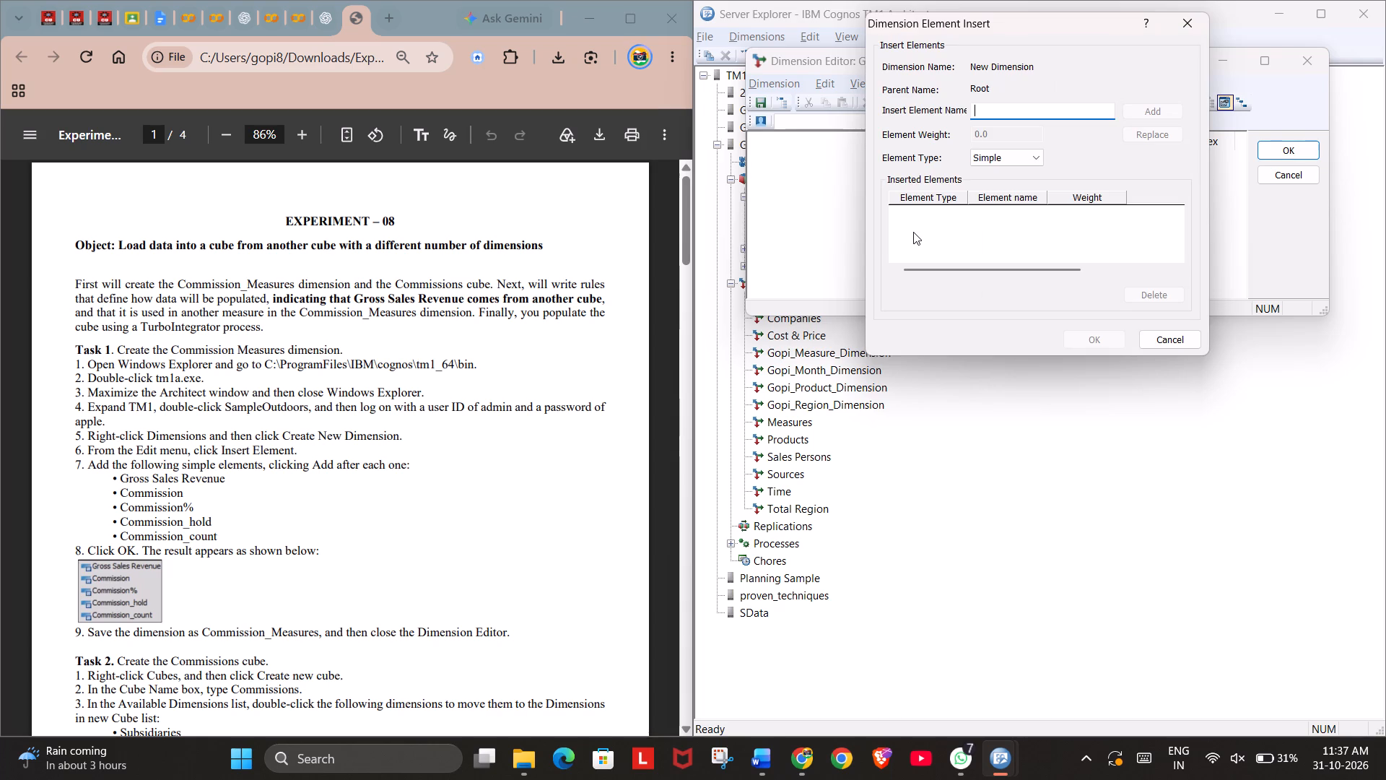
pyautogui.write('Gor')
pyautogui.press('BackSpace')
pyautogui.press('BackSpace')
pyautogui.write('ross')
pyautogui.press('space')
pyautogui.write('Sales')
pyautogui.press('space')
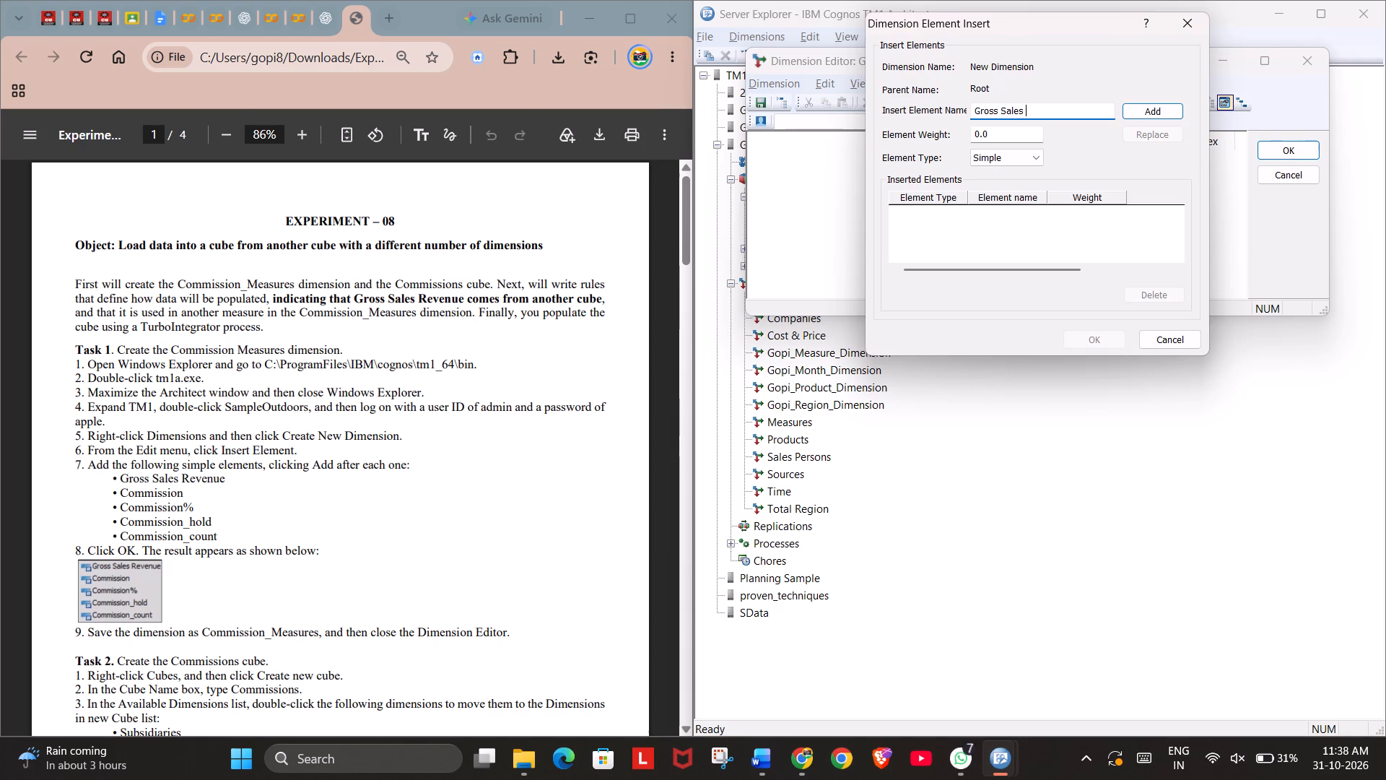
pyautogui.write('Revene')
pyautogui.press('BackSpace')
pyautogui.write('ue')
pyautogui.press('Return')
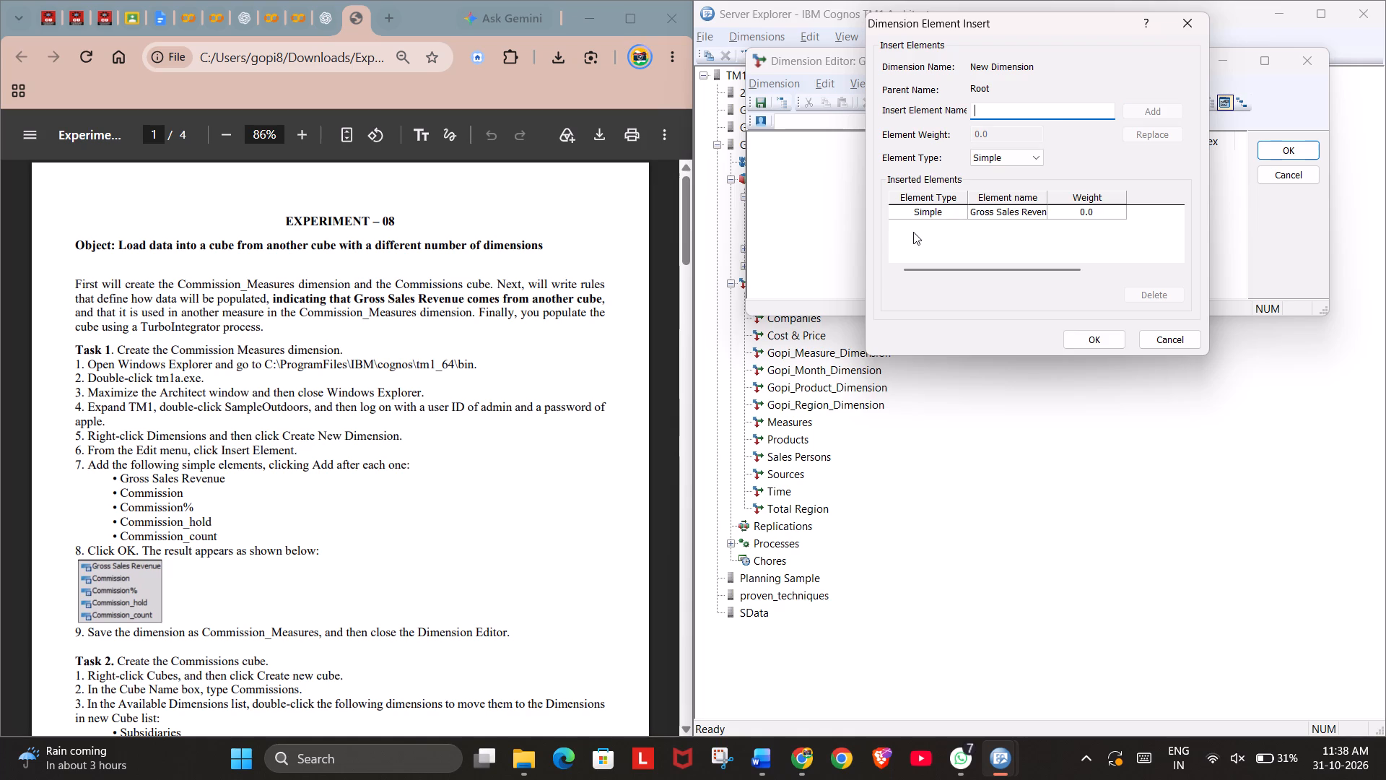
# Add two more simple elements named Commission and Commission% to the new dimension.
pyautogui.write('Commision')
pyautogui.press('BackSpace')
pyautogui.press('BackSpace')
pyautogui.press('BackSpace')
pyautogui.write('sion')
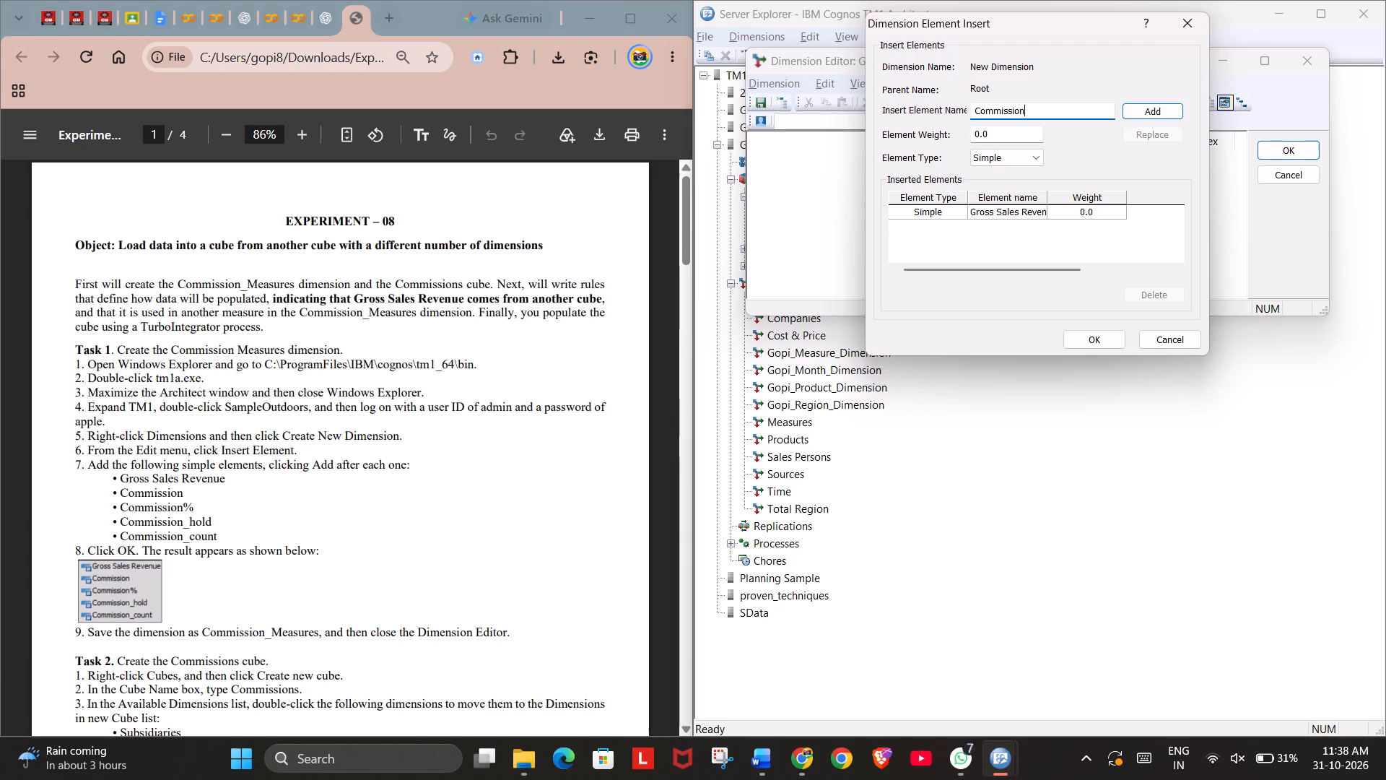
pyautogui.press('Return')
pyautogui.write('Commisio')
pyautogui.press('BackSpace')
pyautogui.press('BackSpace')
pyautogui.write('sion')
pyautogui.hotkey('shift', '%')
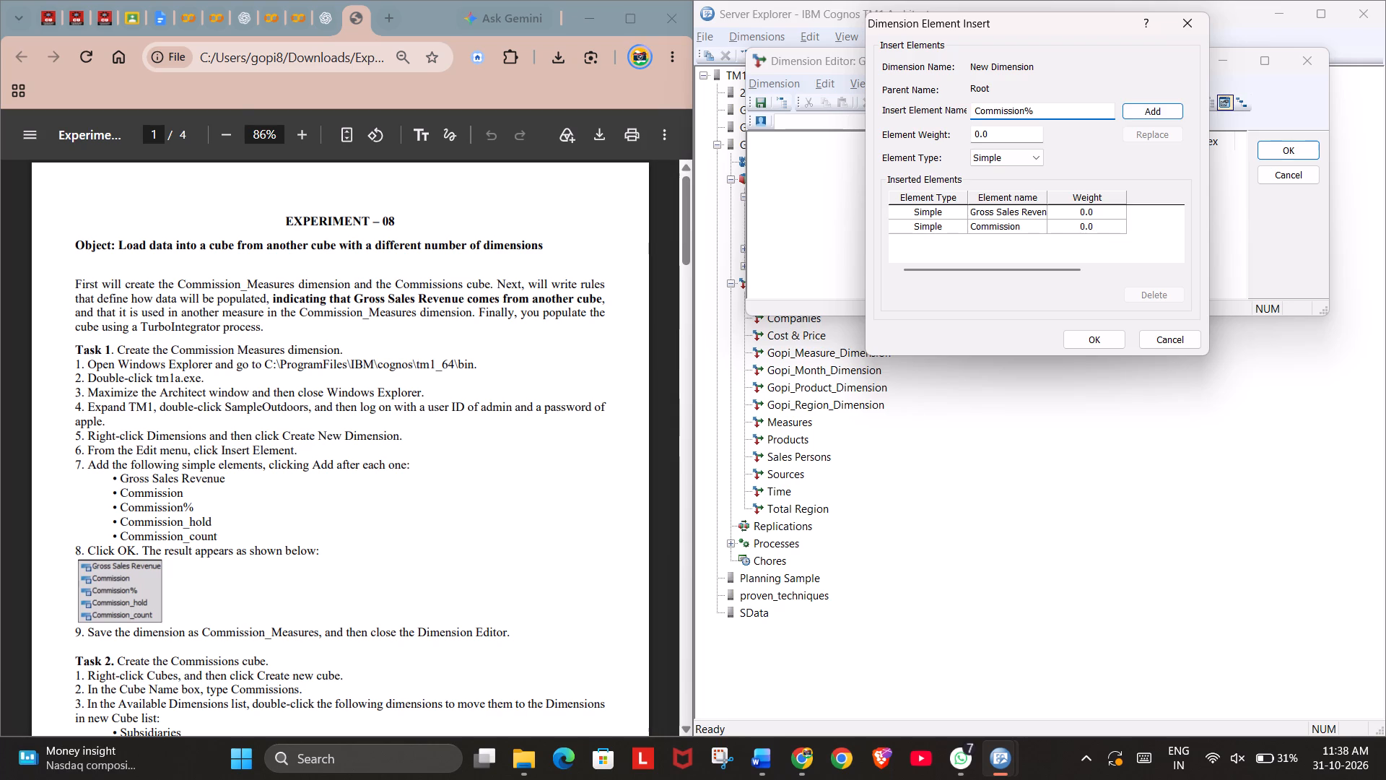
pyautogui.press('Return')
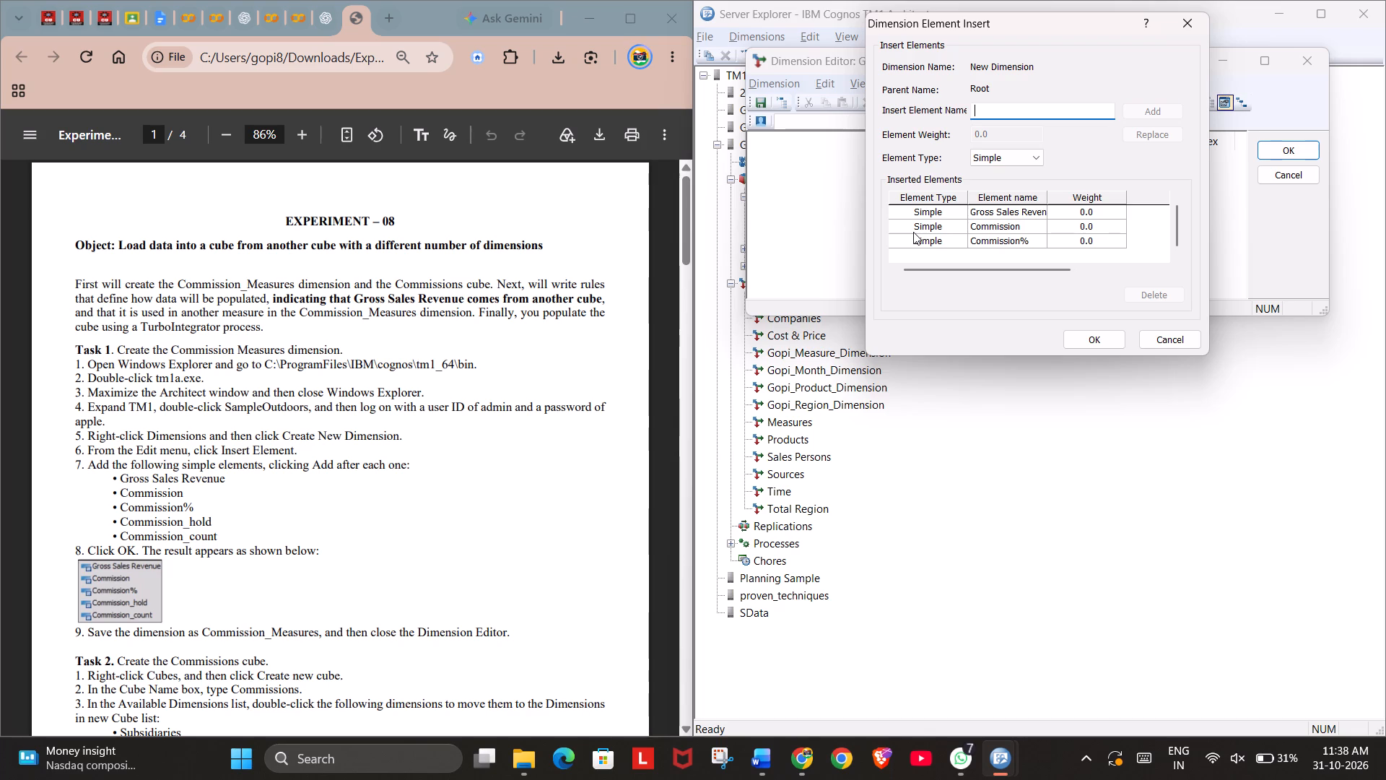
# Add simple elements Commission_hold and Commission_count, and accept the element list into the dimension.
pyautogui.write('Commission')
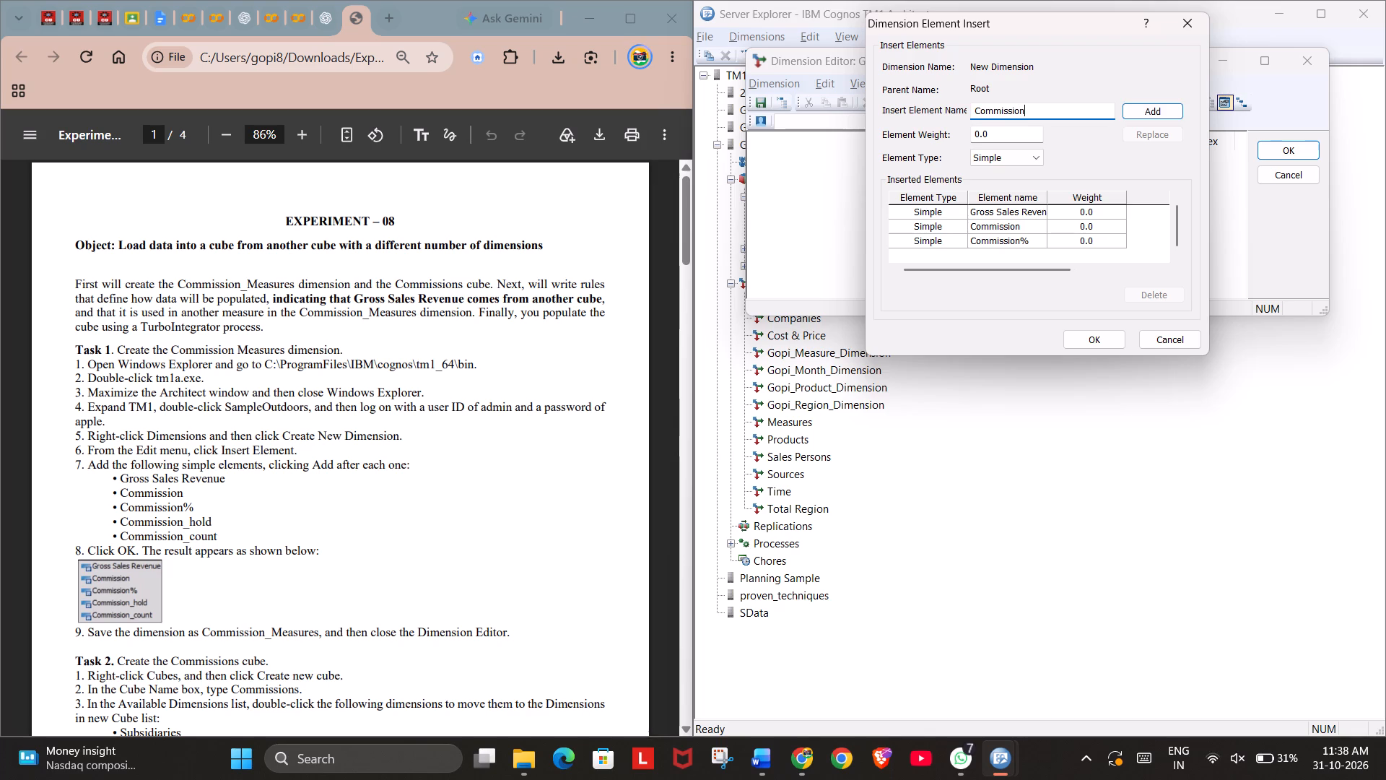
pyautogui.hotkey('shift', '_')
pyautogui.write('hold')
pyautogui.press('Return')
pyautogui.write('Commission_count')
pyautogui.press('Return')
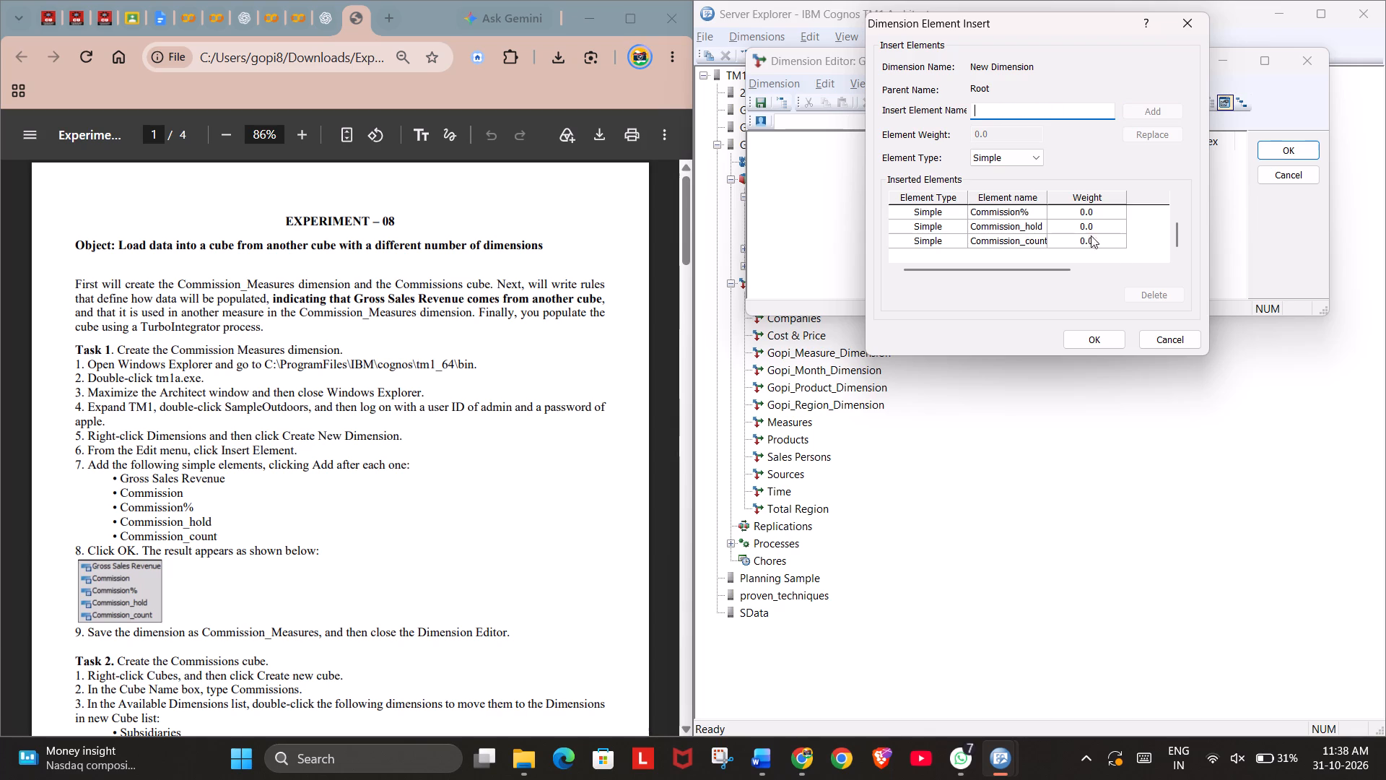
pyautogui.click(1091, 331)
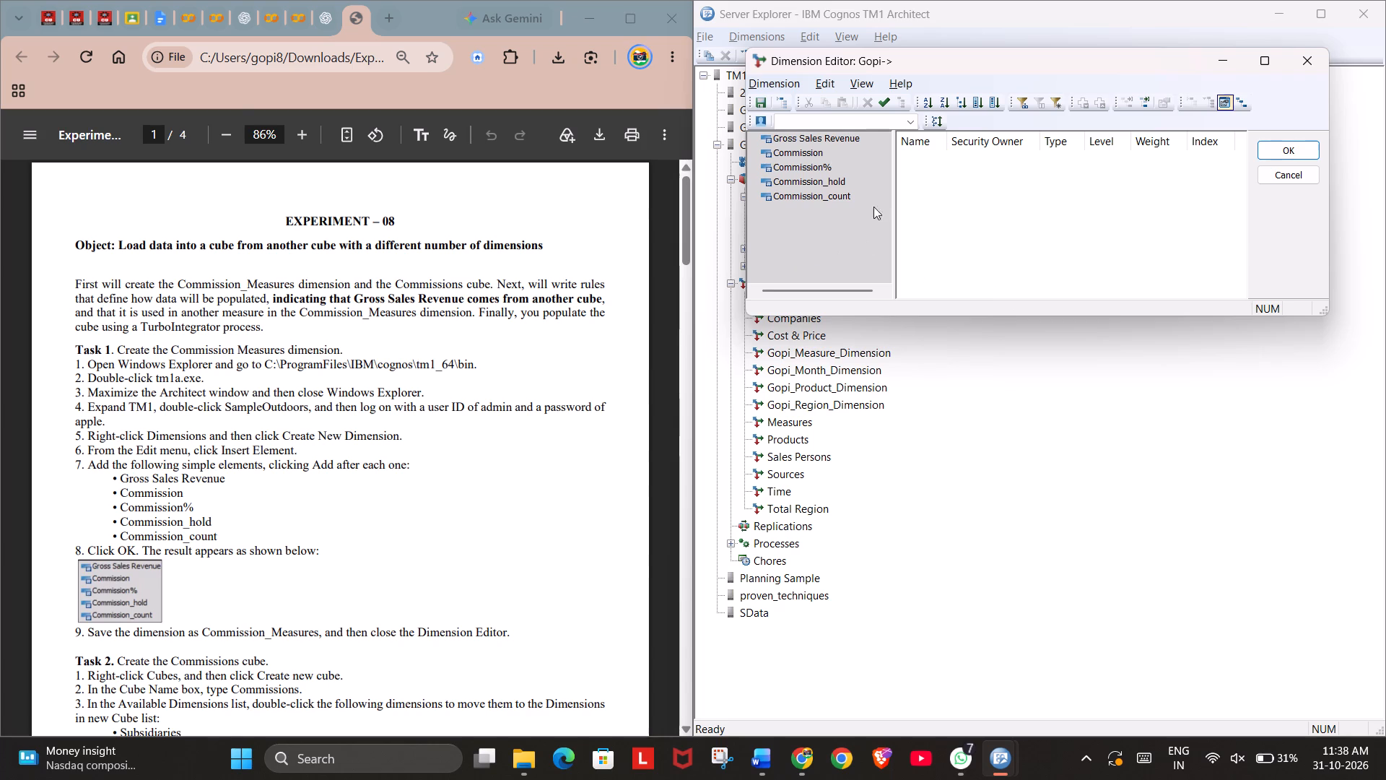
# Save the new dimension as Commission_Measures and close the Dimension Editor.
pyautogui.click(1266, 149)
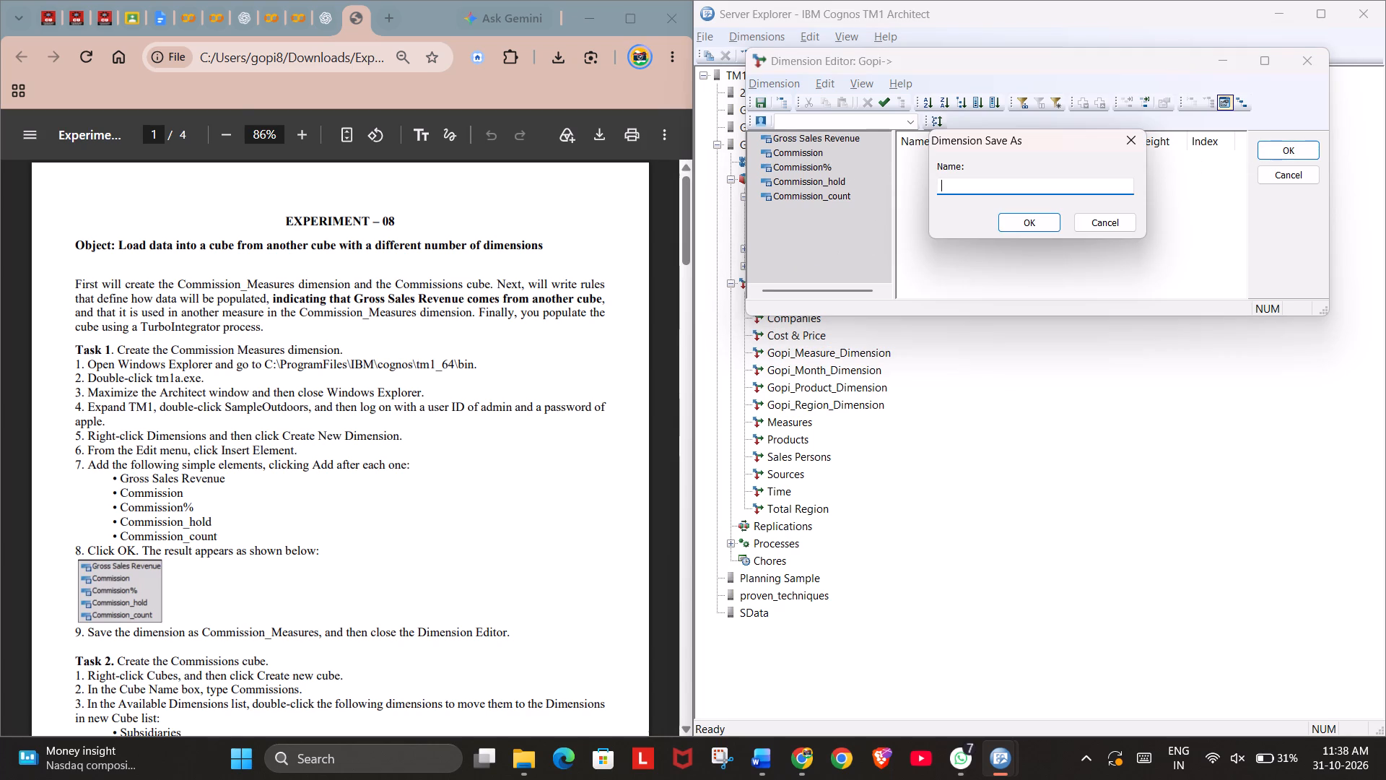
pyautogui.write('Ci')
pyautogui.press('BackSpace')
pyautogui.write('ommission')
pyautogui.write('_E')
pyautogui.press('BackSpace')
pyautogui.write('Measure')
pyautogui.press('s')
pyautogui.press('Return')
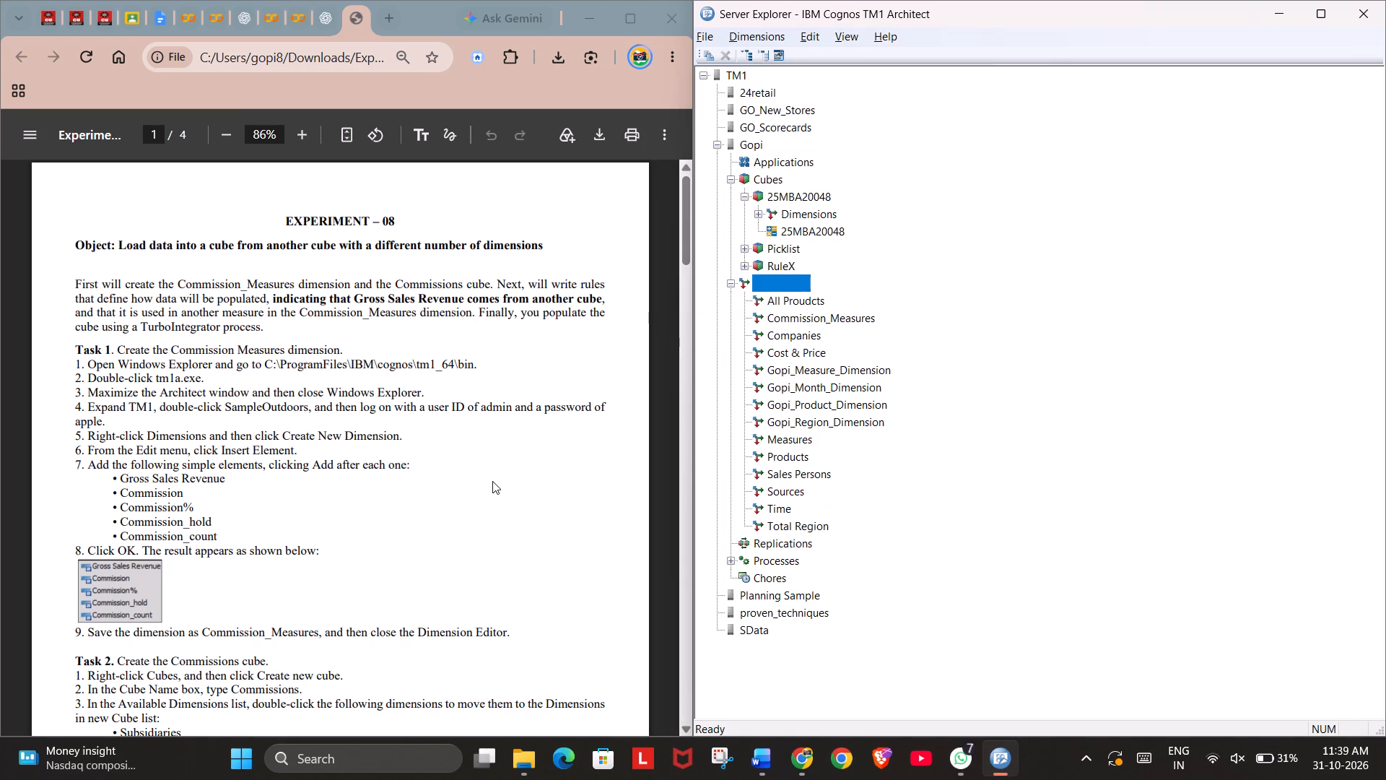
# Read the PDF's Task 2 instructions for creating the Commissions cube.
pyautogui.scroll(-1, 492, 481)
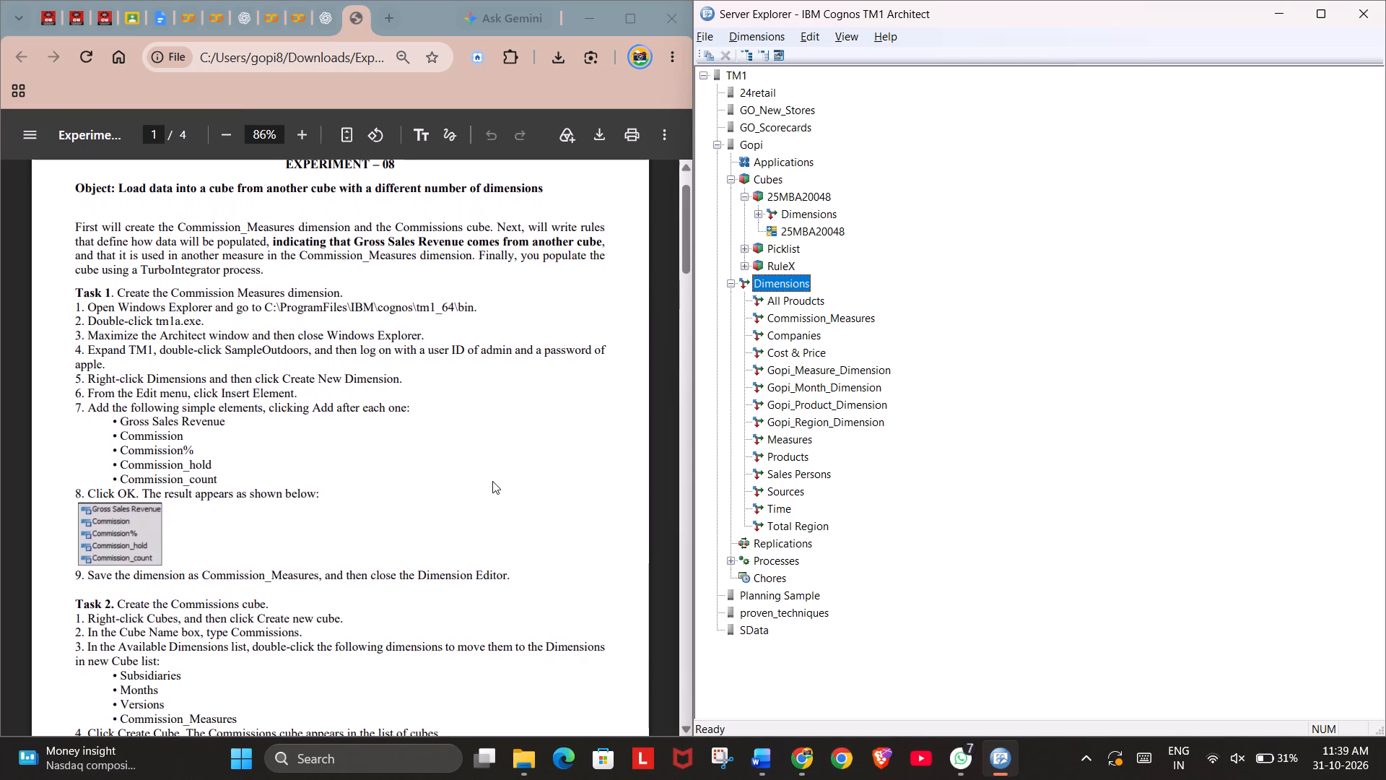
pyautogui.scroll(-1, 492, 481)
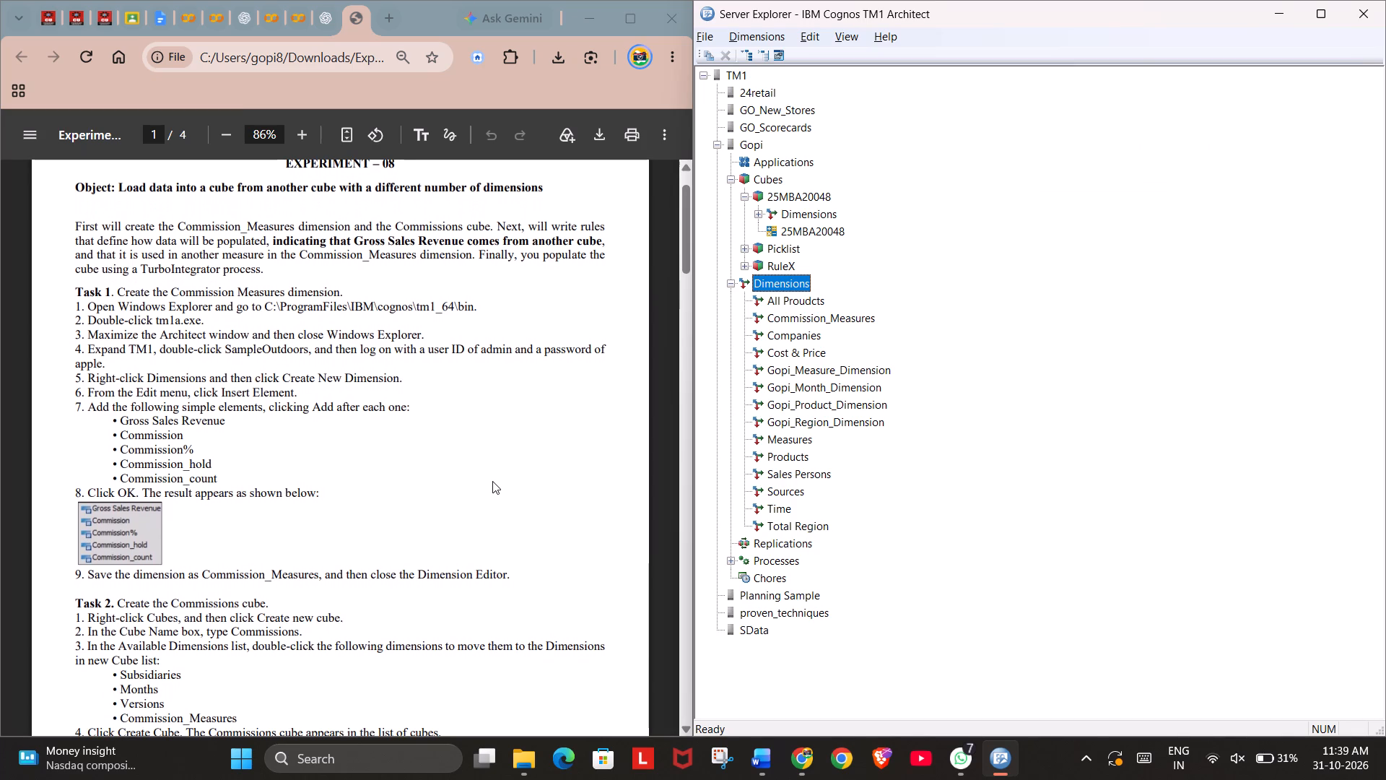
pyautogui.scroll(-1, 492, 481)
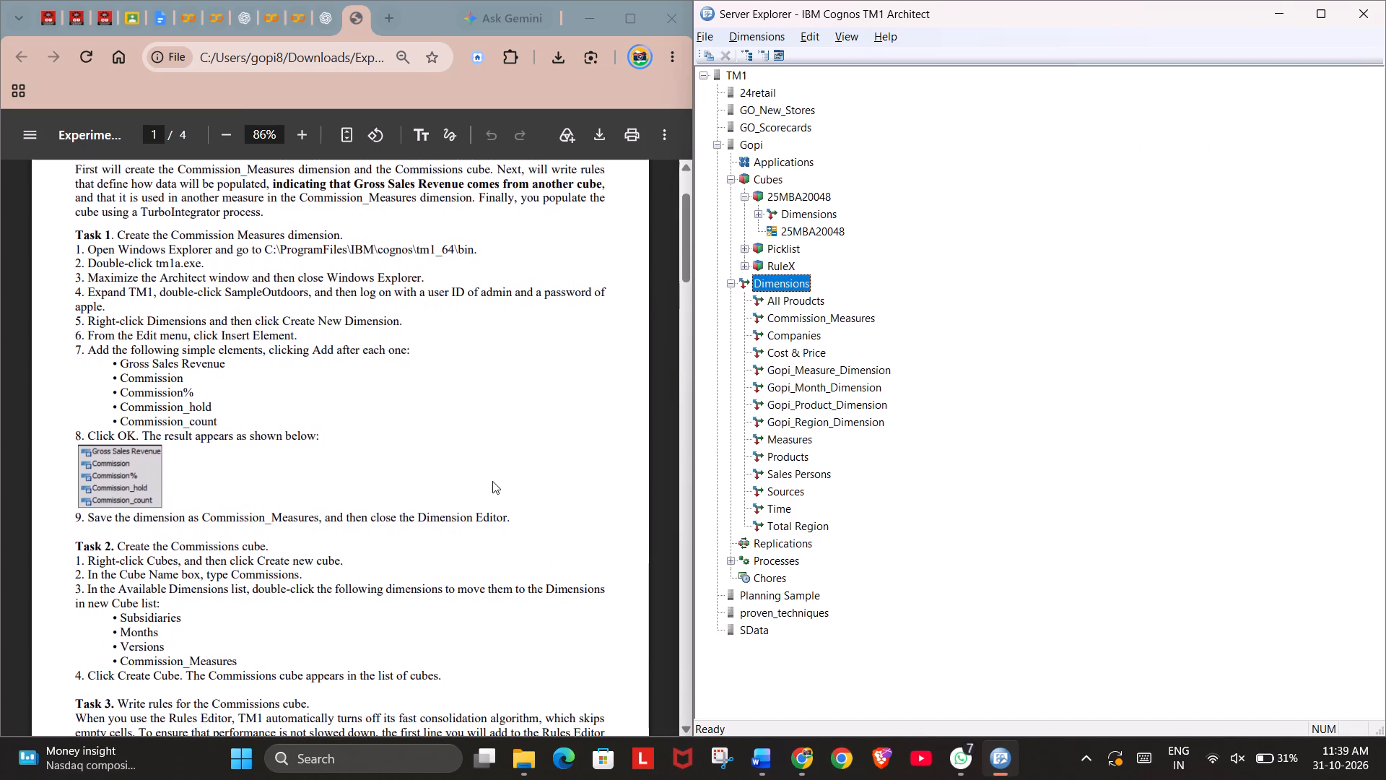
pyautogui.scroll(-1, 492, 481)
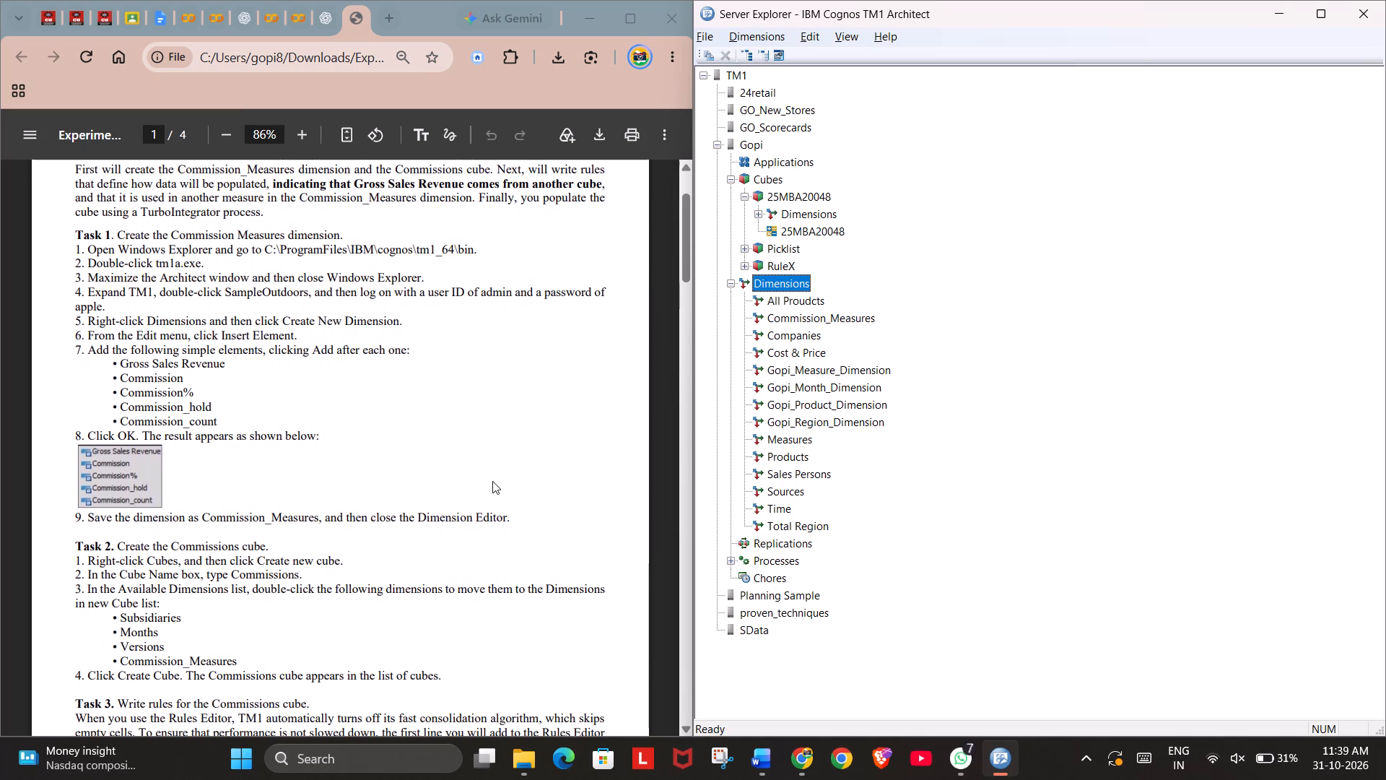
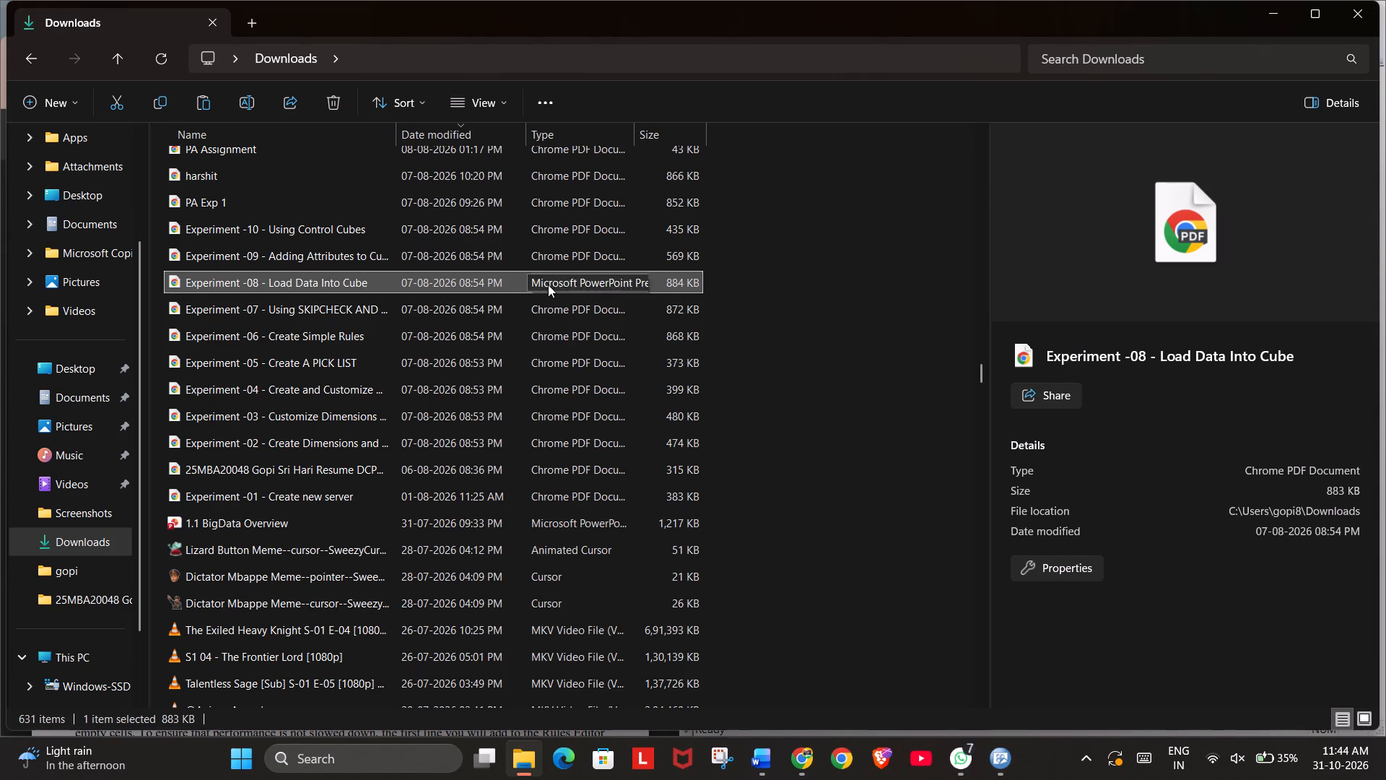
# Open the Experiment -09 PDF on adding a reporting currency attribute from the Downloads folder.
pyautogui.doubleClick(446, 249)
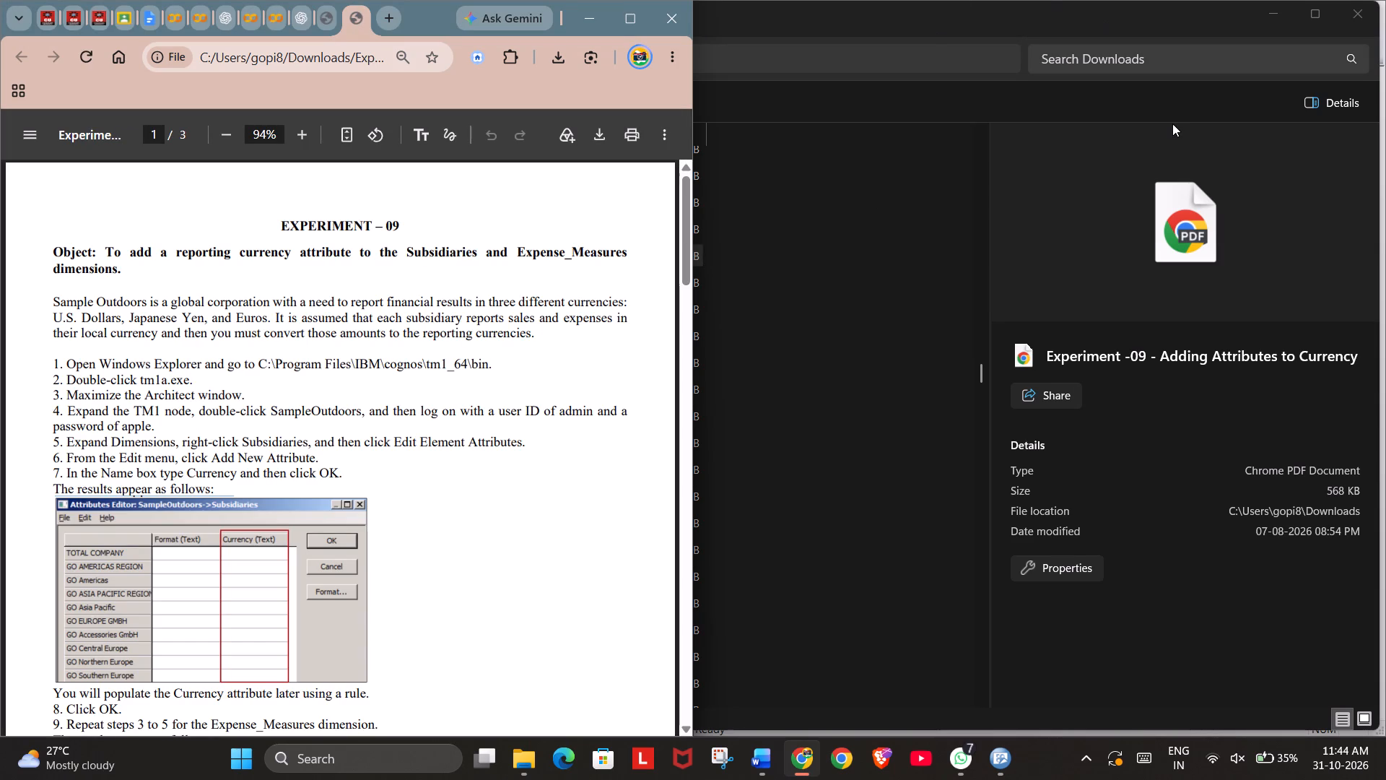
pyautogui.hscroll(1, 1172, 123)
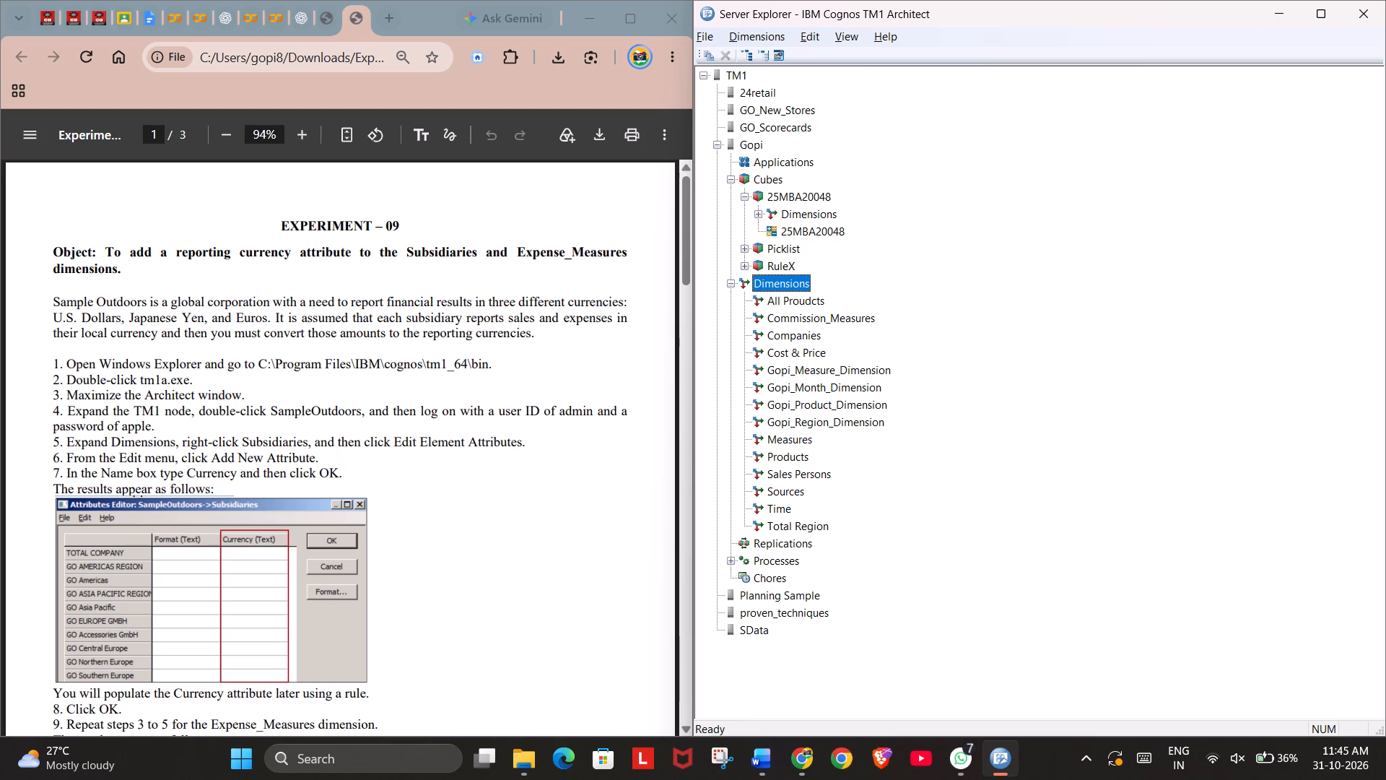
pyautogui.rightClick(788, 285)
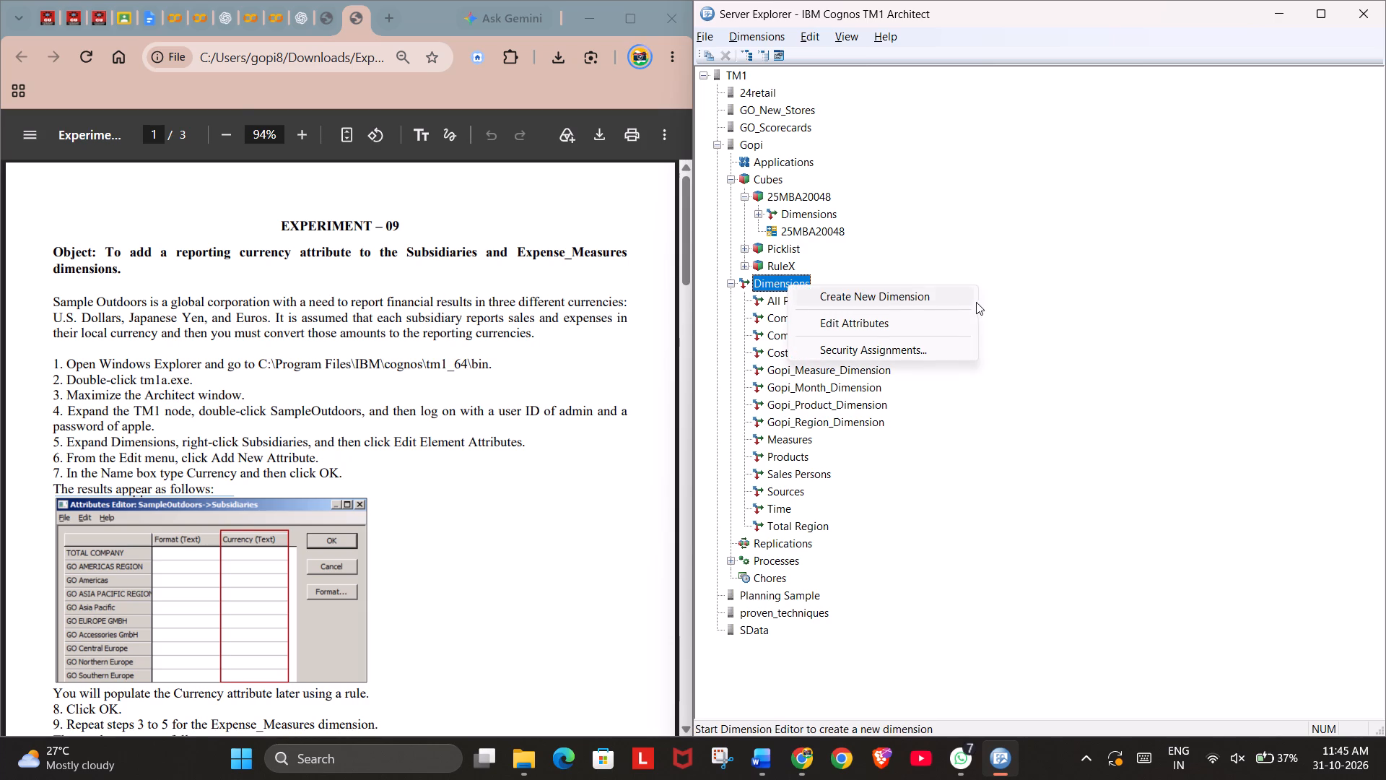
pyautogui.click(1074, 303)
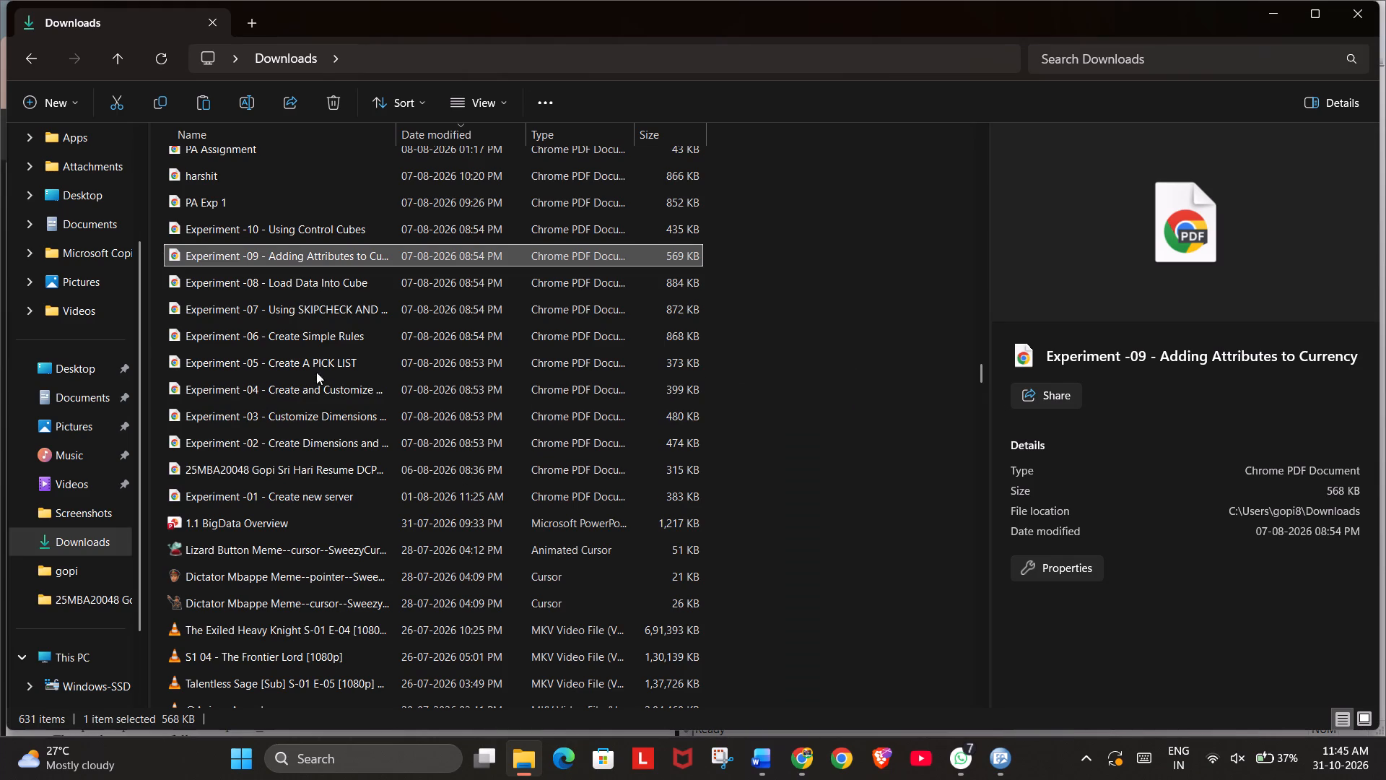
# Open the Experiment -07 PDF from Downloads and read its SKIPCHECK and FEEDERS instructions for the Price_and_Cost cube rules.
pyautogui.doubleClick(382, 312)
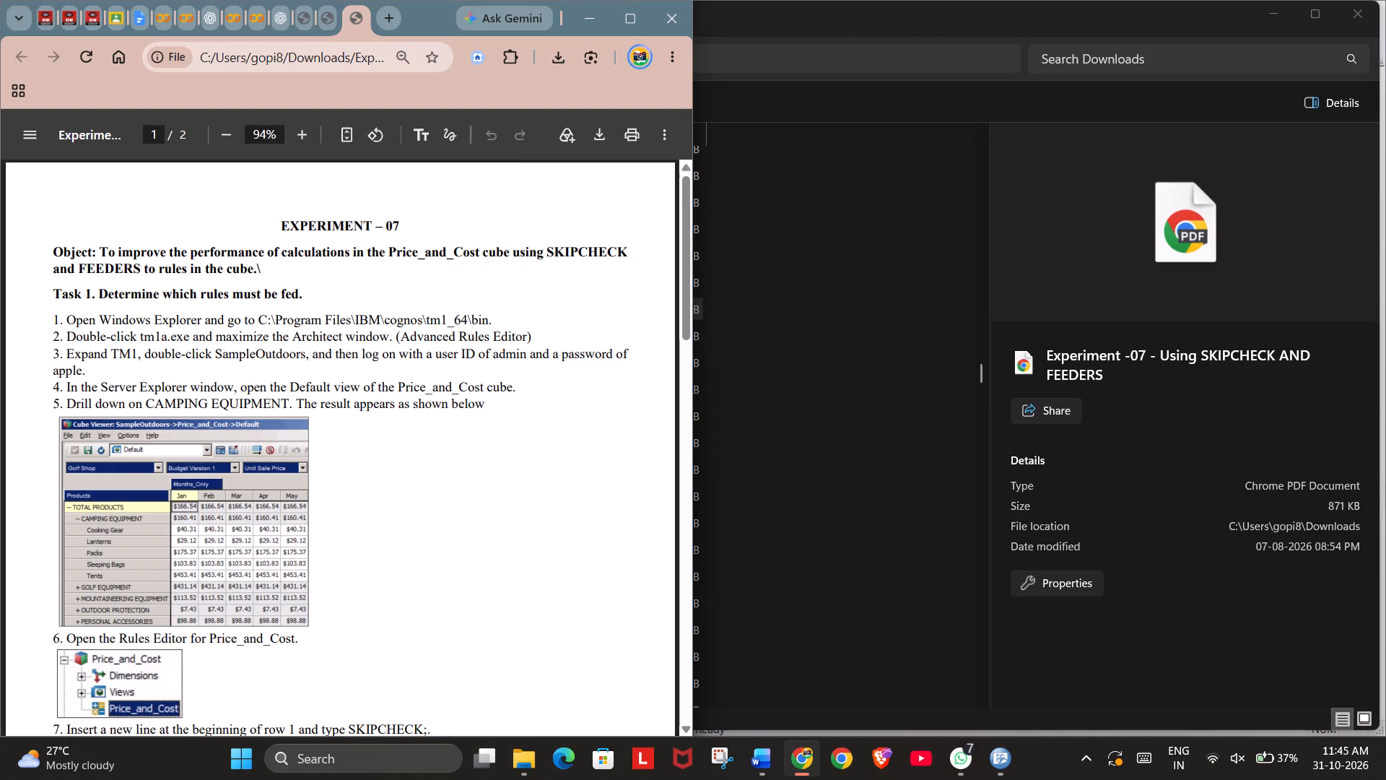
pyautogui.scroll(-2, 453, 335)
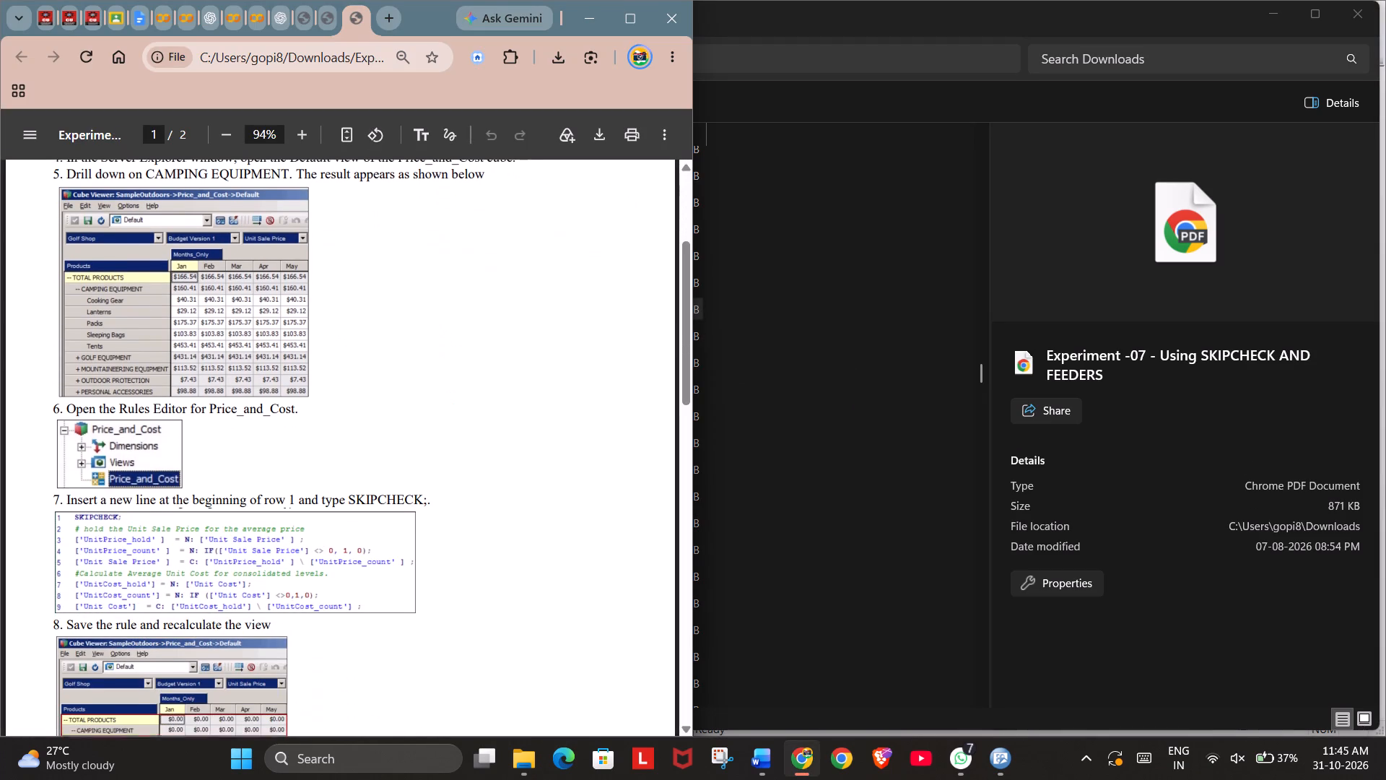
pyautogui.scroll(-1, 453, 335)
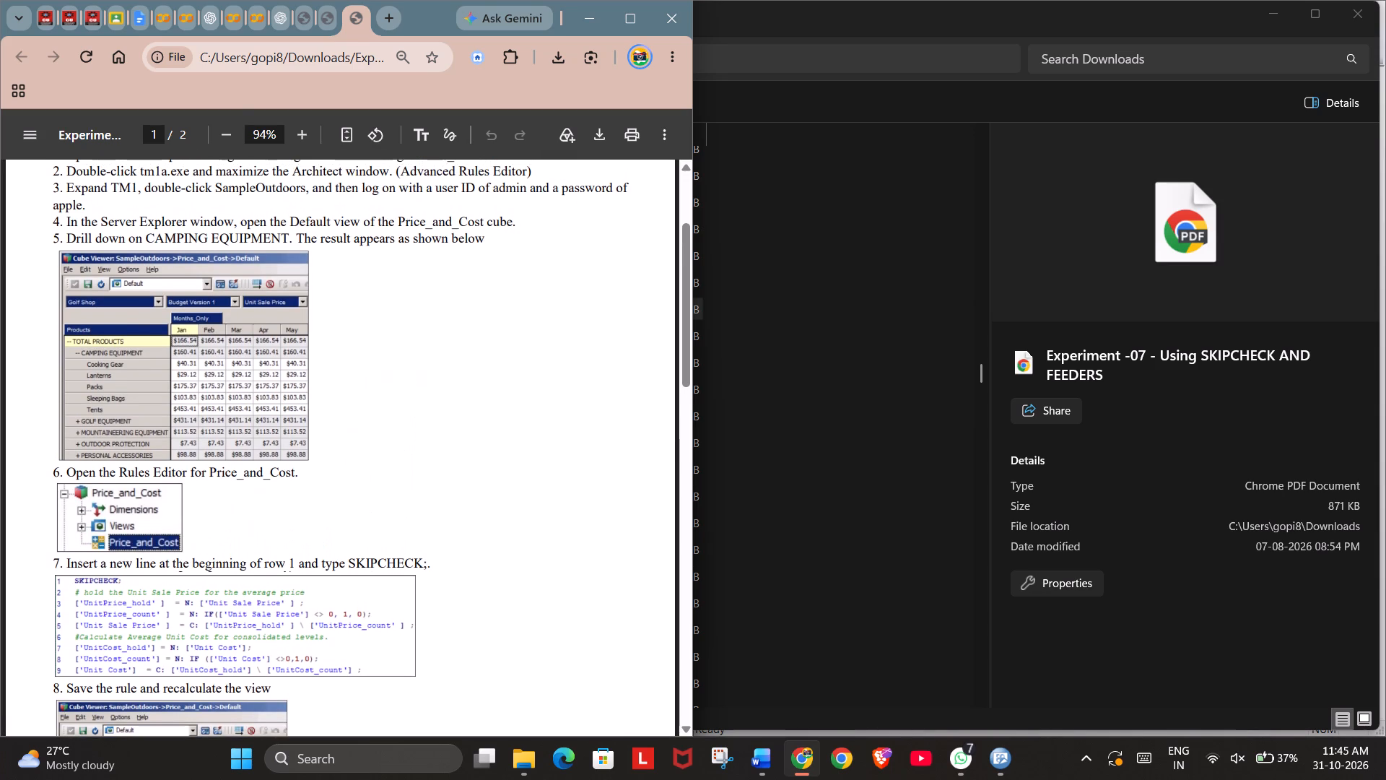
pyautogui.scroll(1, 453, 335)
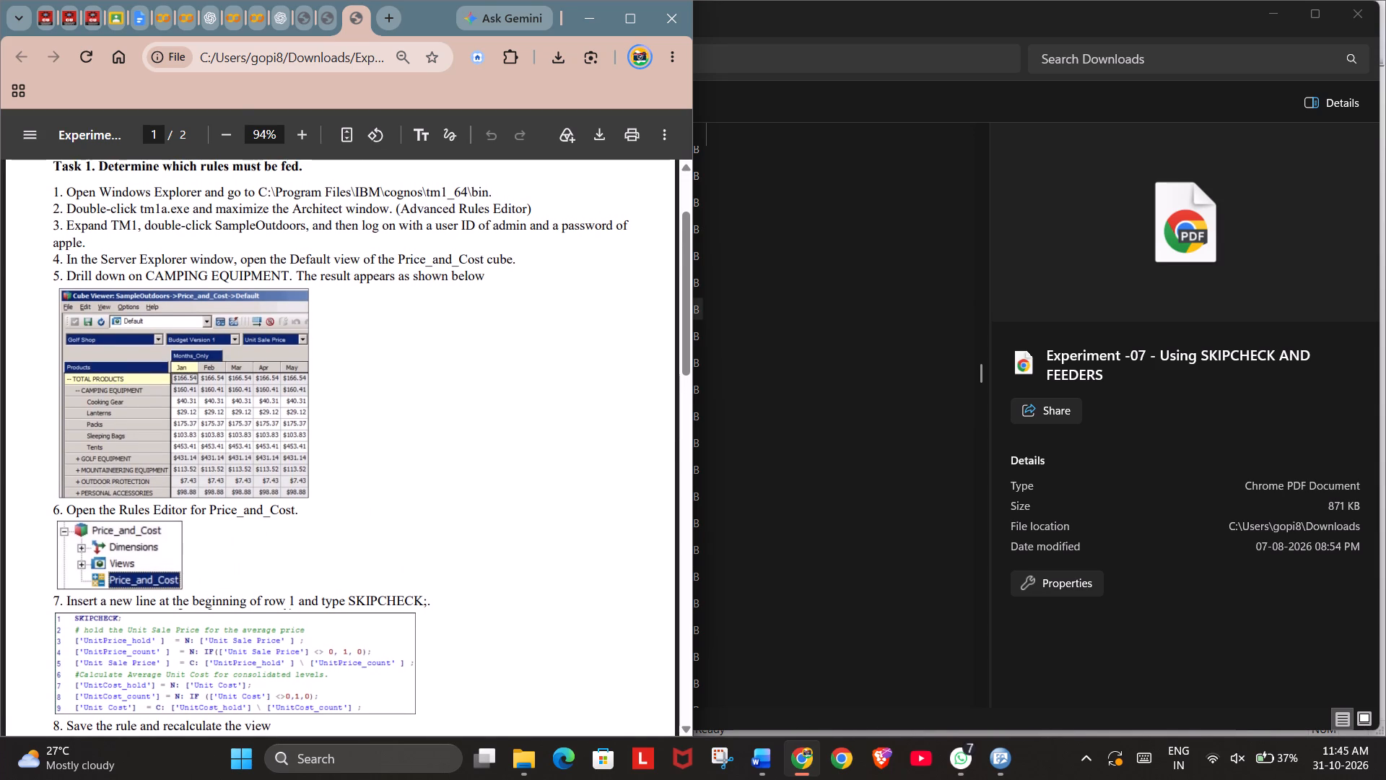
pyautogui.scroll(1, 453, 335)
pyautogui.scroll(-5, 453, 335)
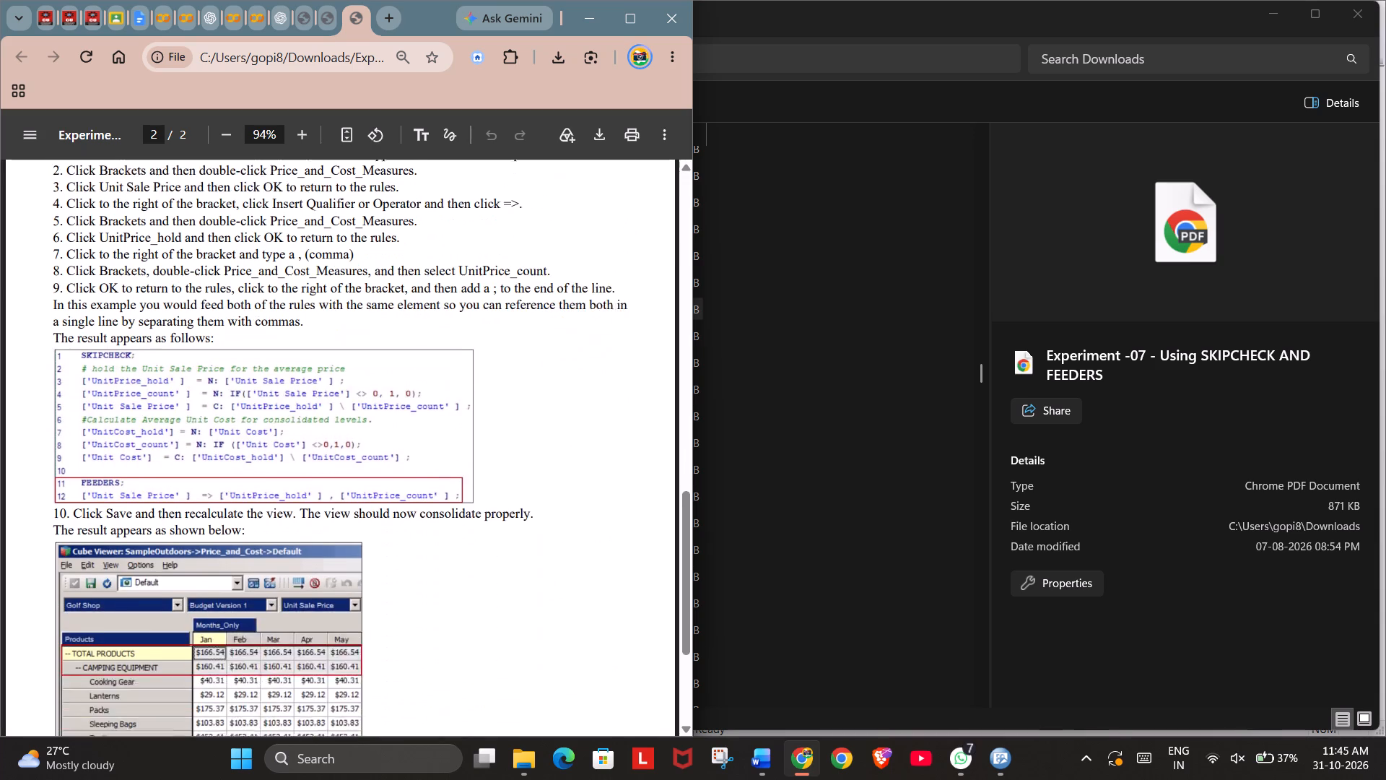
pyautogui.scroll(-7, 453, 335)
pyautogui.scroll(3, 453, 335)
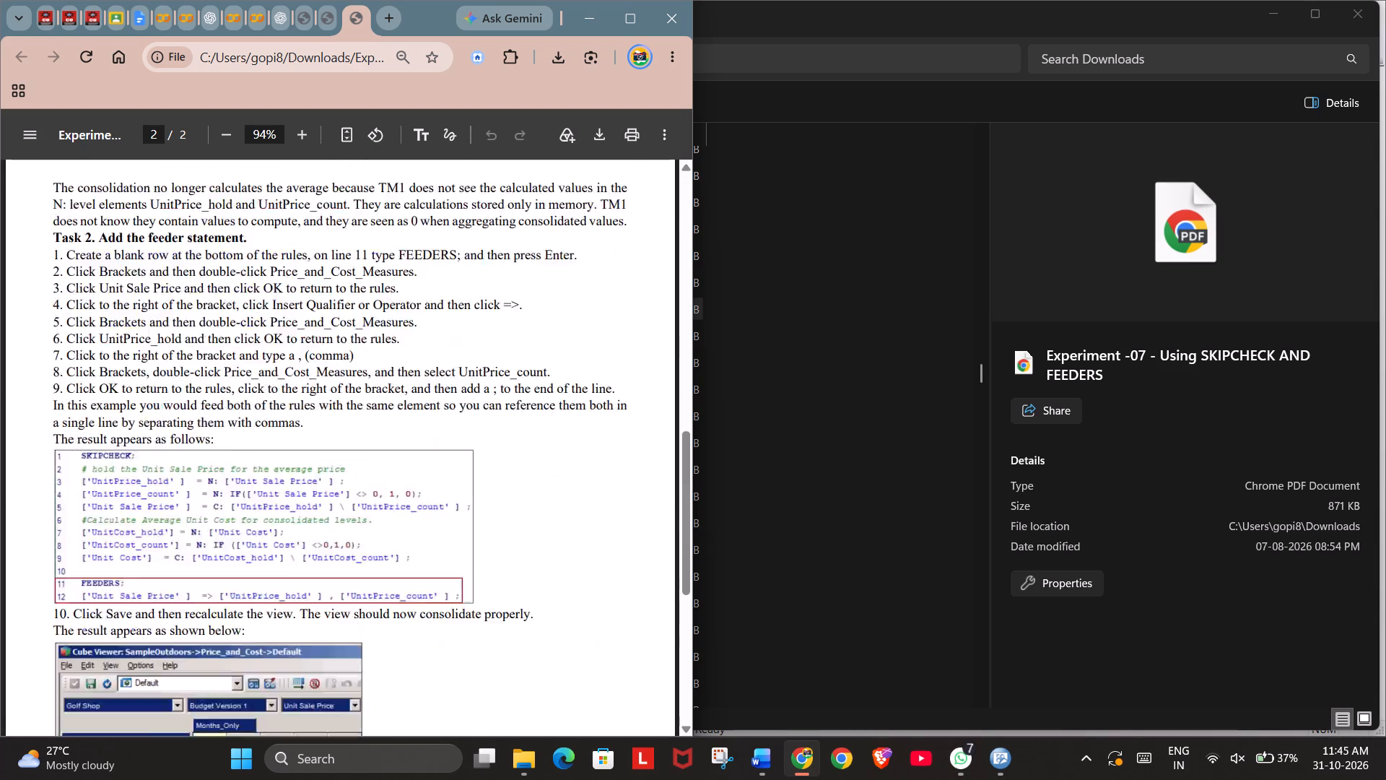
pyautogui.scroll(10, 453, 335)
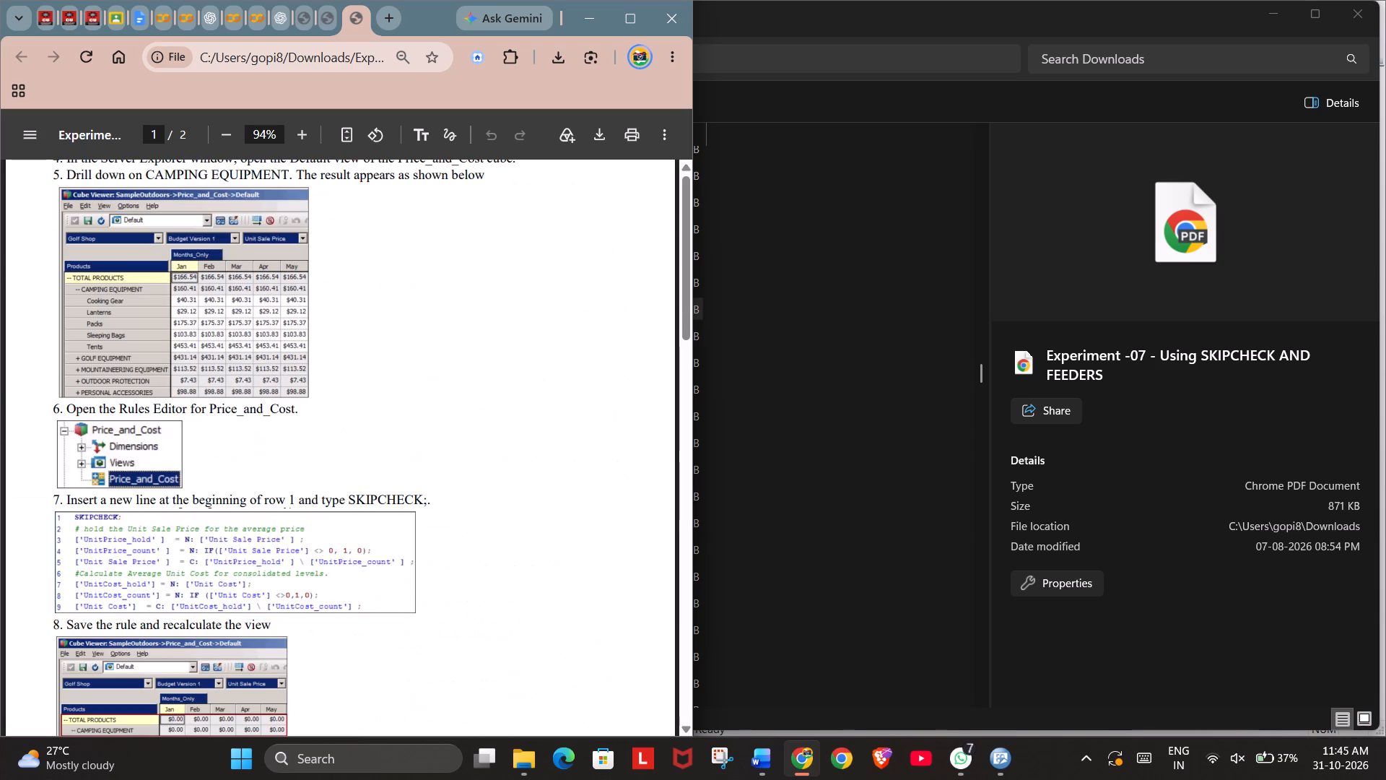
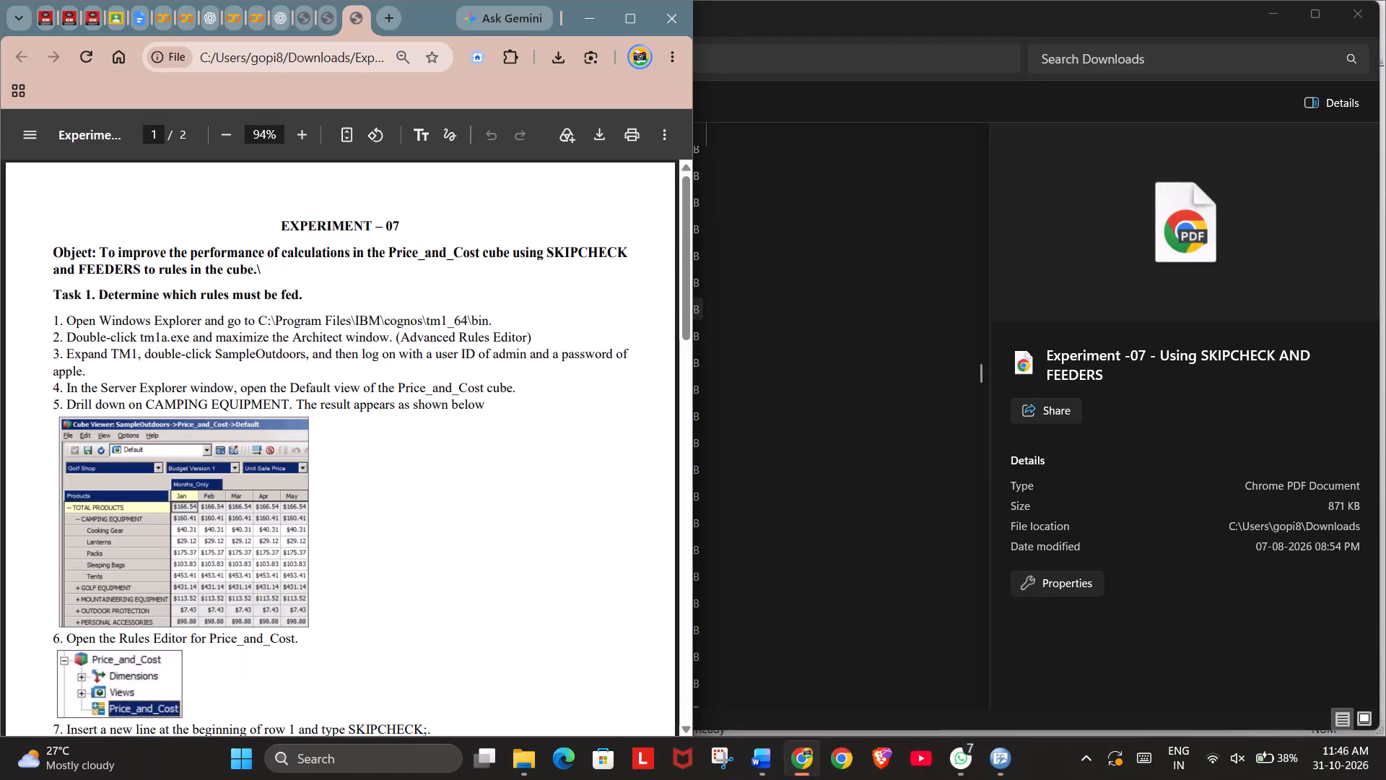
# Open the folder C:\Program Files\IBM\cognos\tm1_64\bin in File Explorer, as the Experiment 07 instructions direct.
pyautogui.scroll(1, 422, 405)
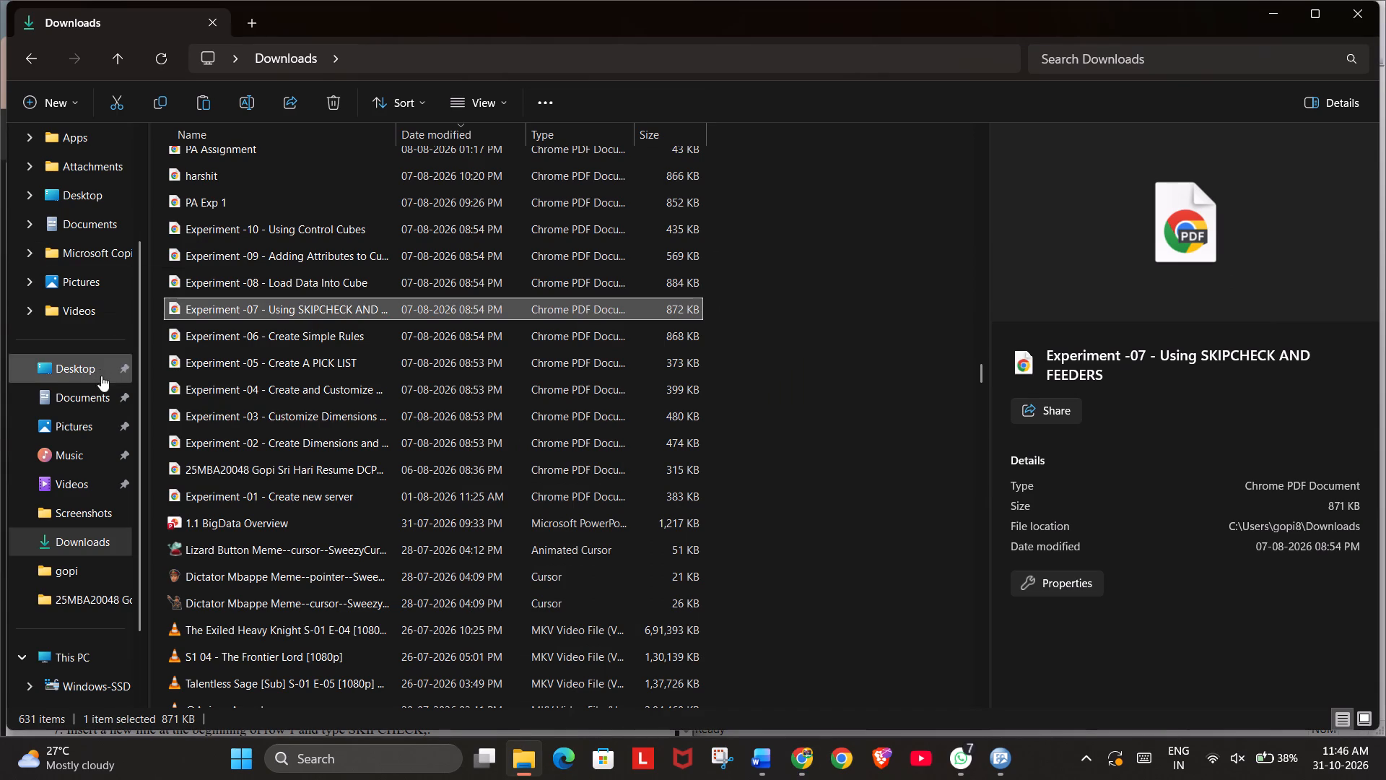
pyautogui.scroll(-1, 103, 591)
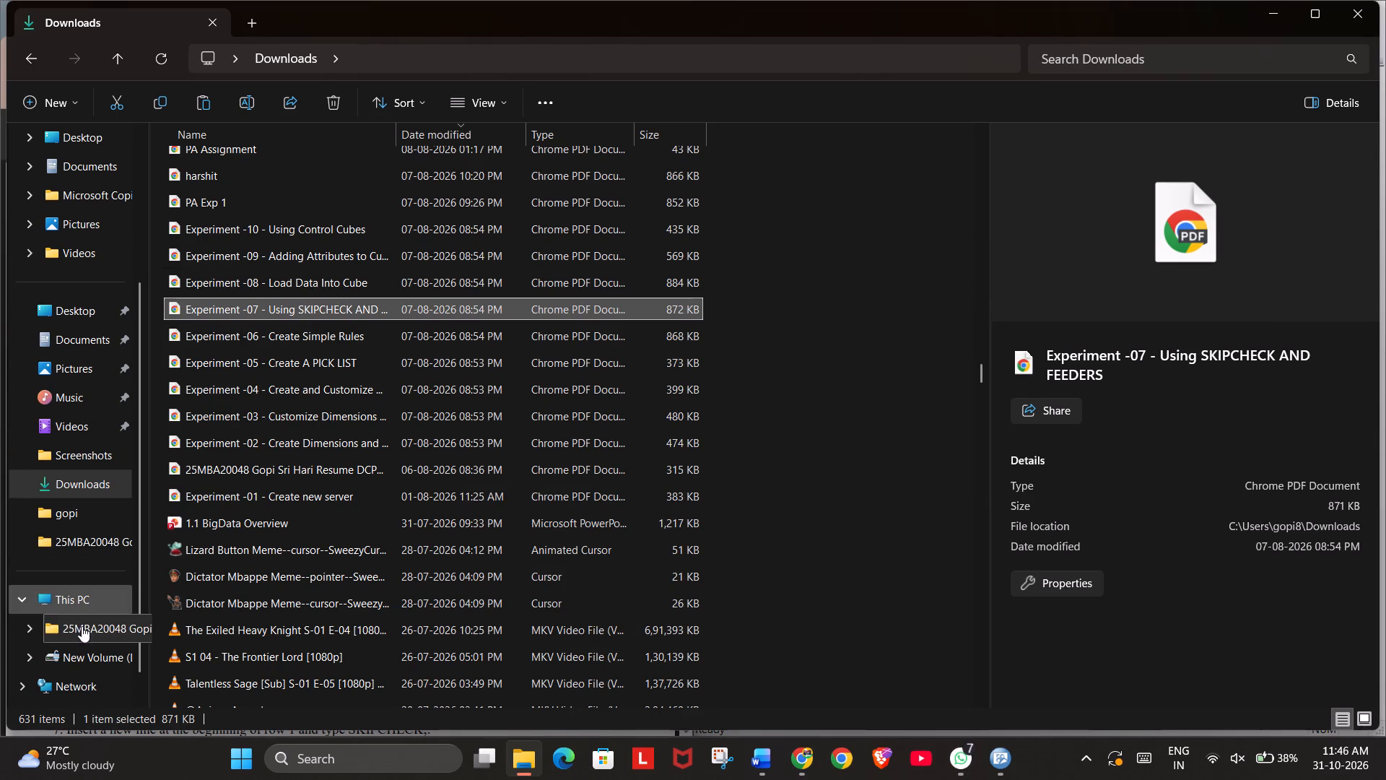
pyautogui.click(87, 599)
pyautogui.doubleClick(288, 153)
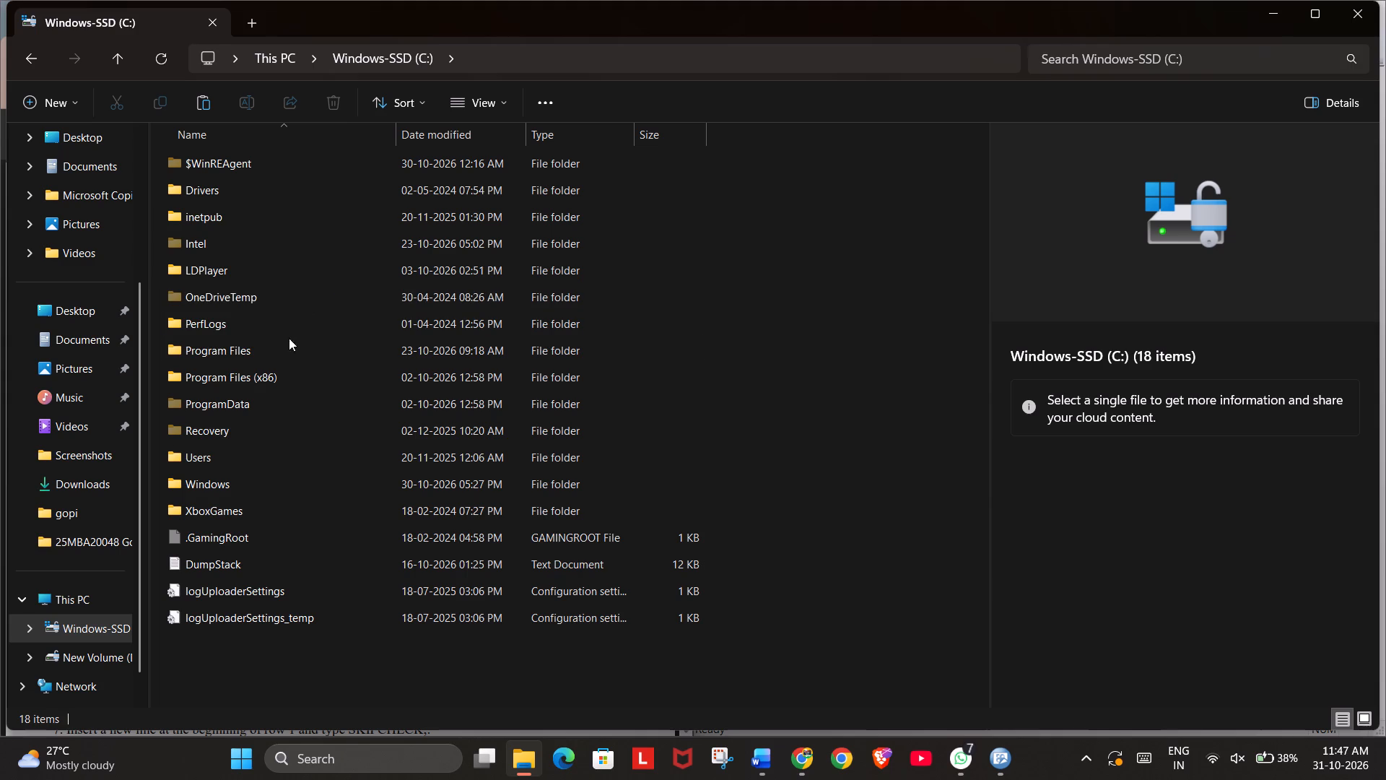
pyautogui.doubleClick(279, 350)
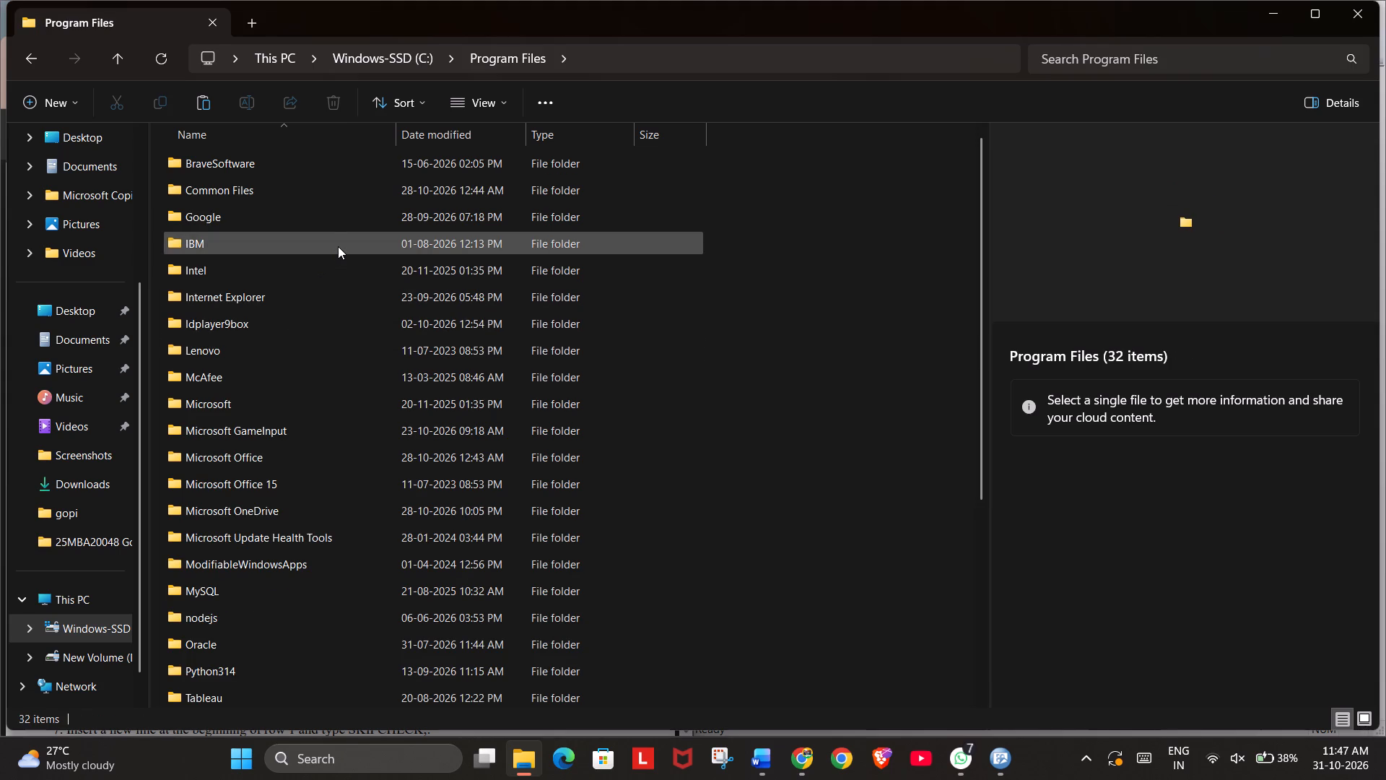
pyautogui.doubleClick(338, 246)
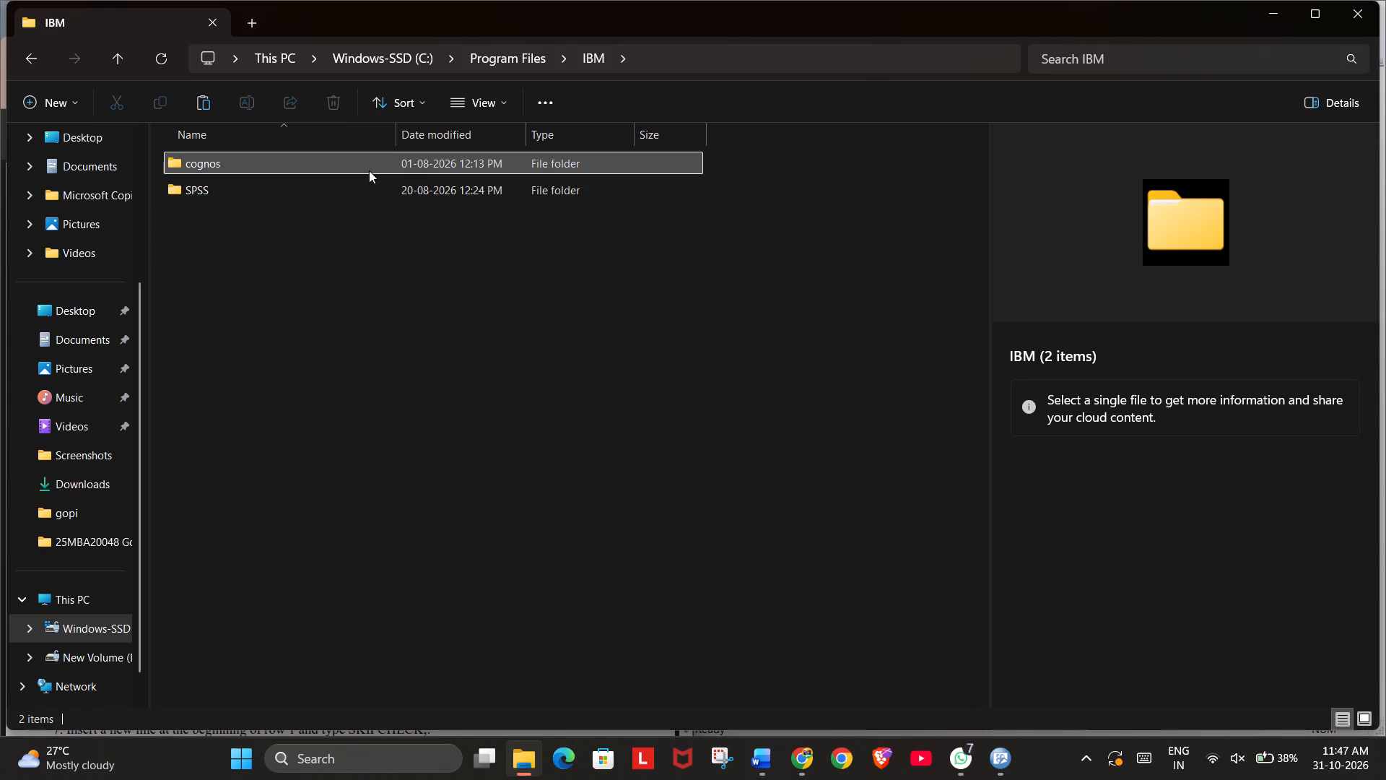
pyautogui.doubleClick(369, 170)
pyautogui.doubleClick(369, 170)
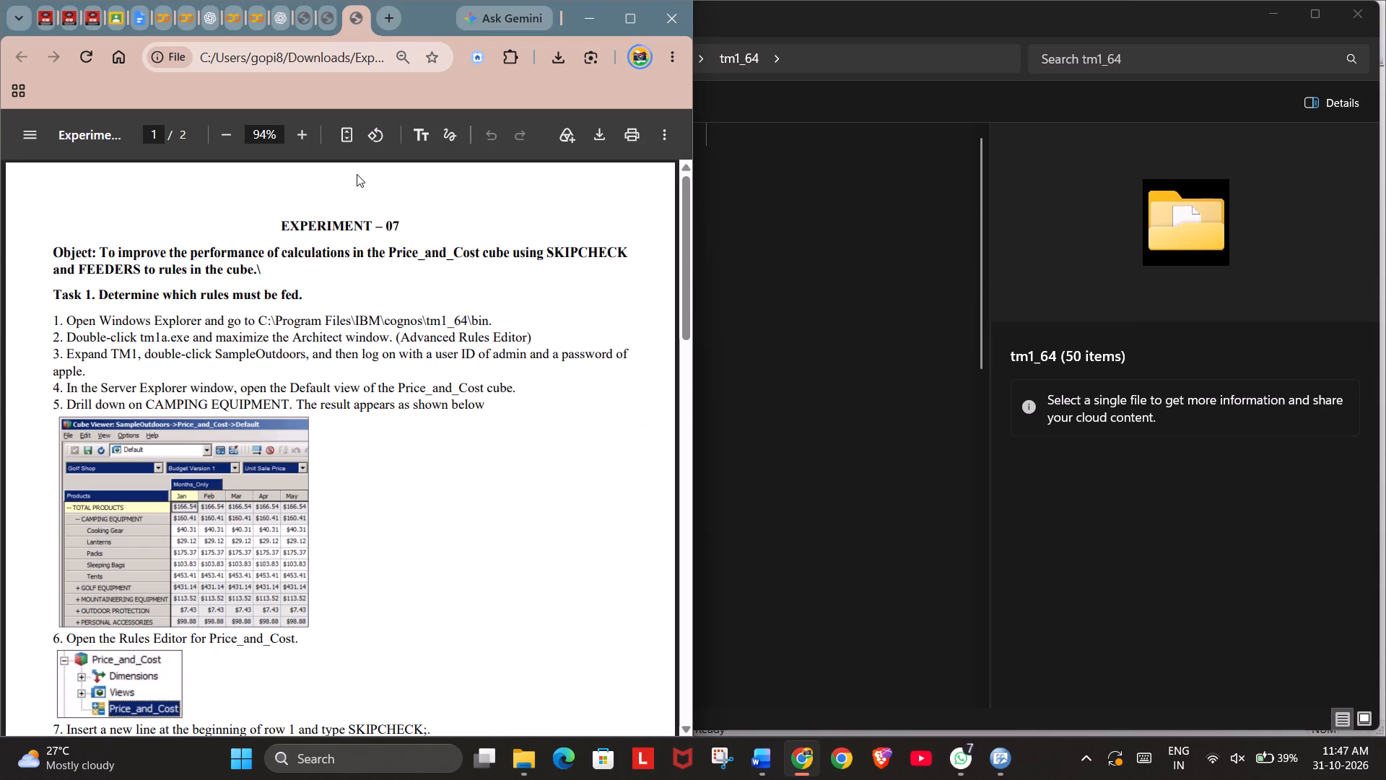
pyautogui.doubleClick(309, 191)
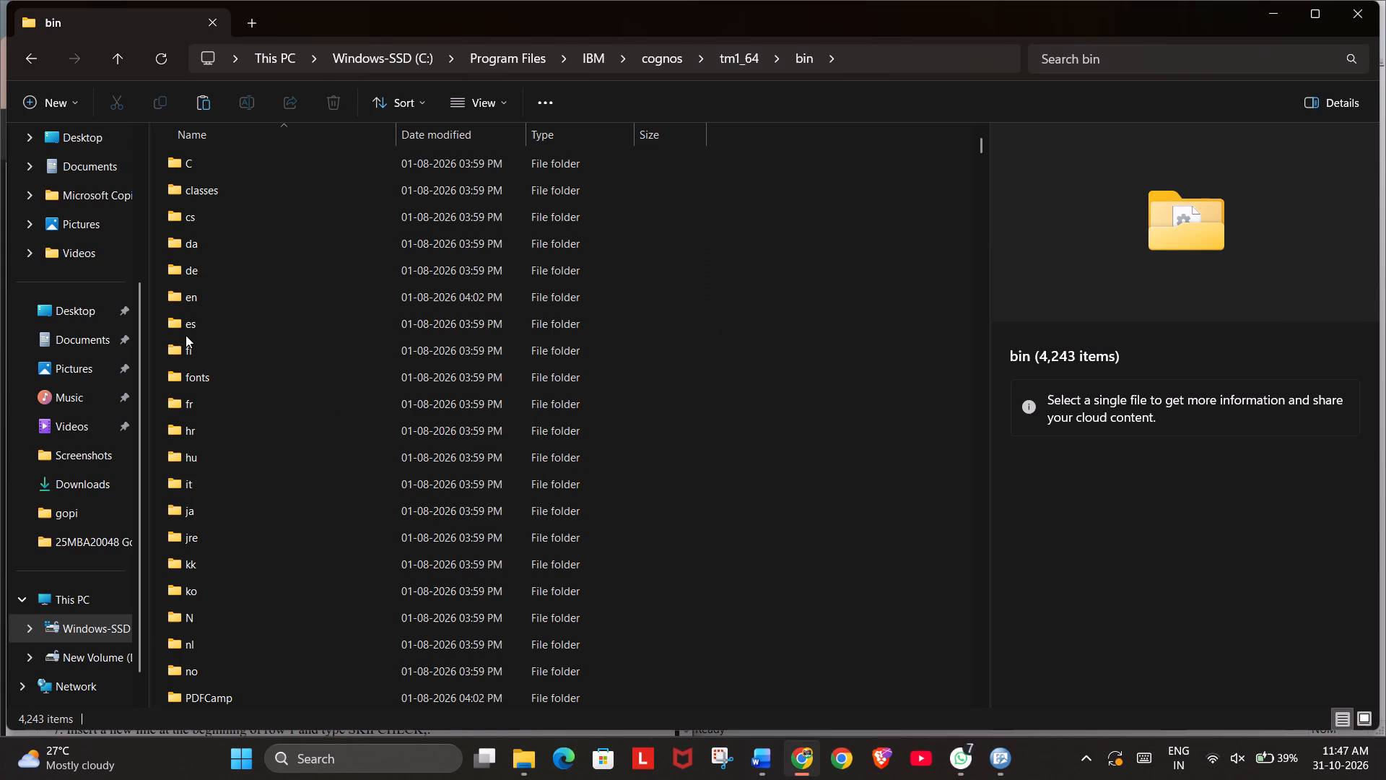
# Look through the bin folder's file list for the tm1a application.
pyautogui.scroll(-9, 186, 335)
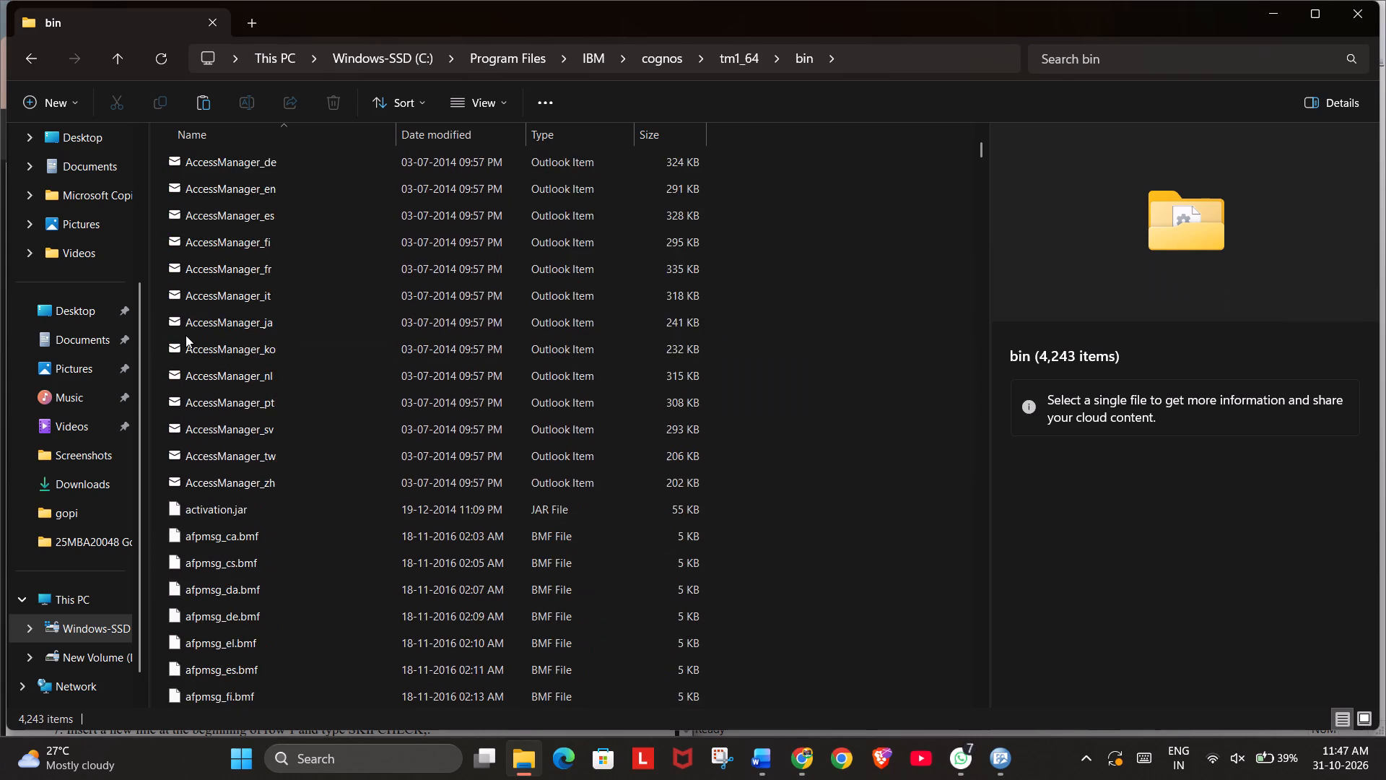
pyautogui.scroll(-12, 186, 335)
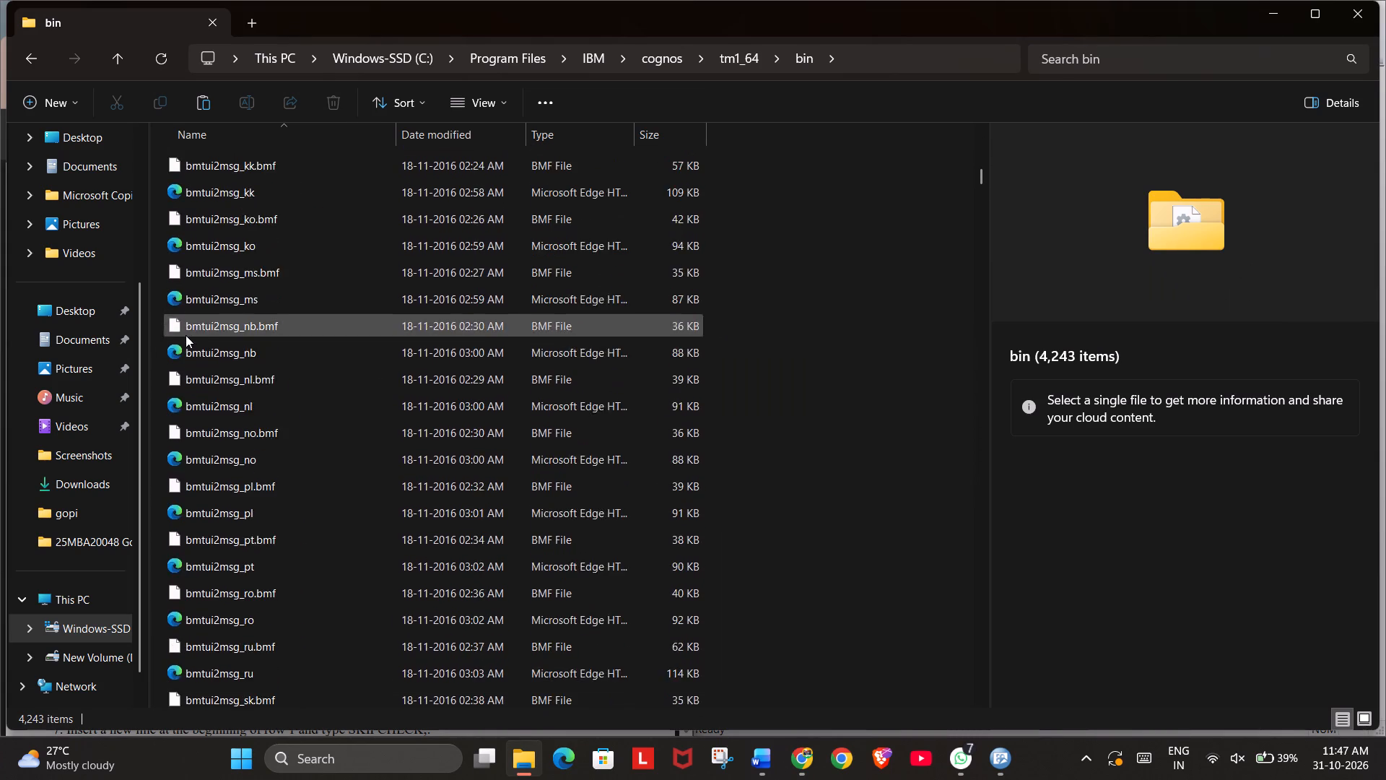
pyautogui.scroll(-16, 186, 335)
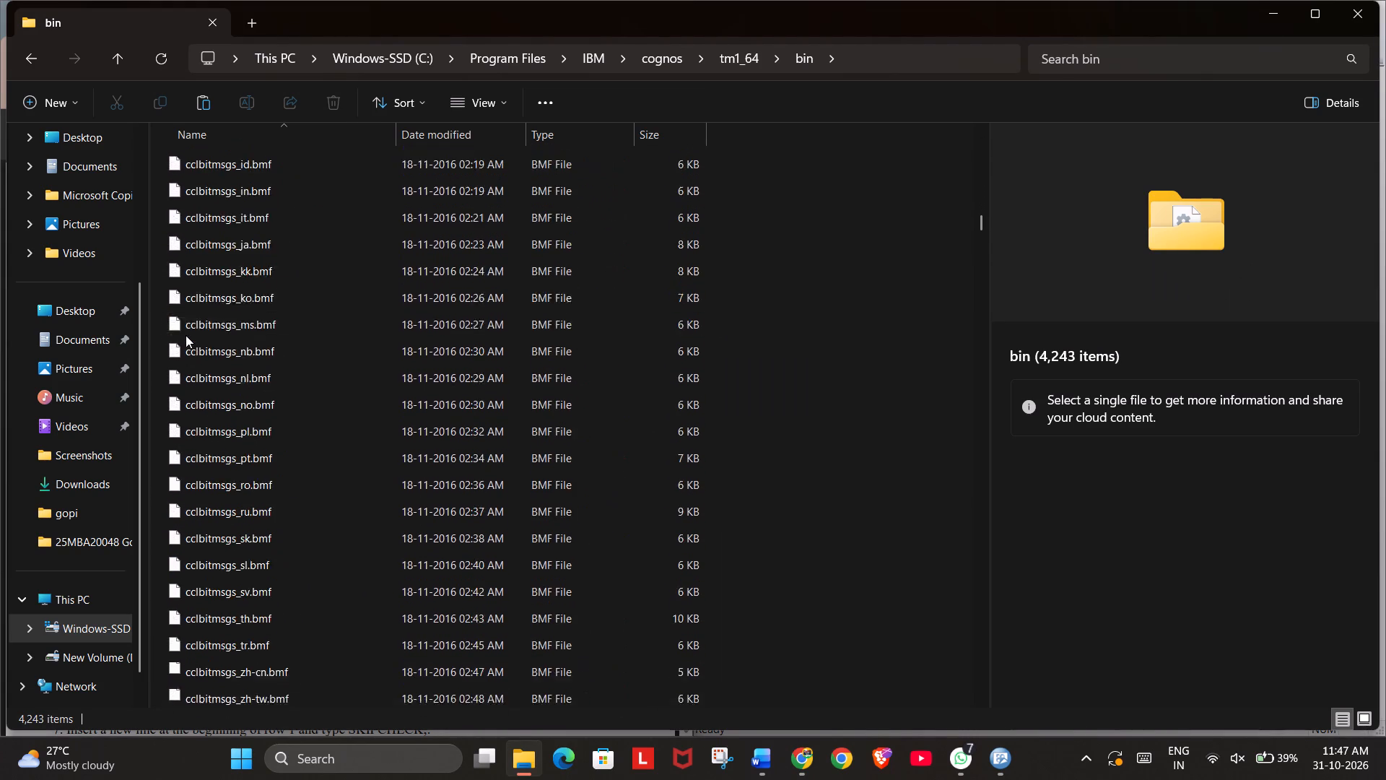
pyautogui.scroll(-13, 186, 335)
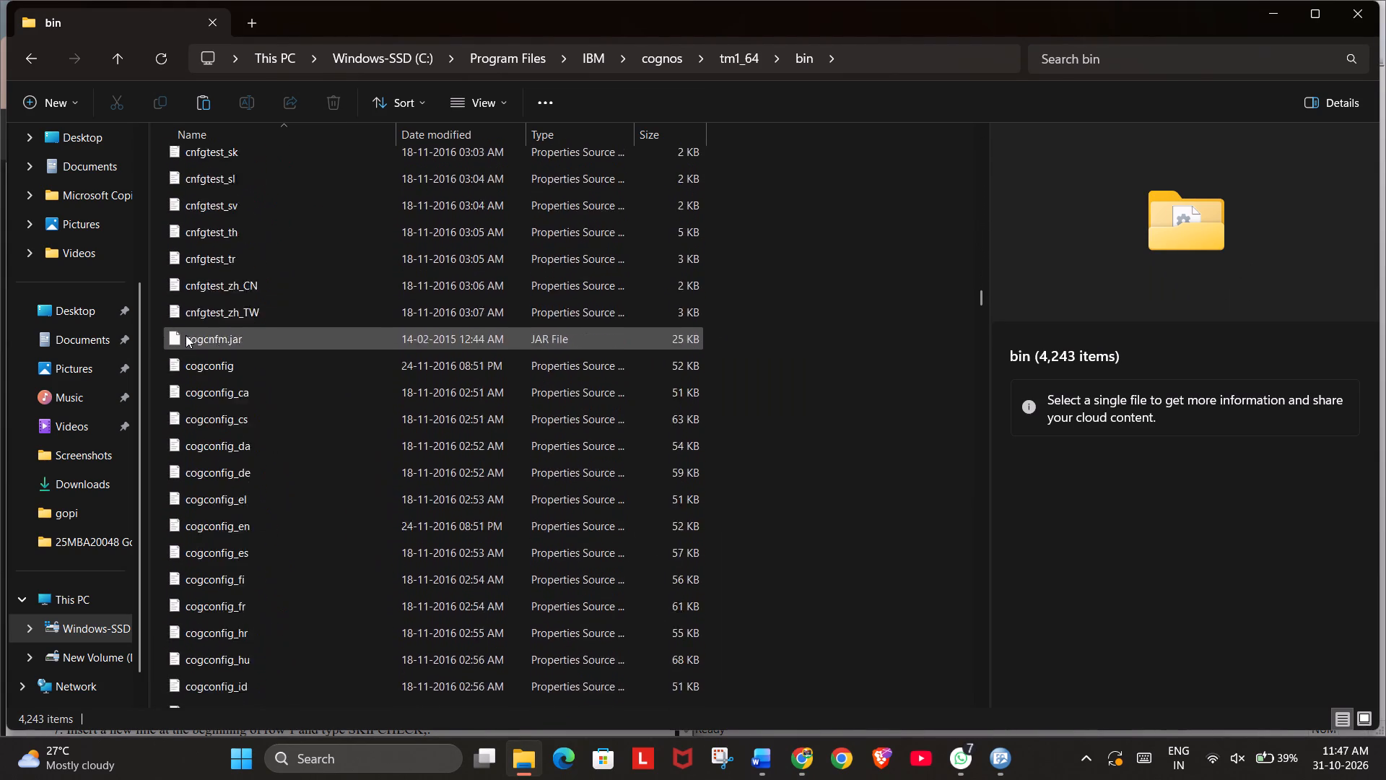
pyautogui.scroll(-13, 186, 335)
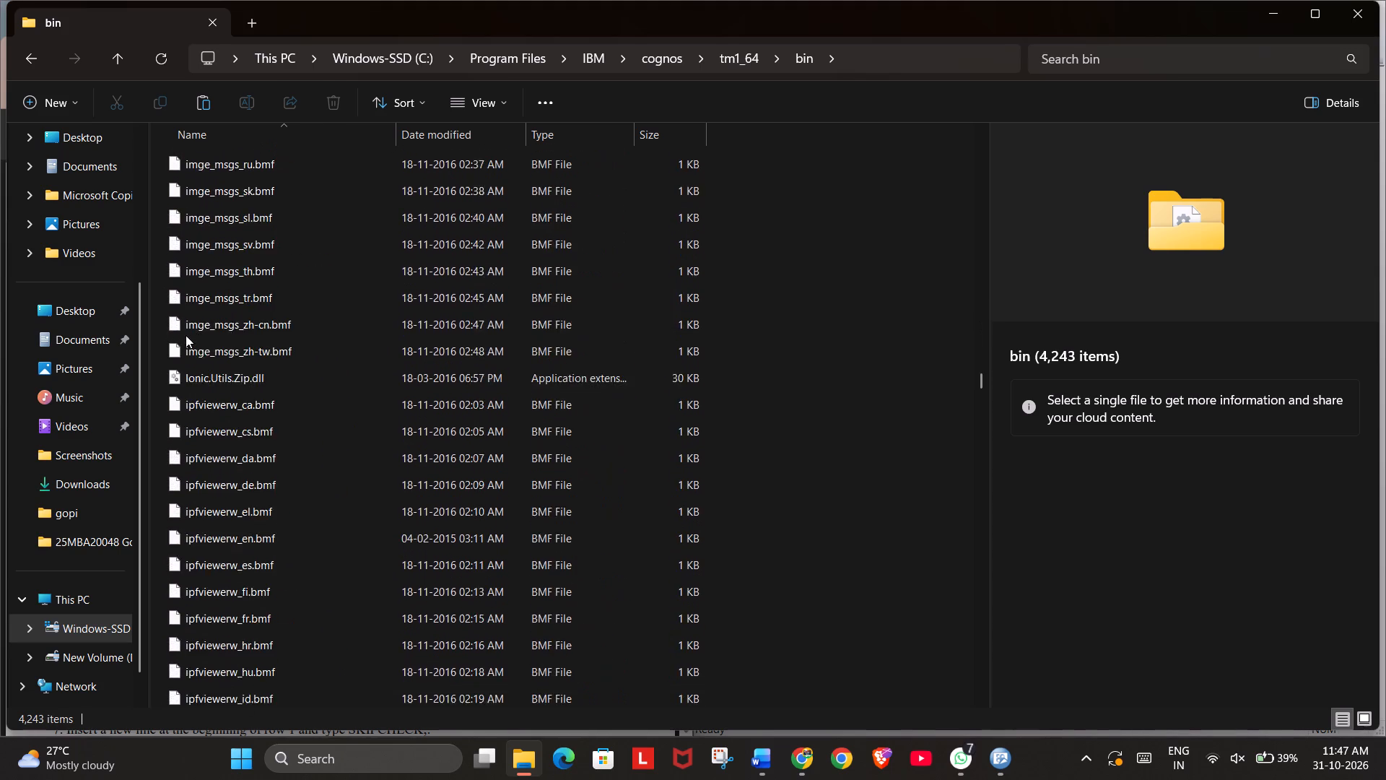
pyautogui.scroll(-13, 186, 335)
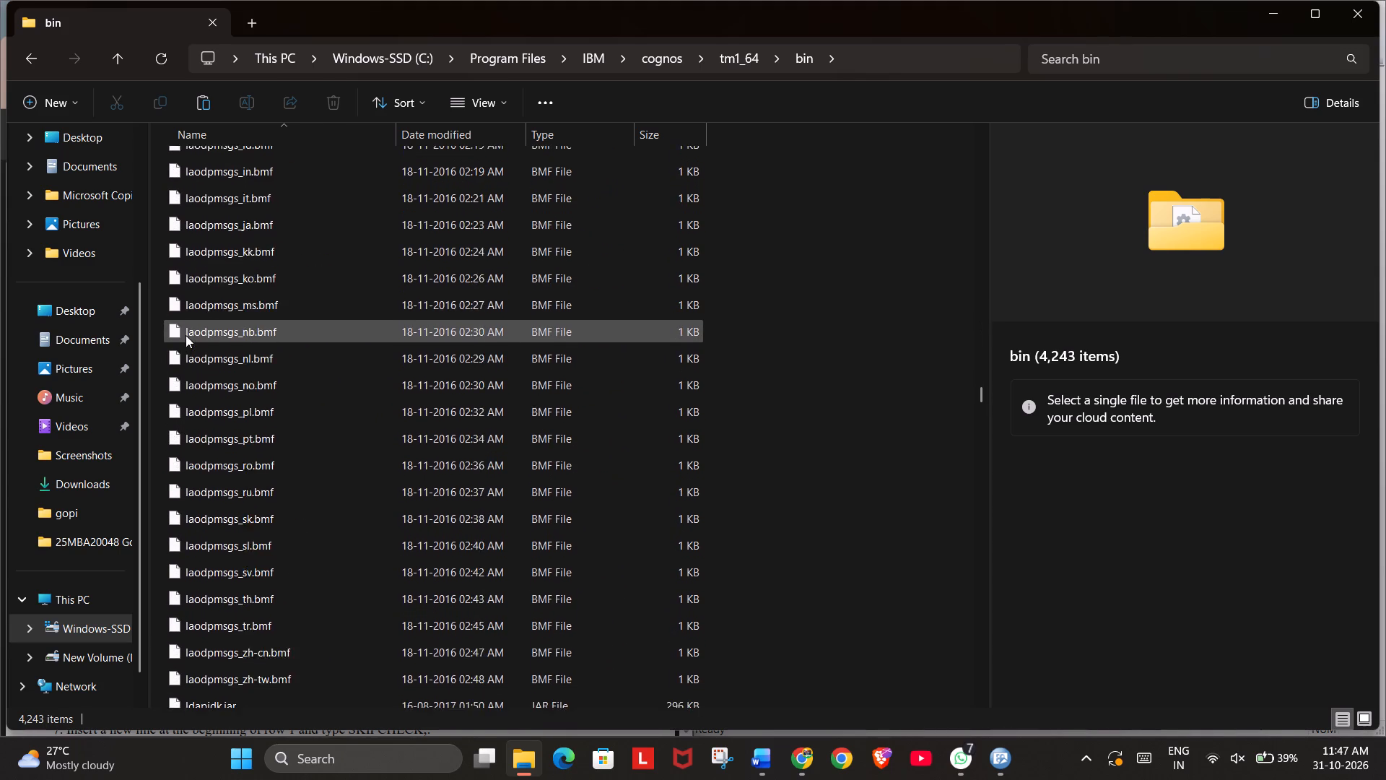
pyautogui.scroll(-13, 186, 335)
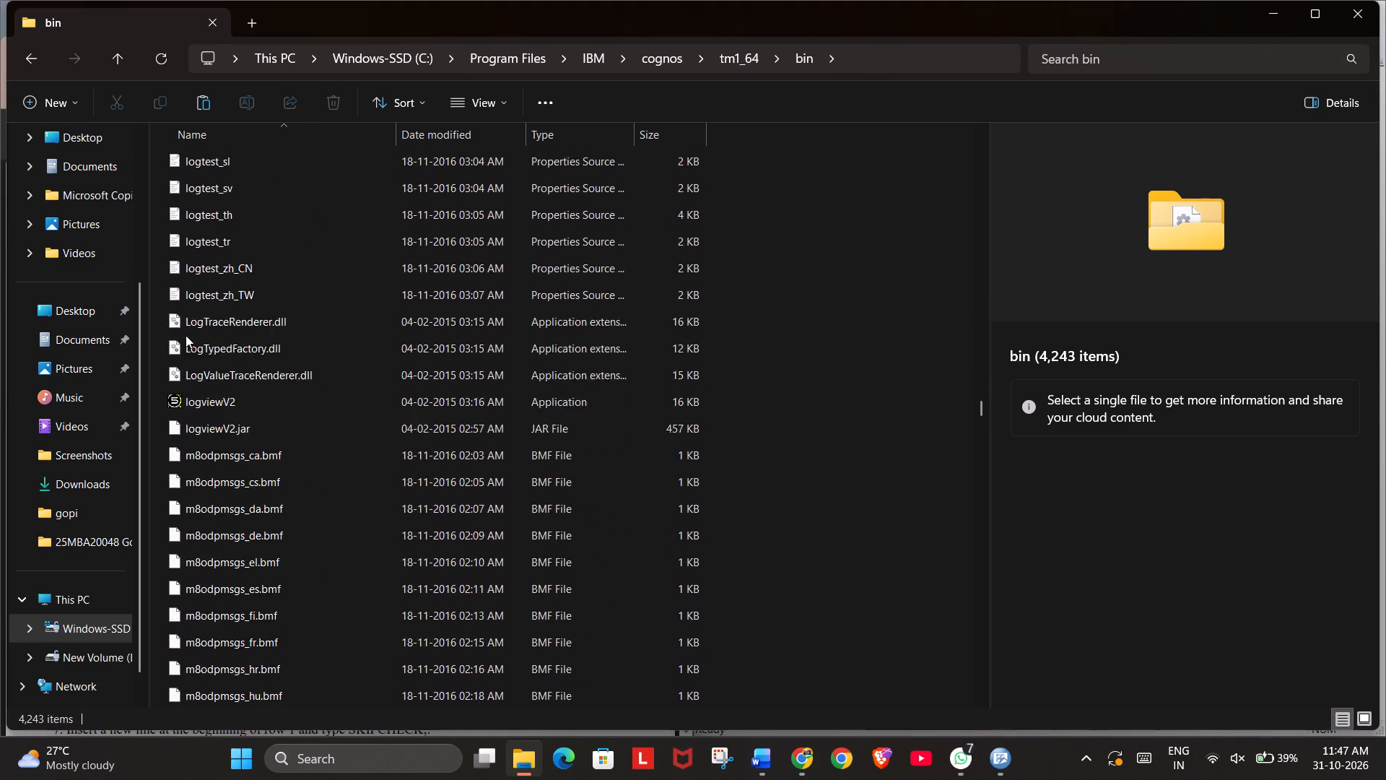
pyautogui.scroll(-13, 186, 335)
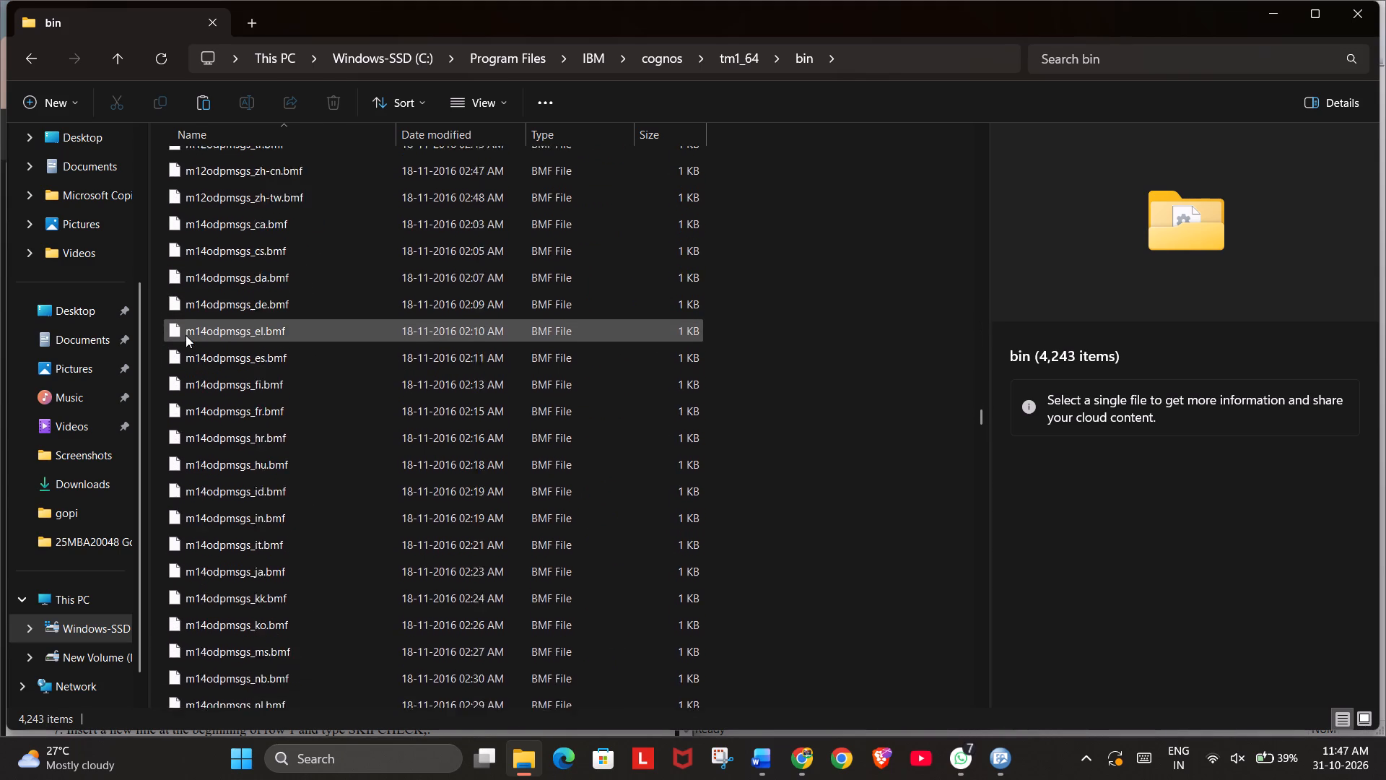
pyautogui.scroll(-9, 186, 335)
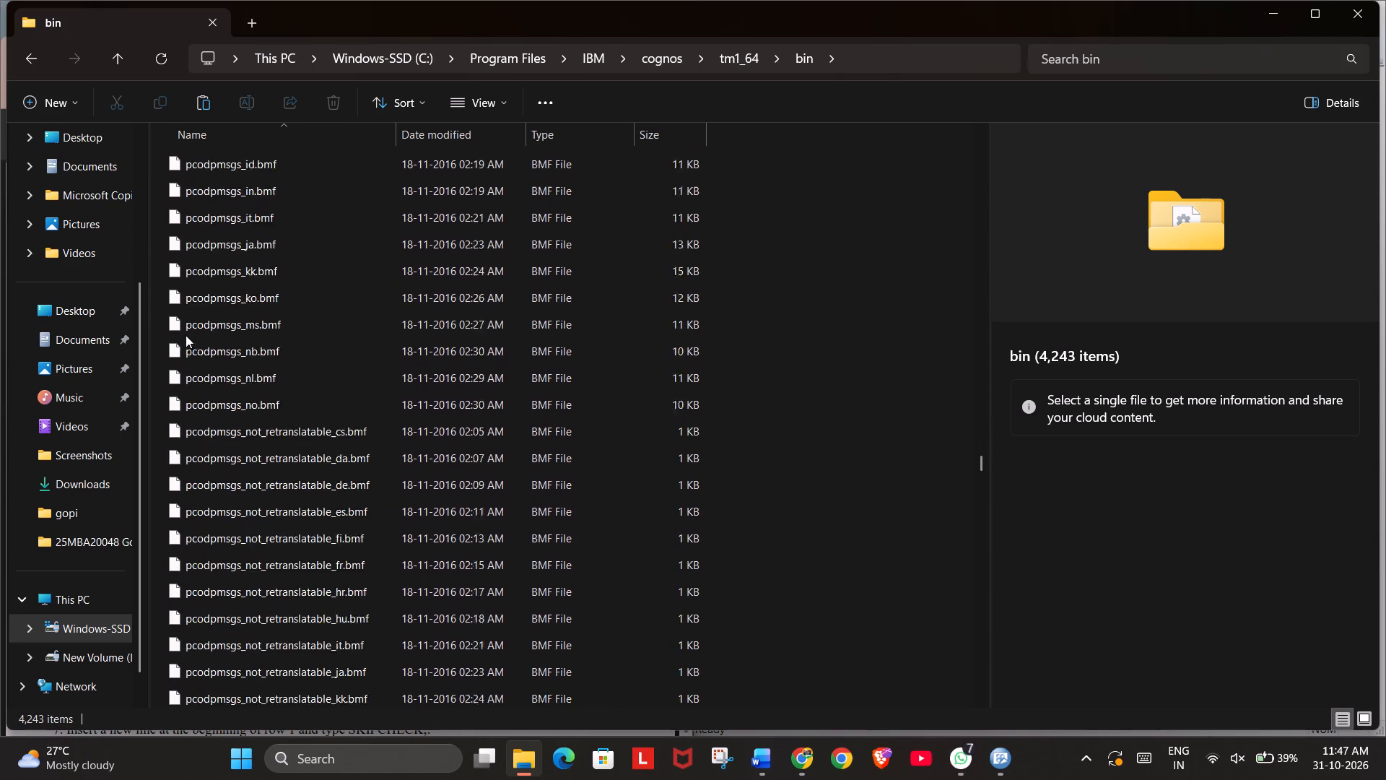
pyautogui.scroll(-12, 186, 335)
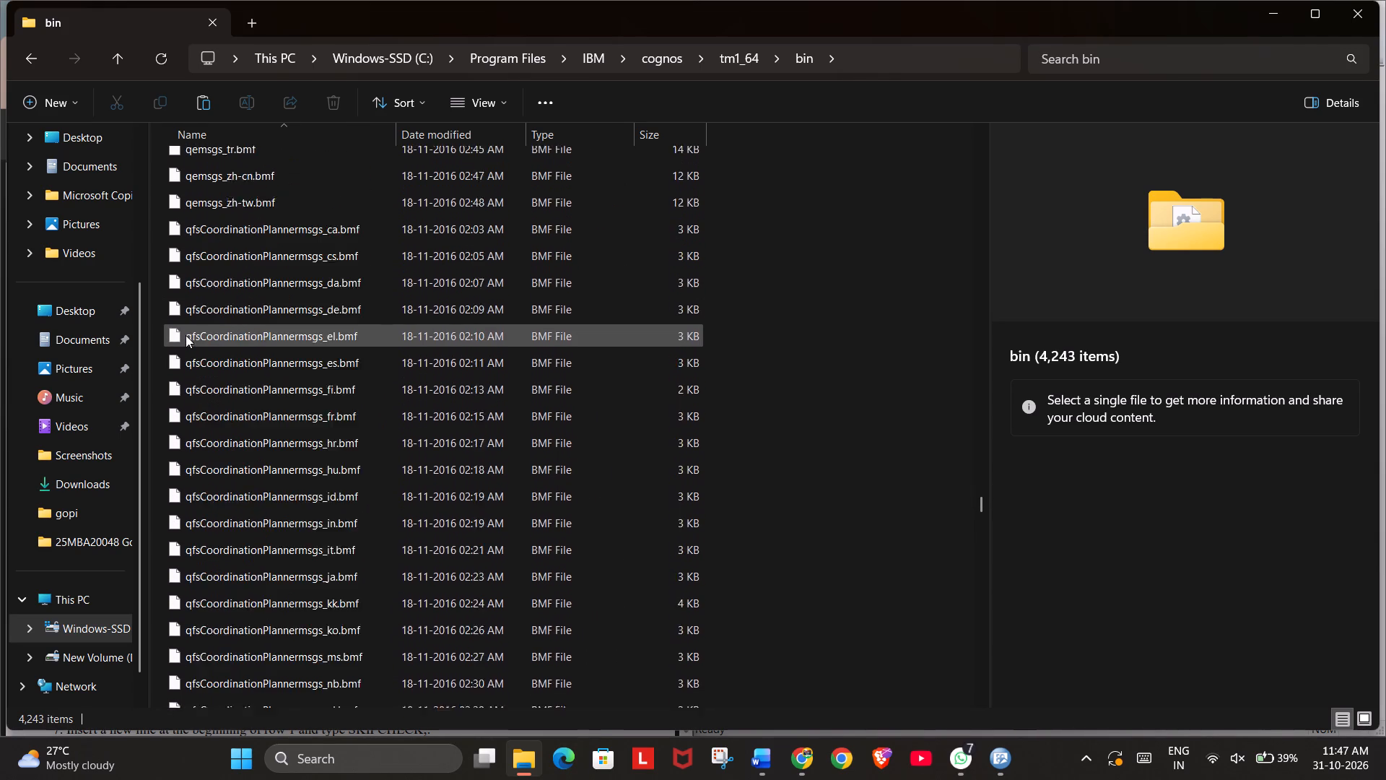
pyautogui.scroll(-15, 186, 335)
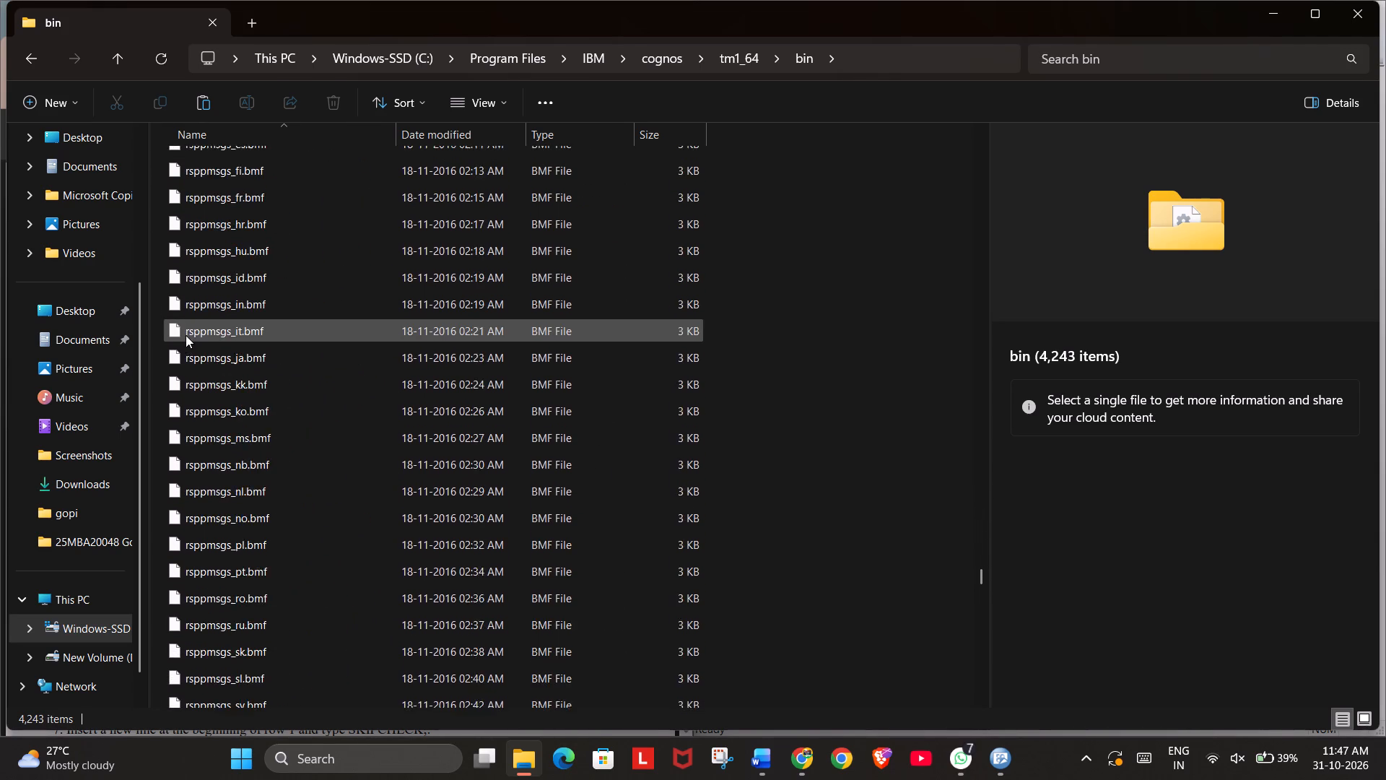
pyautogui.scroll(-10, 186, 335)
pyautogui.scroll(2, 186, 335)
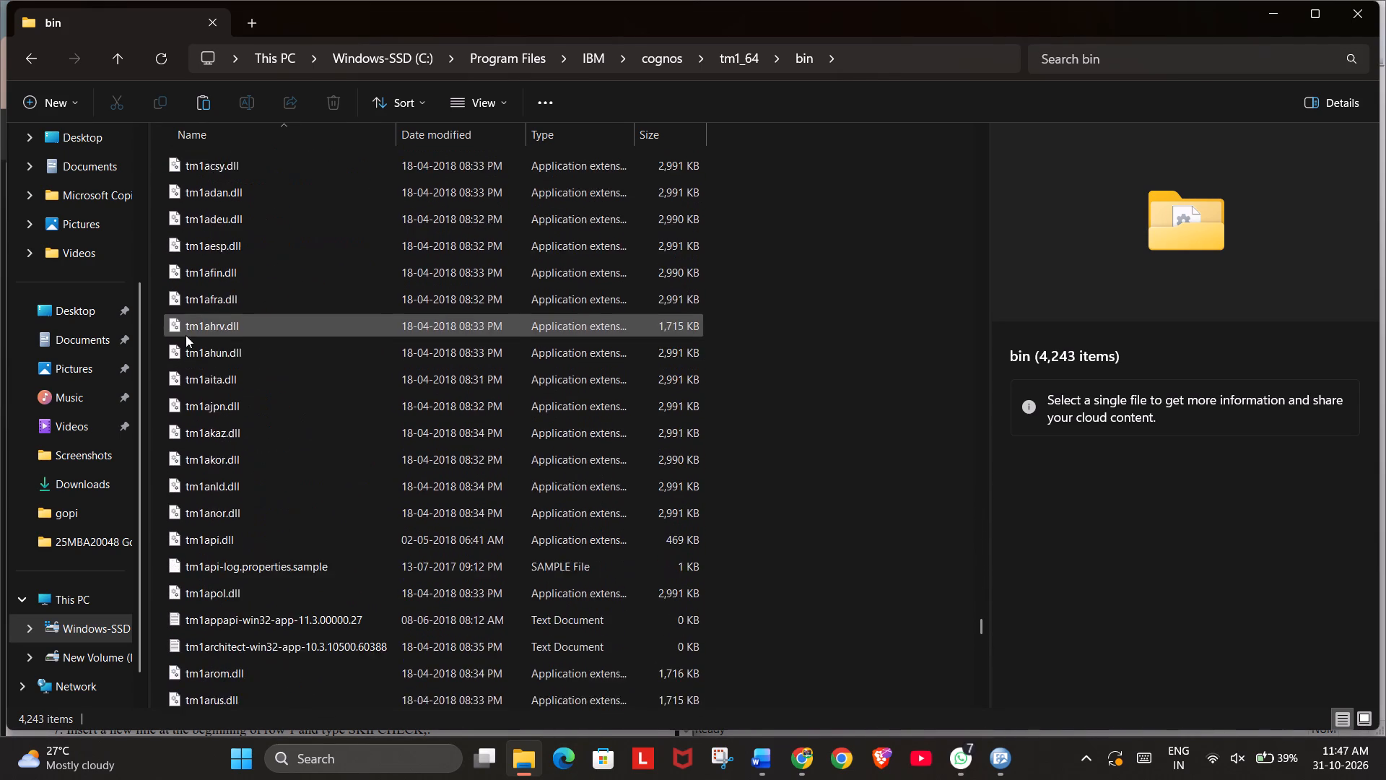
pyautogui.scroll(1, 186, 335)
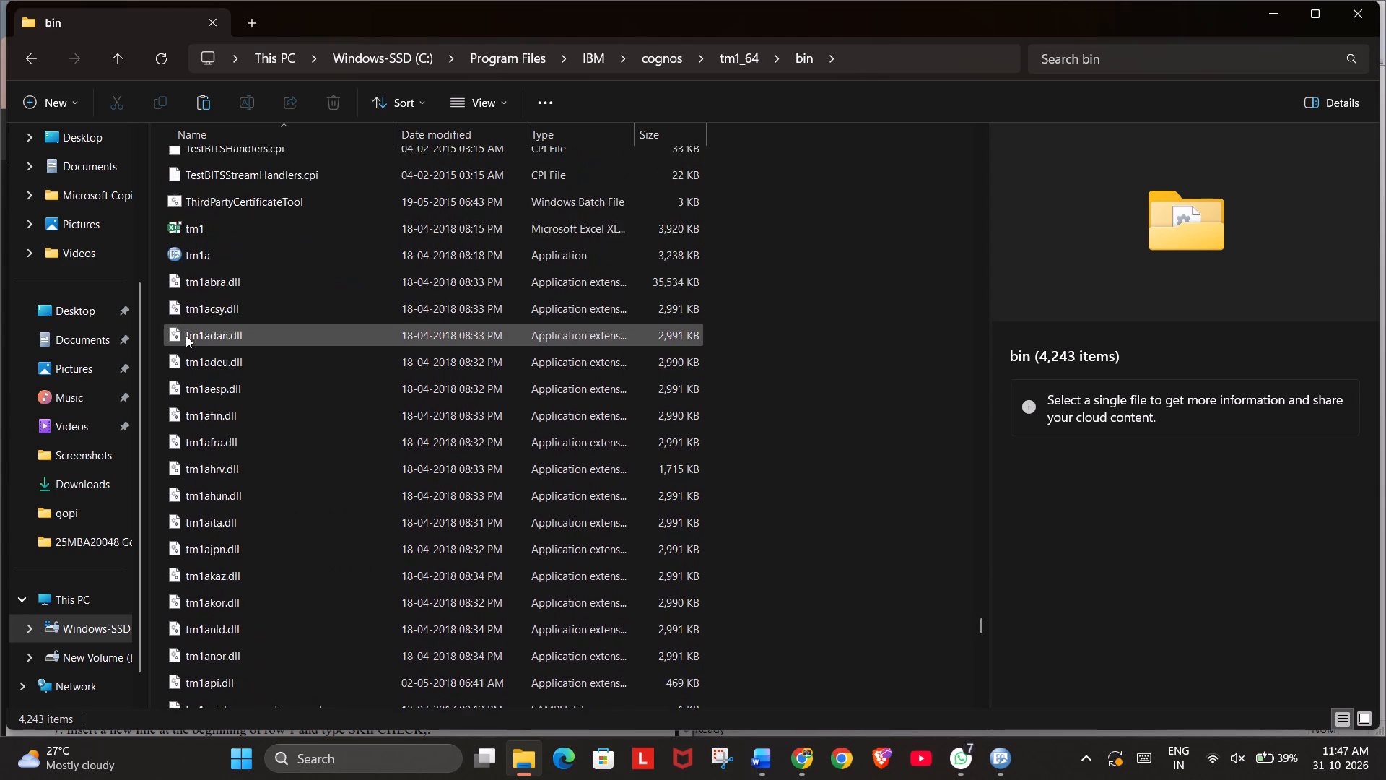
pyautogui.scroll(2, 186, 335)
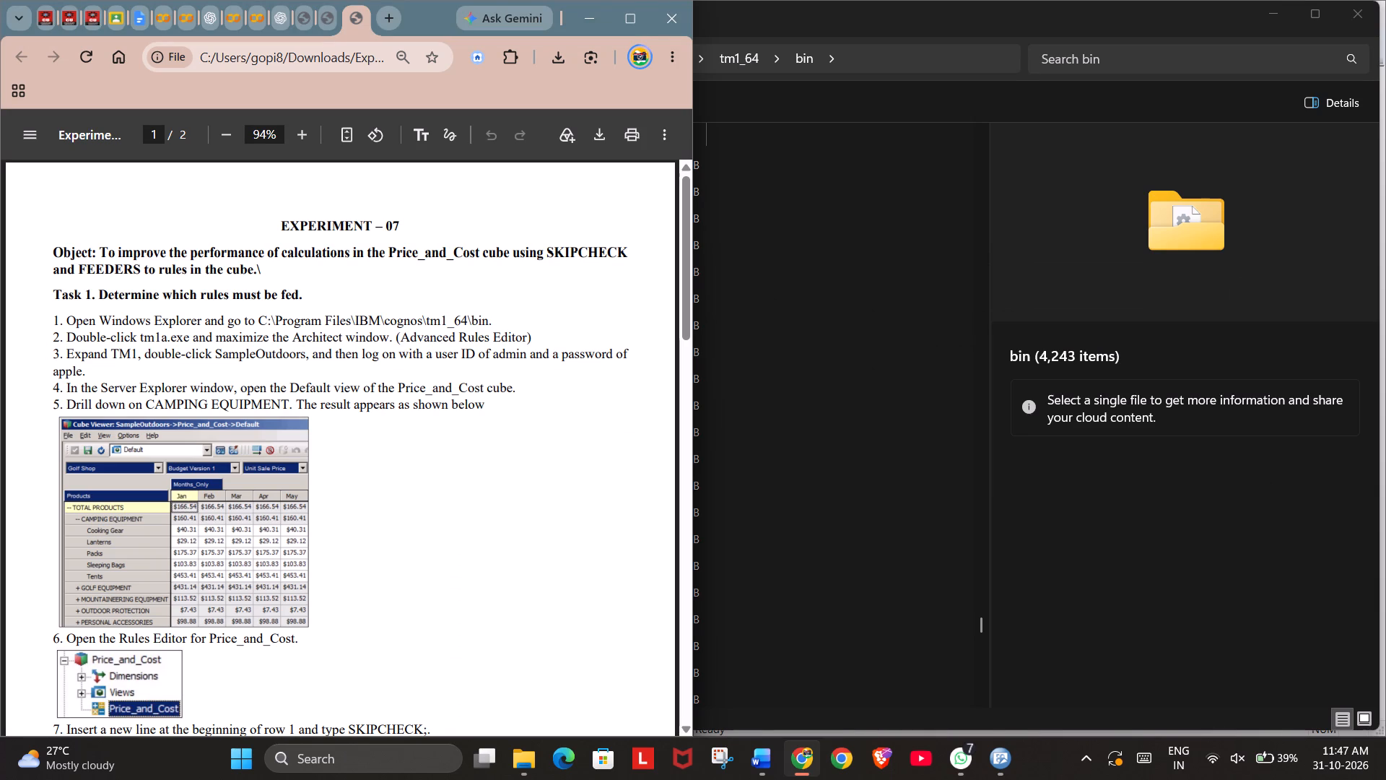
# Copy the file name tm1a.exe from the Experiment 07 PDF and search the bin folder for it.
pyautogui.moveTo(141, 336); pyautogui.dragTo(145, 336)
pyautogui.moveTo(145, 336); pyautogui.dragTo(191, 337)
pyautogui.hotkey('ctrl', 'c')
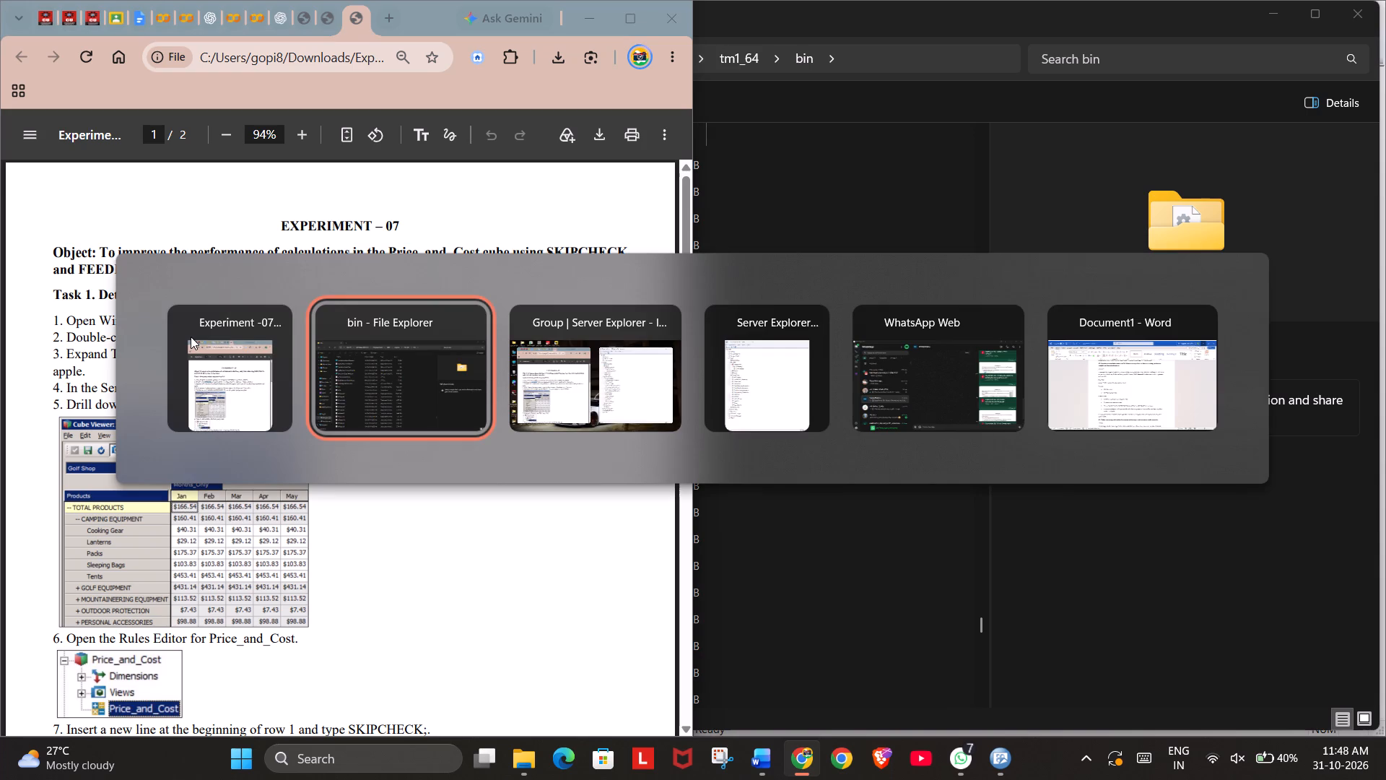
pyautogui.click(1153, 58)
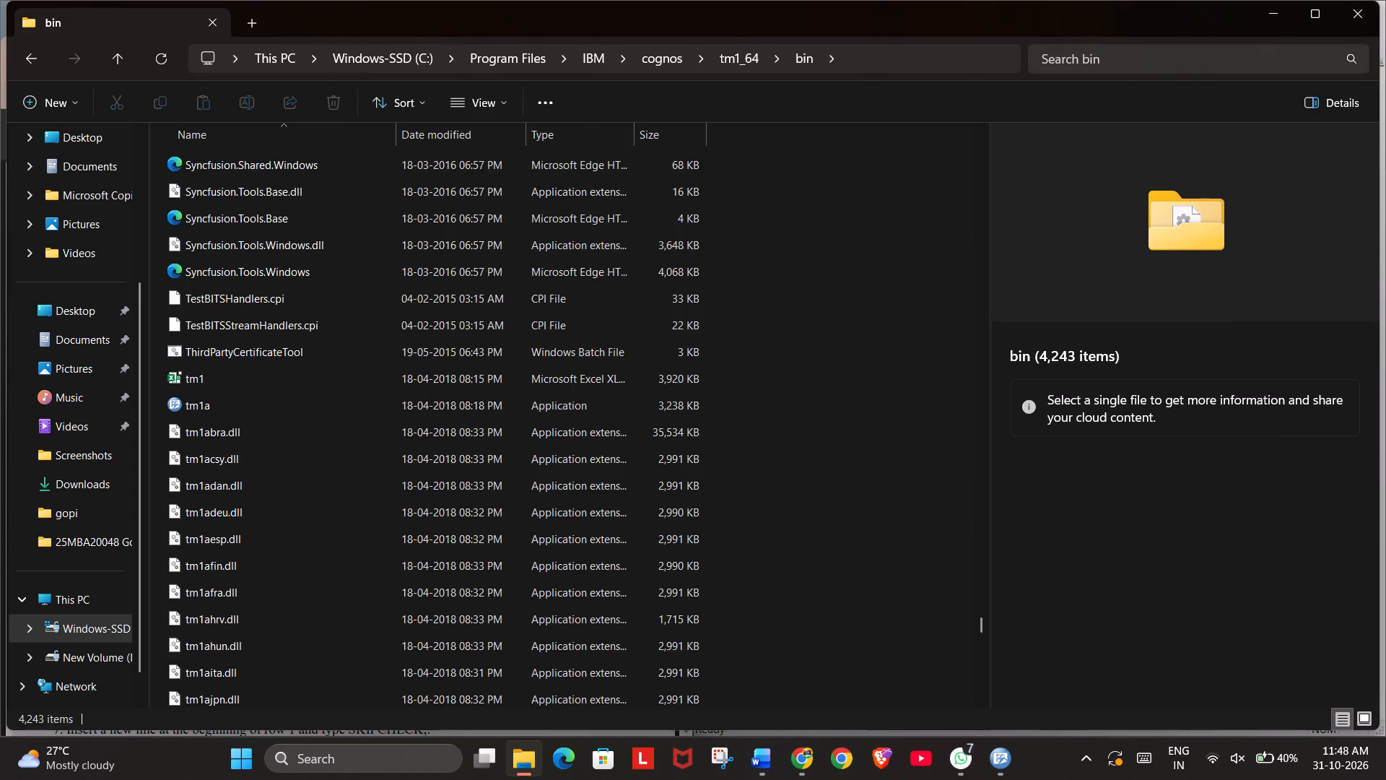
pyautogui.hotkey('ctrl', 'v')
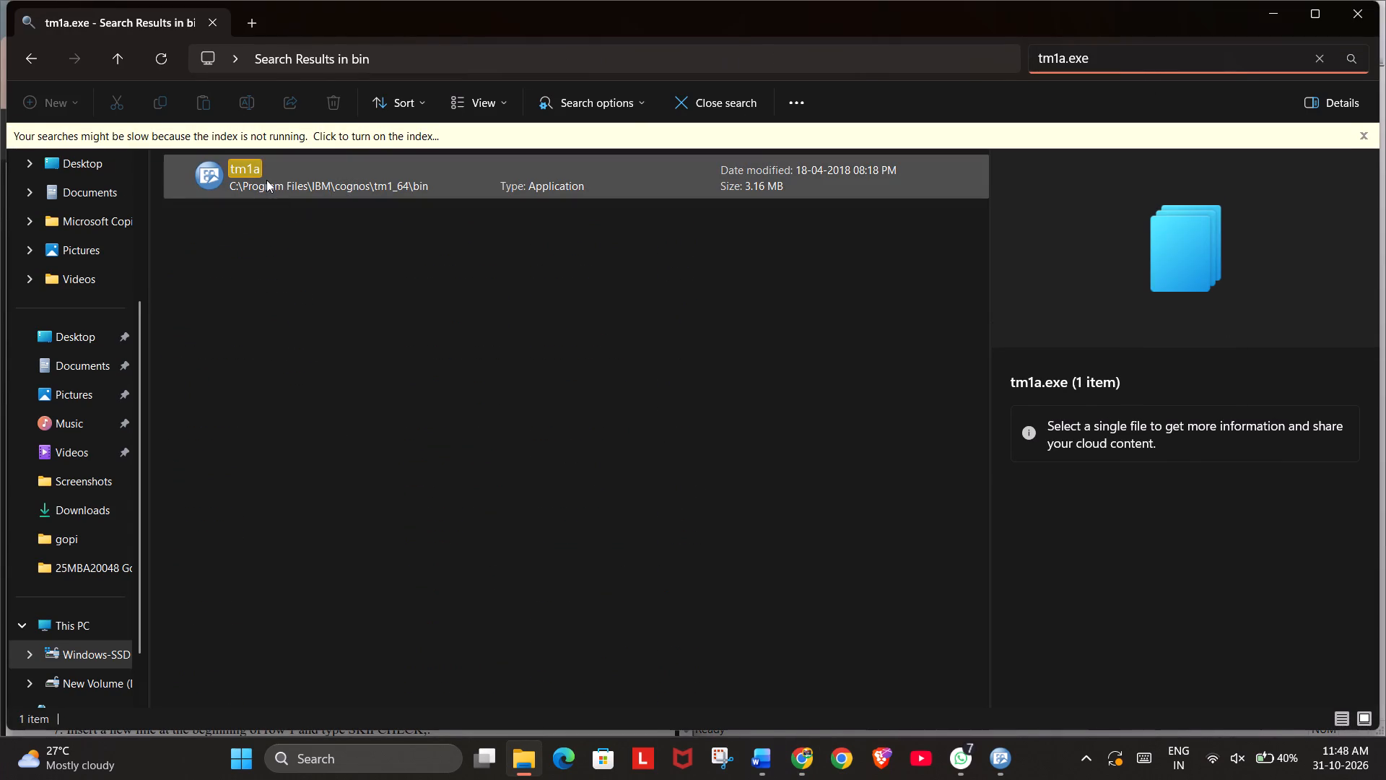
# Launch tm1a from the search results, expand TM1 to view its servers, and close that Server Explorer window.
pyautogui.doubleClick(266, 180)
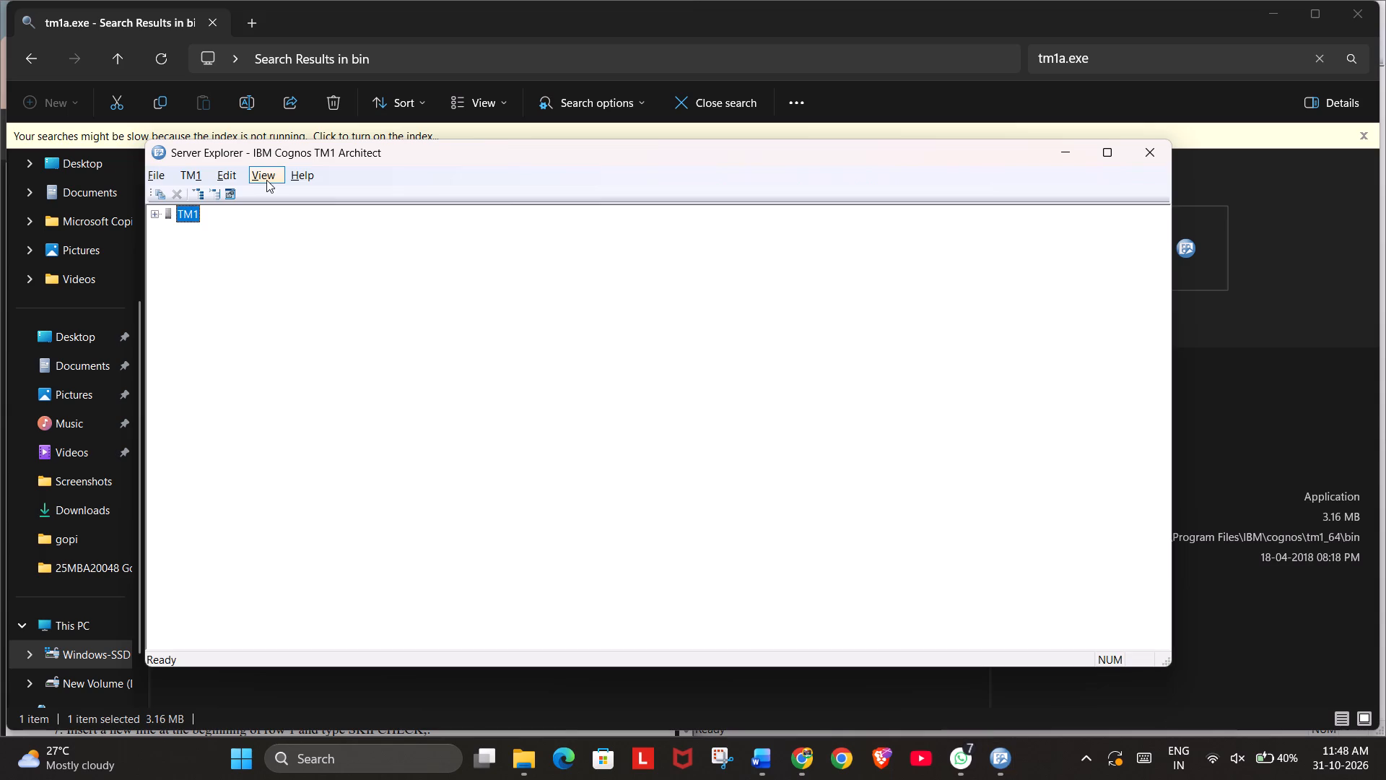
pyautogui.click(154, 214)
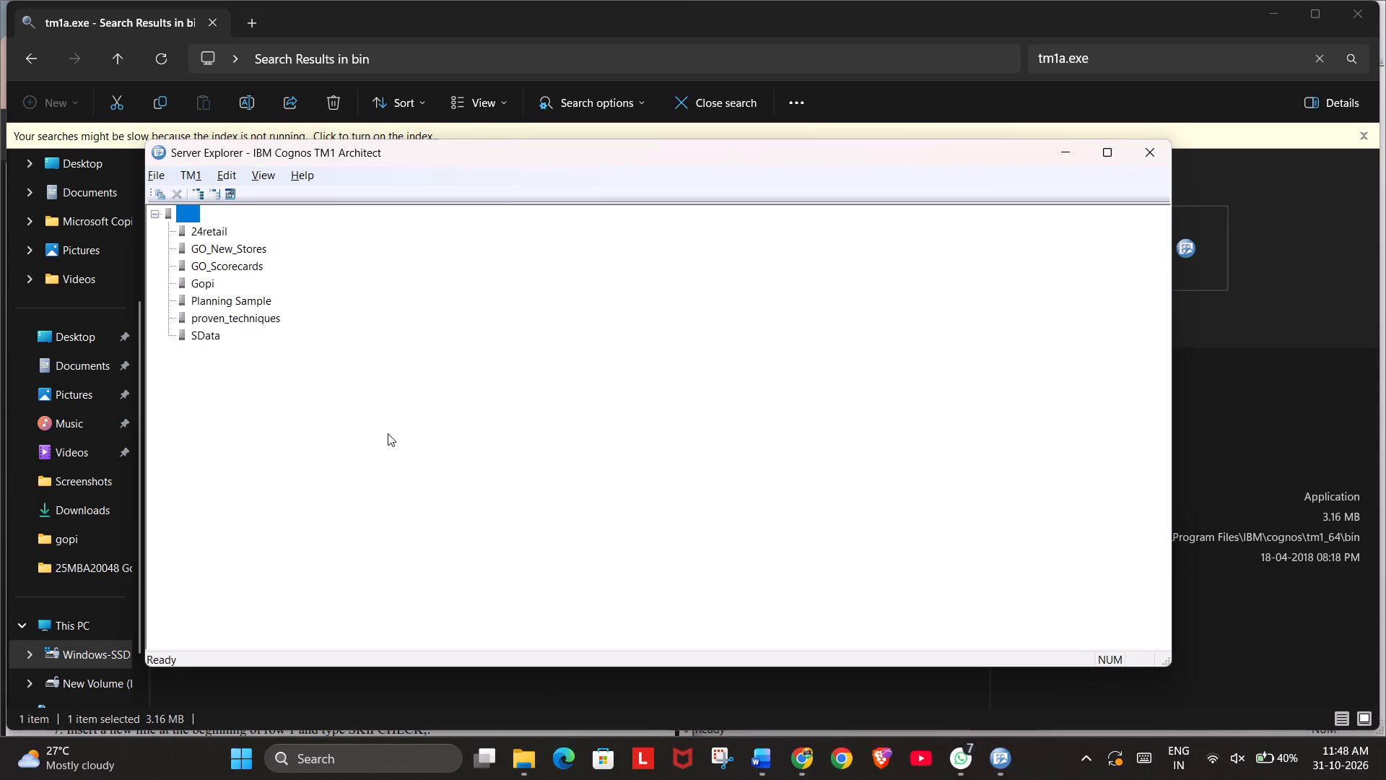
pyautogui.click(1159, 155)
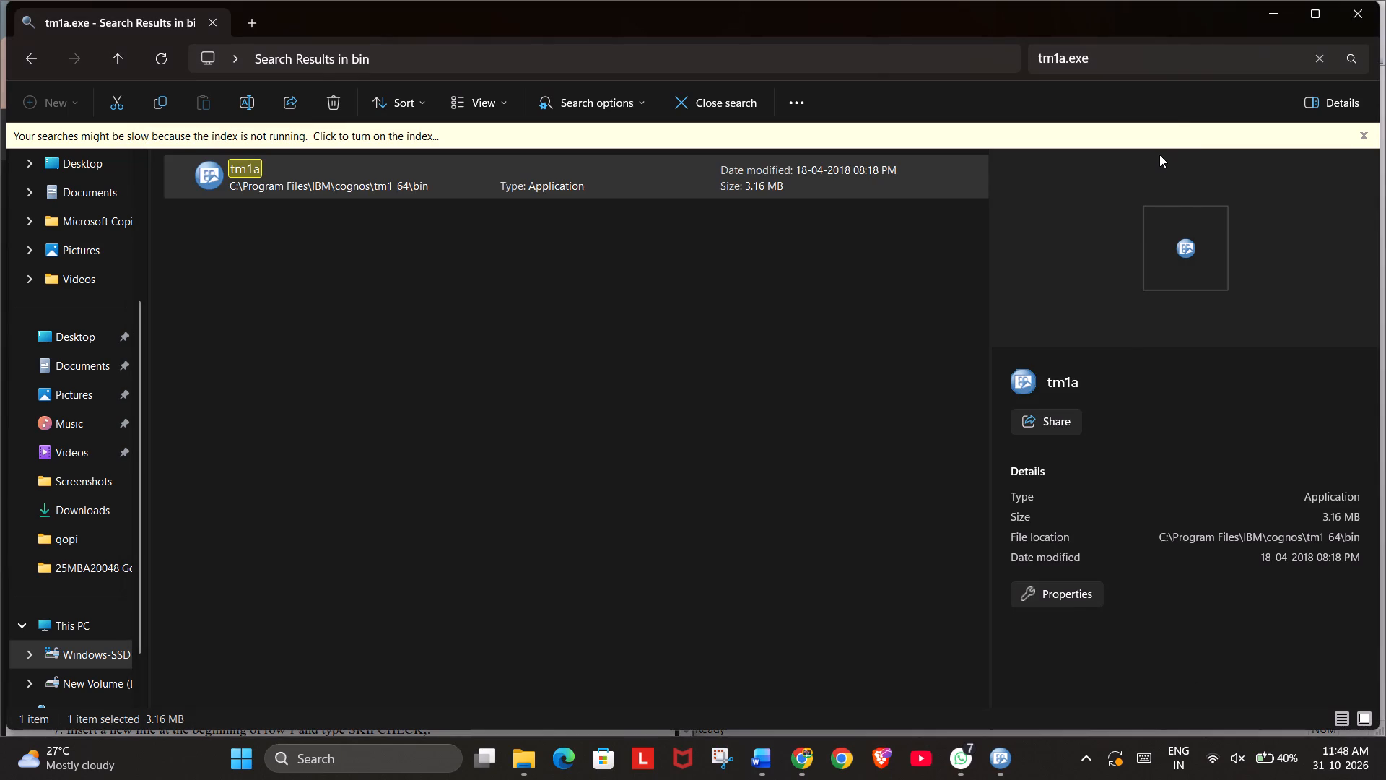
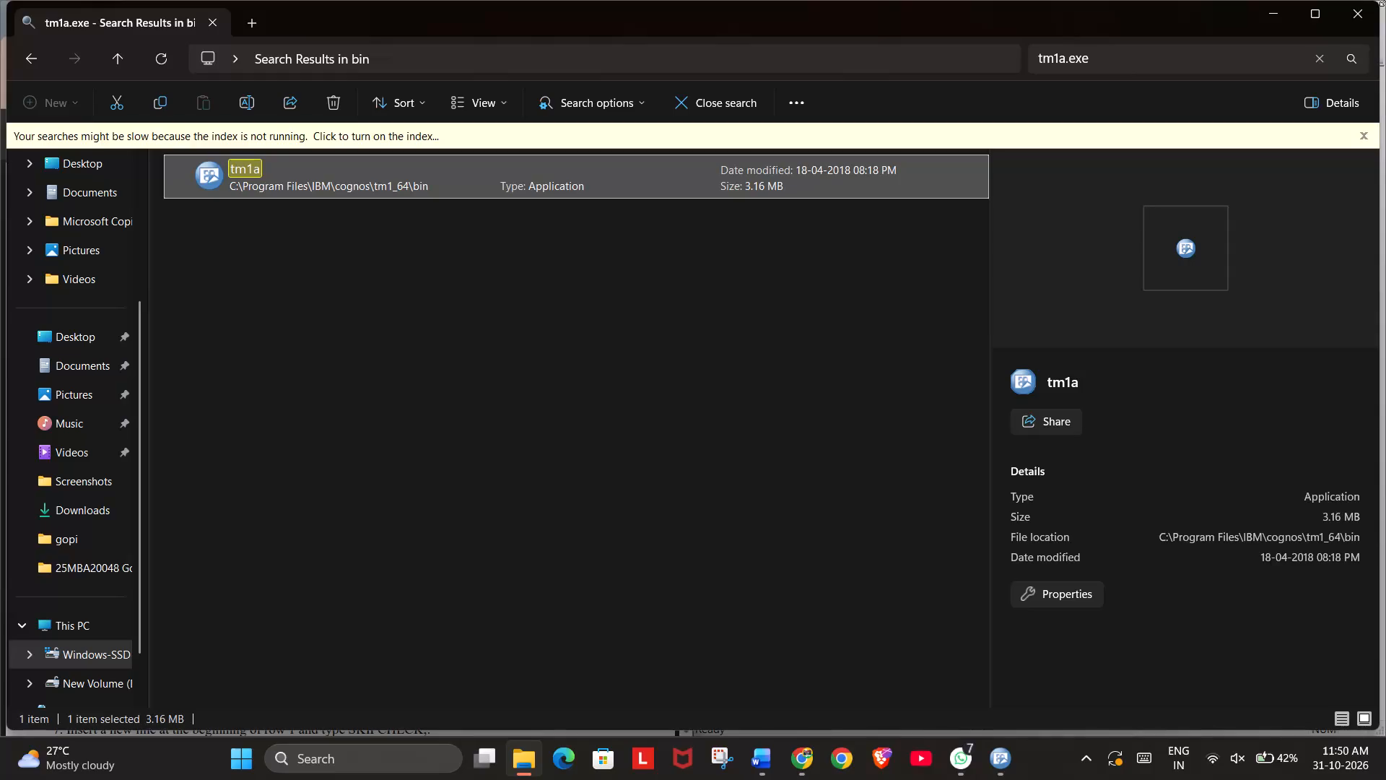
# Close the File Explorer window showing the tm1a.exe search results.
pyautogui.click(1356, 9)
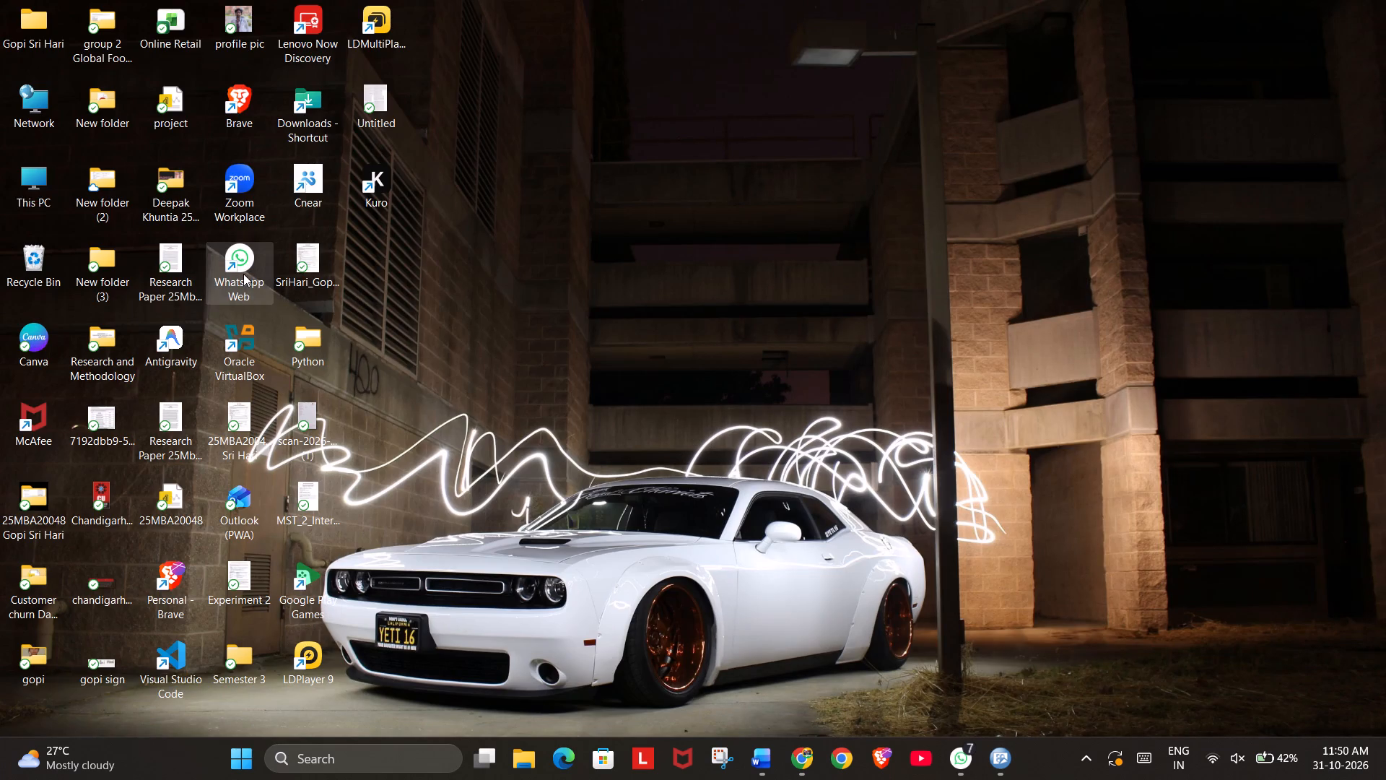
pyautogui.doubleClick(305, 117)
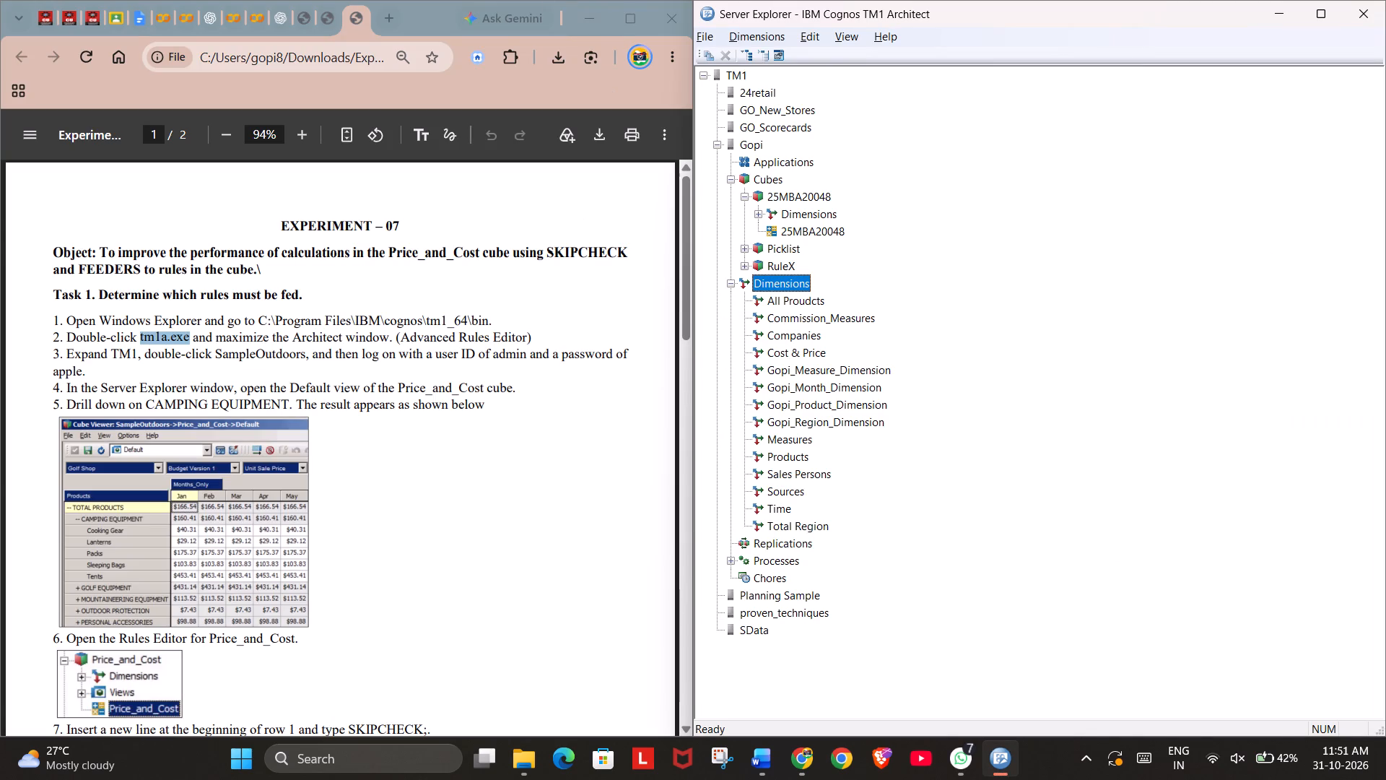
# Create a new dimension under Dimensions on the Gopi server.
pyautogui.rightClick(787, 279)
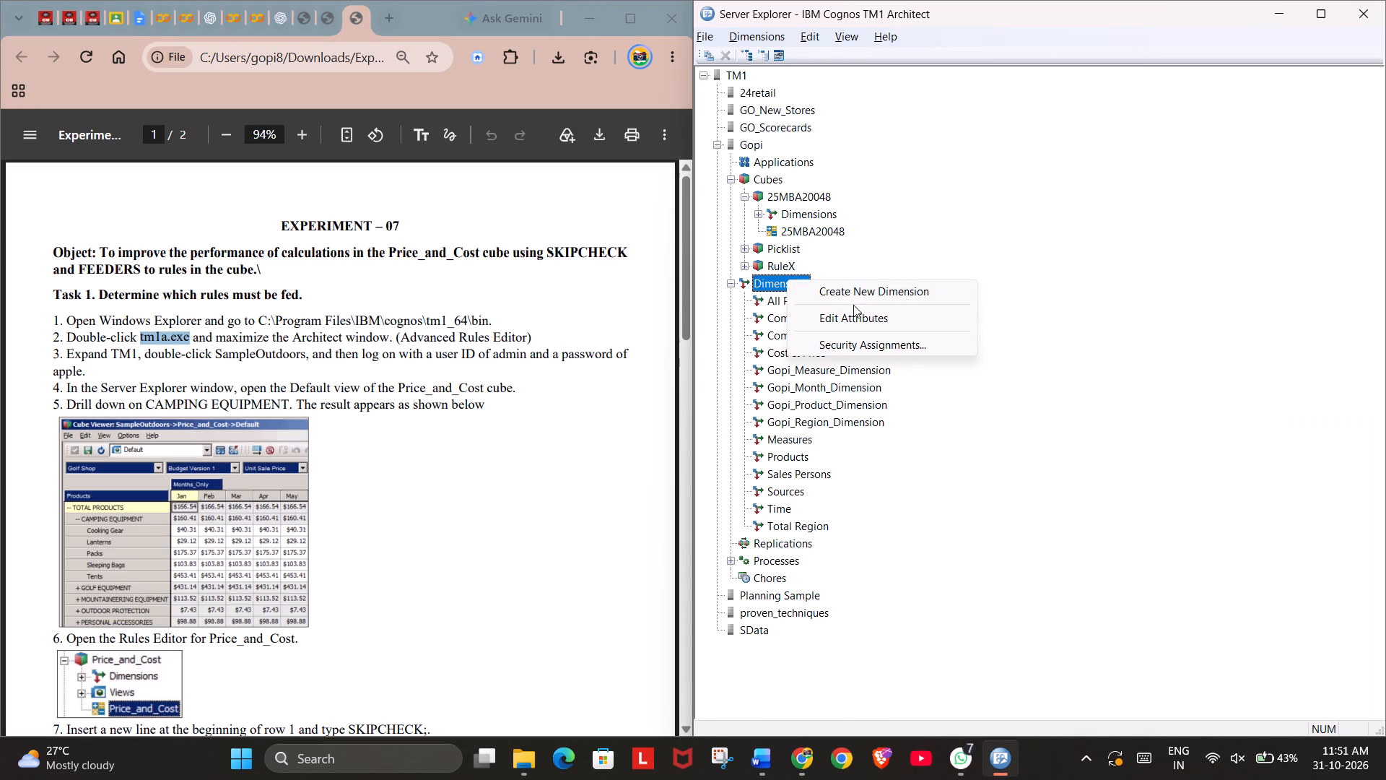
pyautogui.click(902, 297)
# Skim the rest of the Experiment 07 PDF and bring up the Experiment 09 PDF in its place.
pyautogui.scroll(-2, 440, 503)
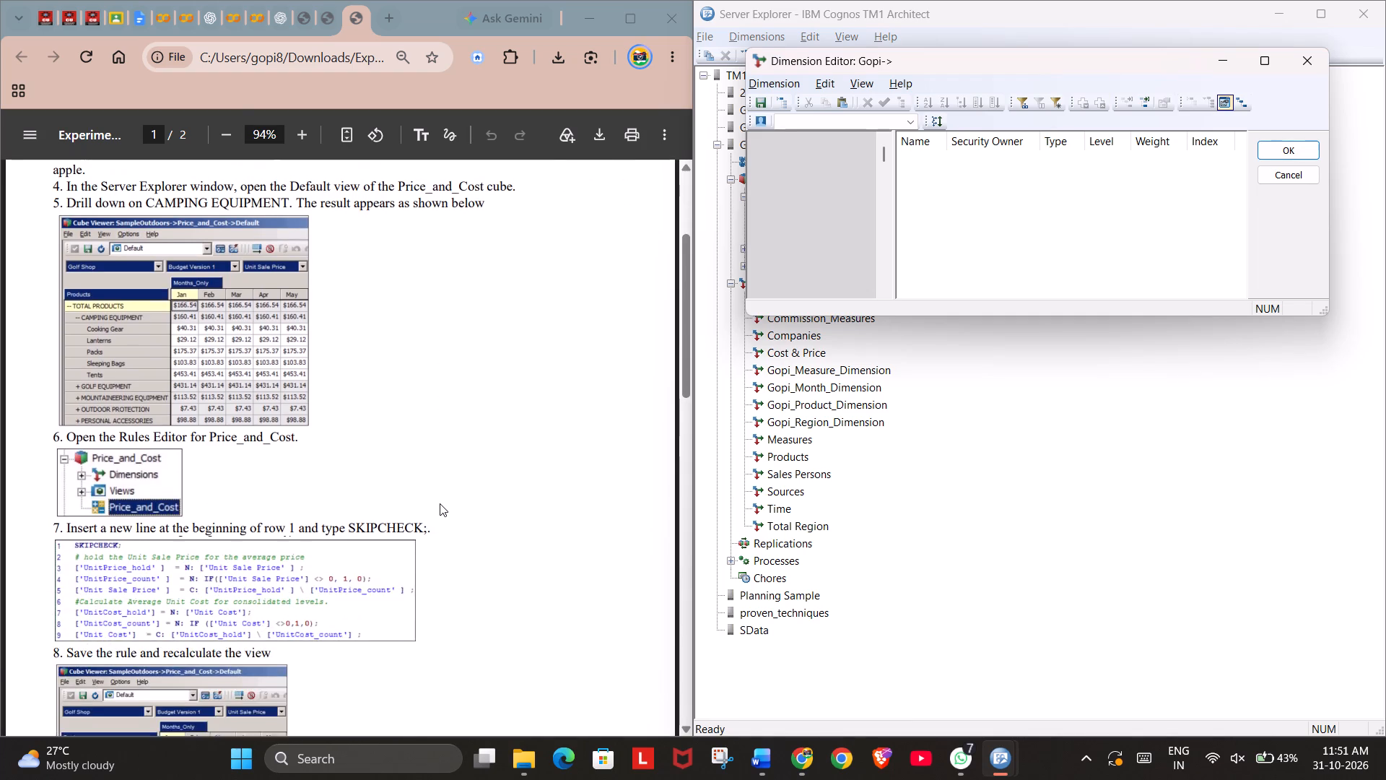
pyautogui.scroll(-3, 440, 503)
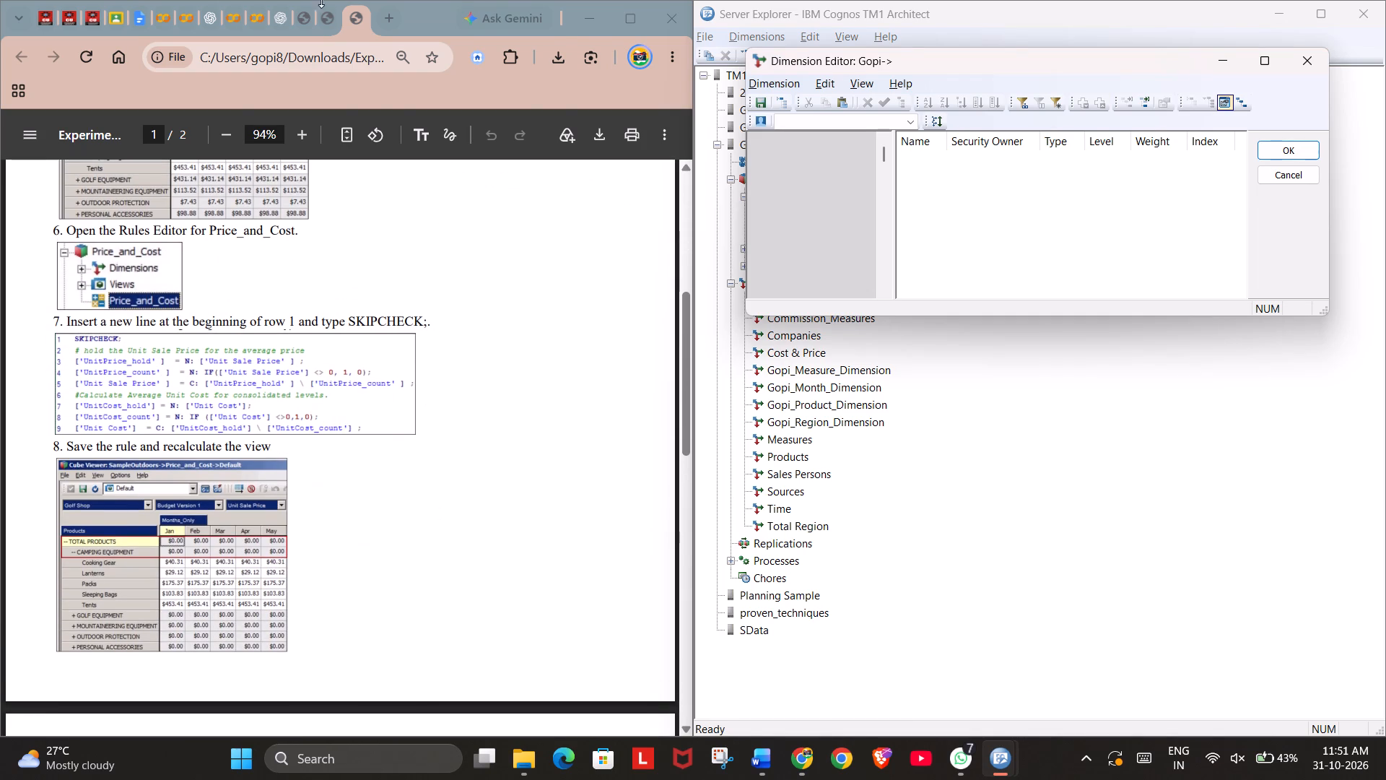
pyautogui.click(361, 17)
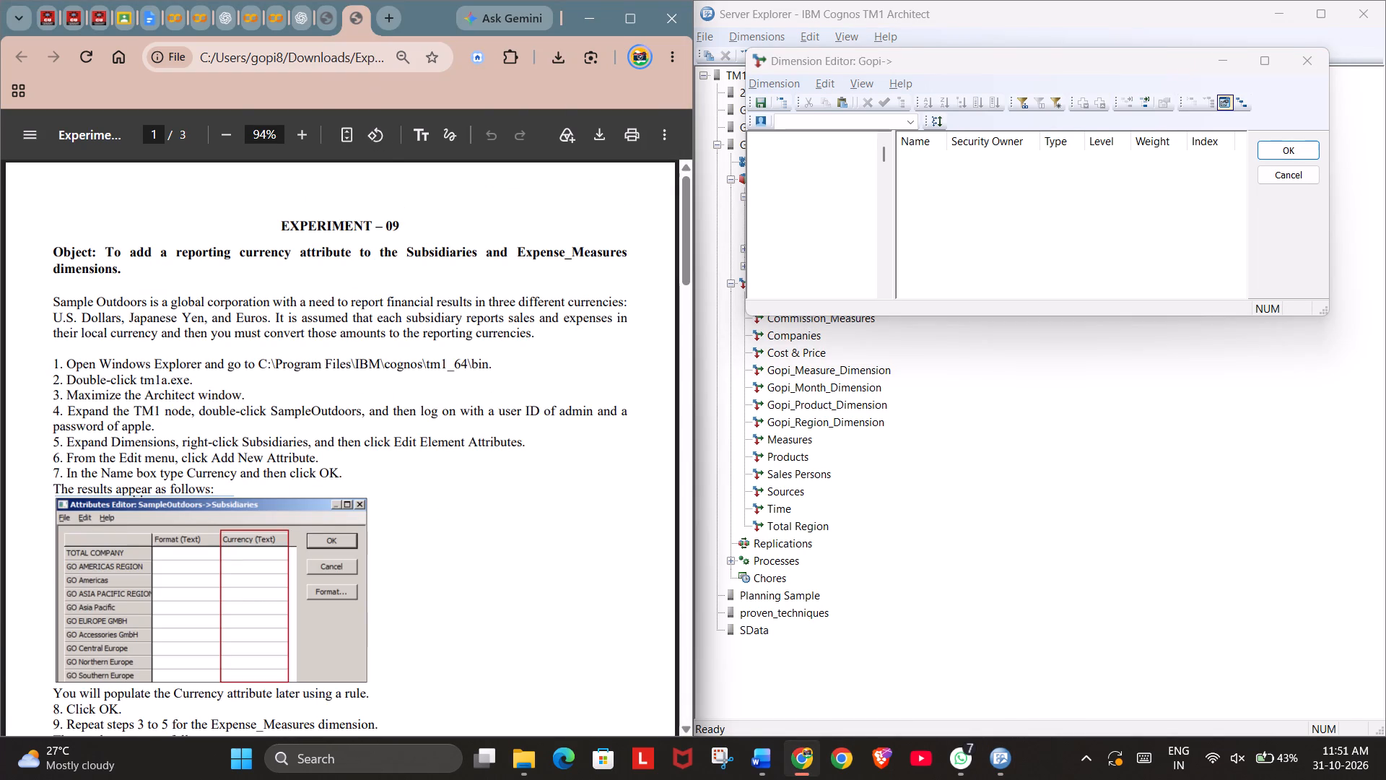
# Insert a simple root element named TOTAL COMPANY into the new dimension.
pyautogui.click(824, 88)
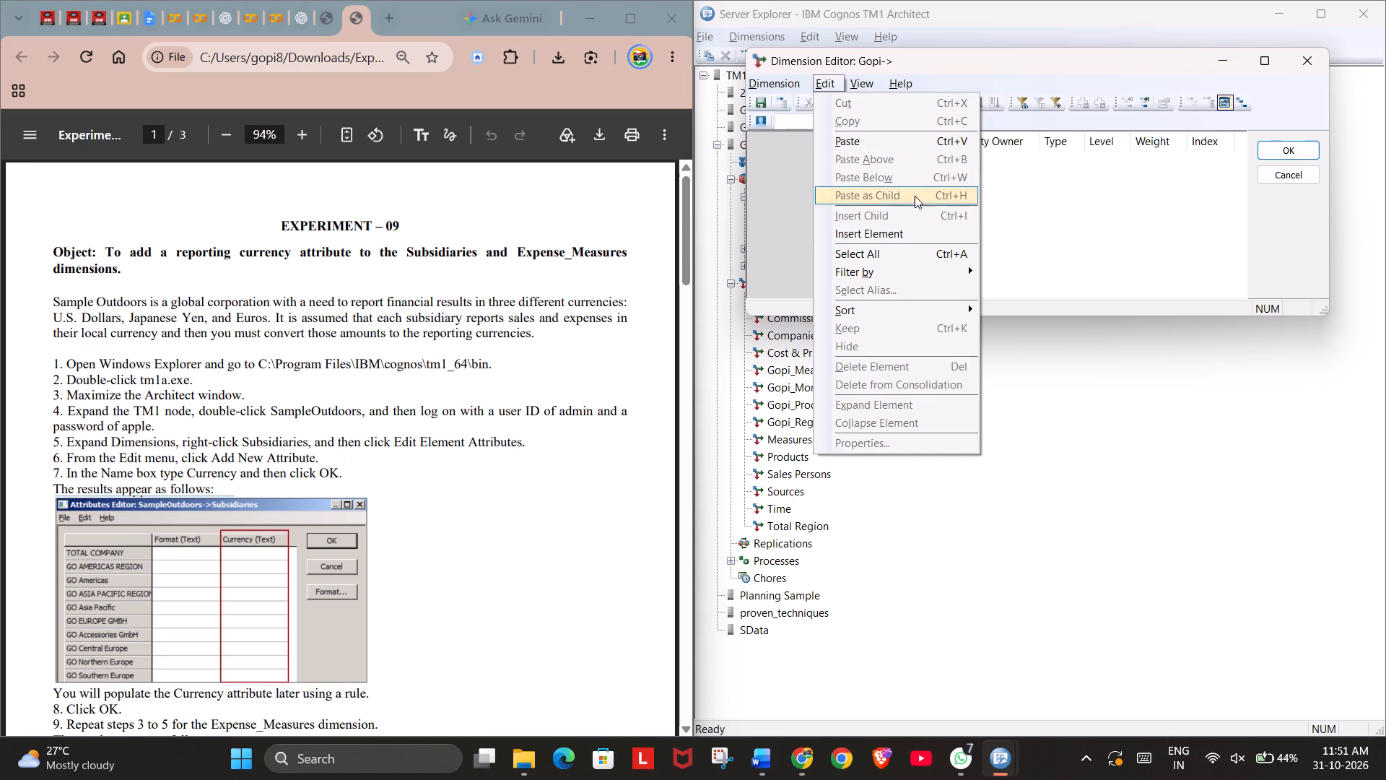
pyautogui.click(912, 233)
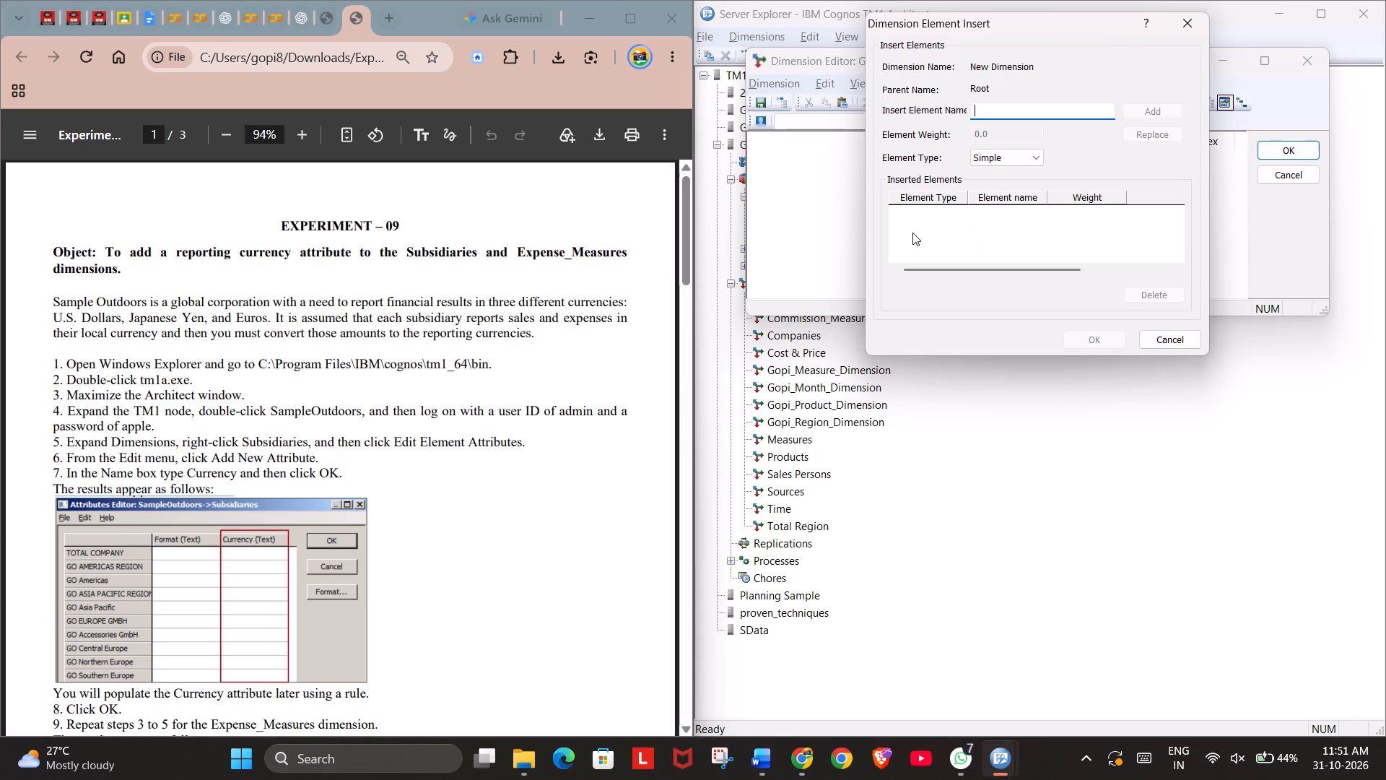
pyautogui.write('Tot')
pyautogui.press('BackSpace')
pyautogui.press('BackSpace')
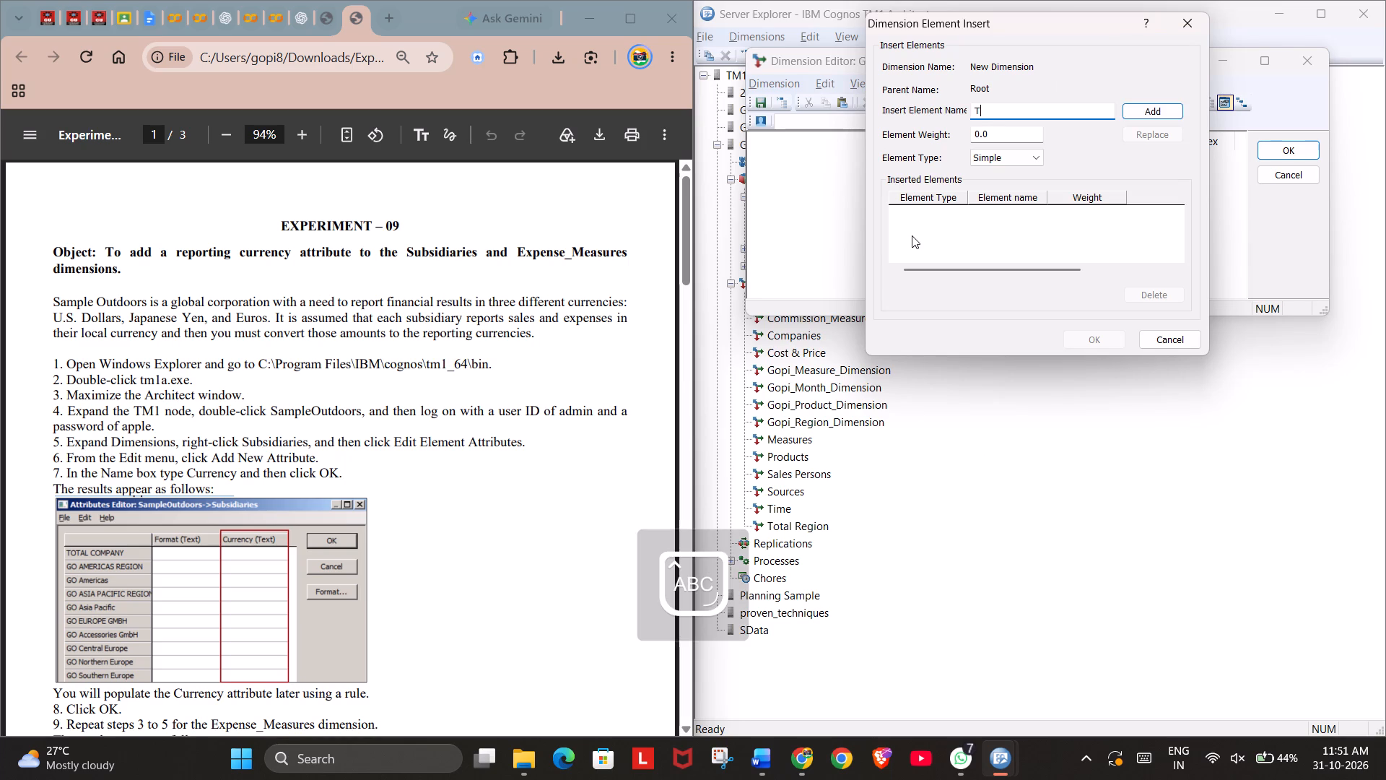
pyautogui.write('OTAL')
pyautogui.press('space')
pyautogui.write('COMPANY')
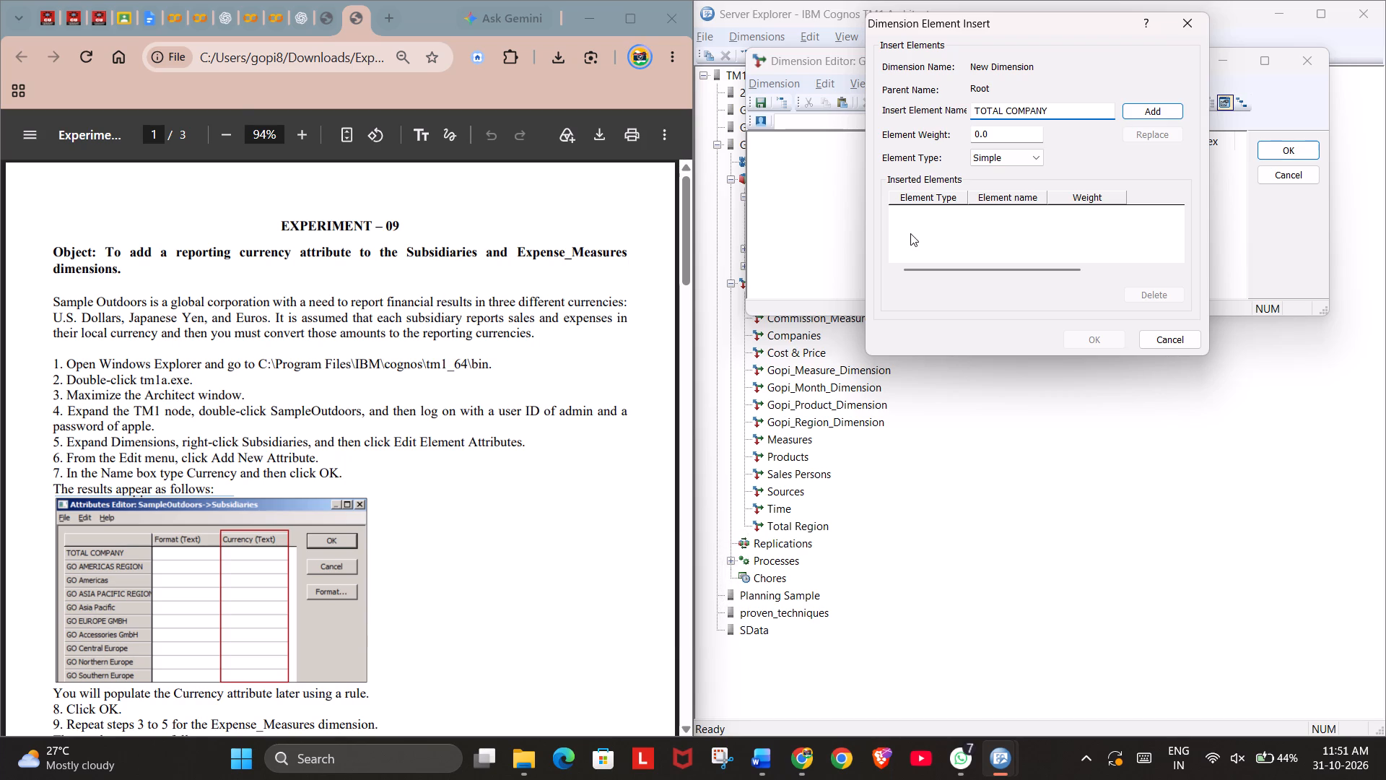
pyautogui.press('Return')
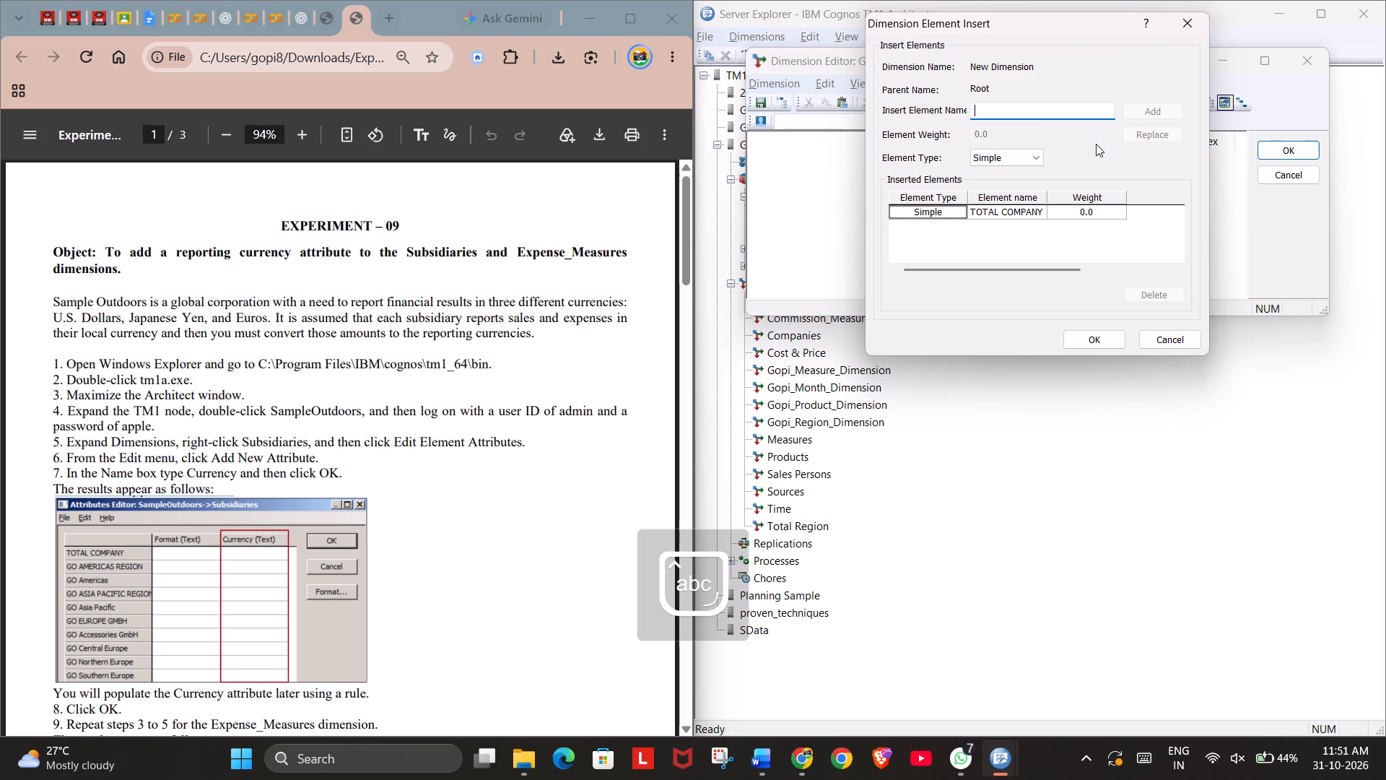
# Add a simple element named GO AMERICAS REGION to the elements being inserted.
pyautogui.write('GO')
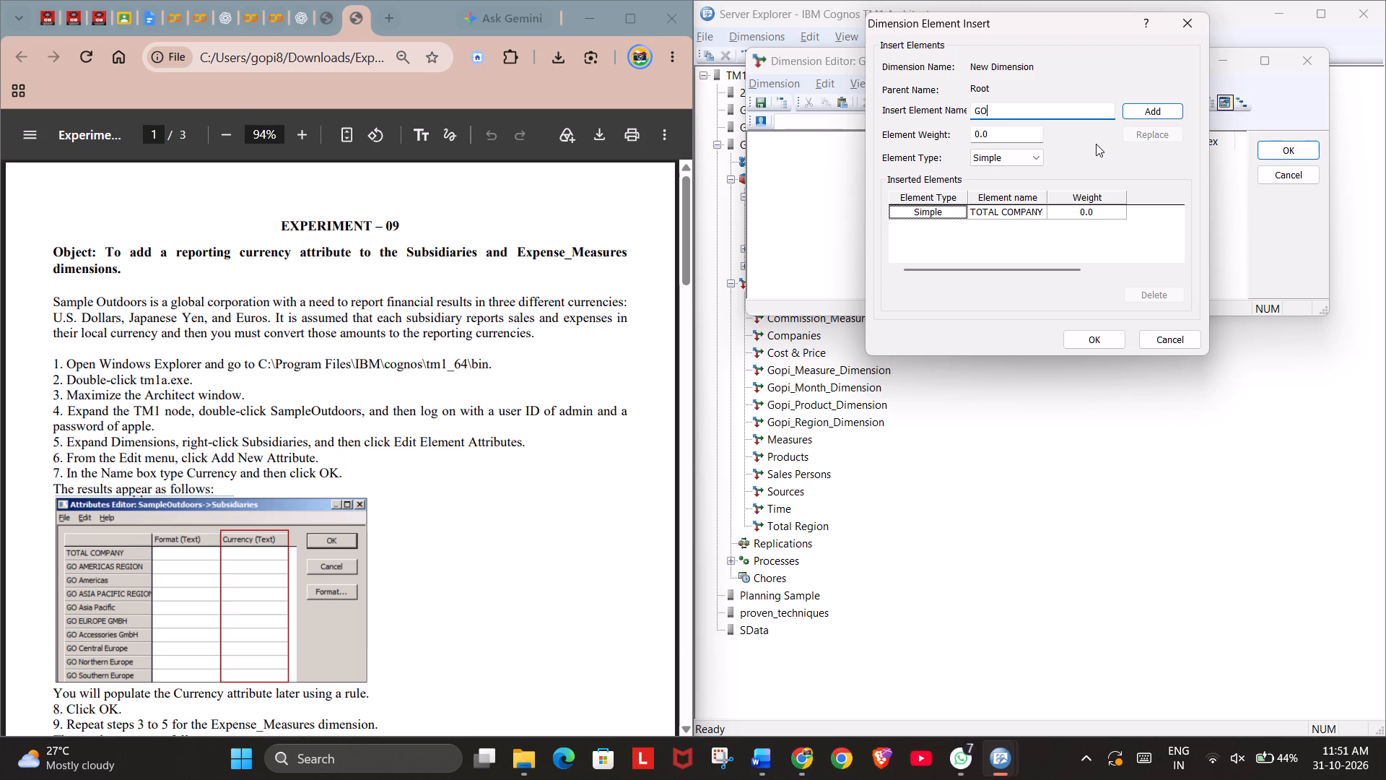
pyautogui.press('space')
pyautogui.hotkey('shift', 'a')
pyautogui.write('MERICA')
pyautogui.write('S')
pyautogui.press('space')
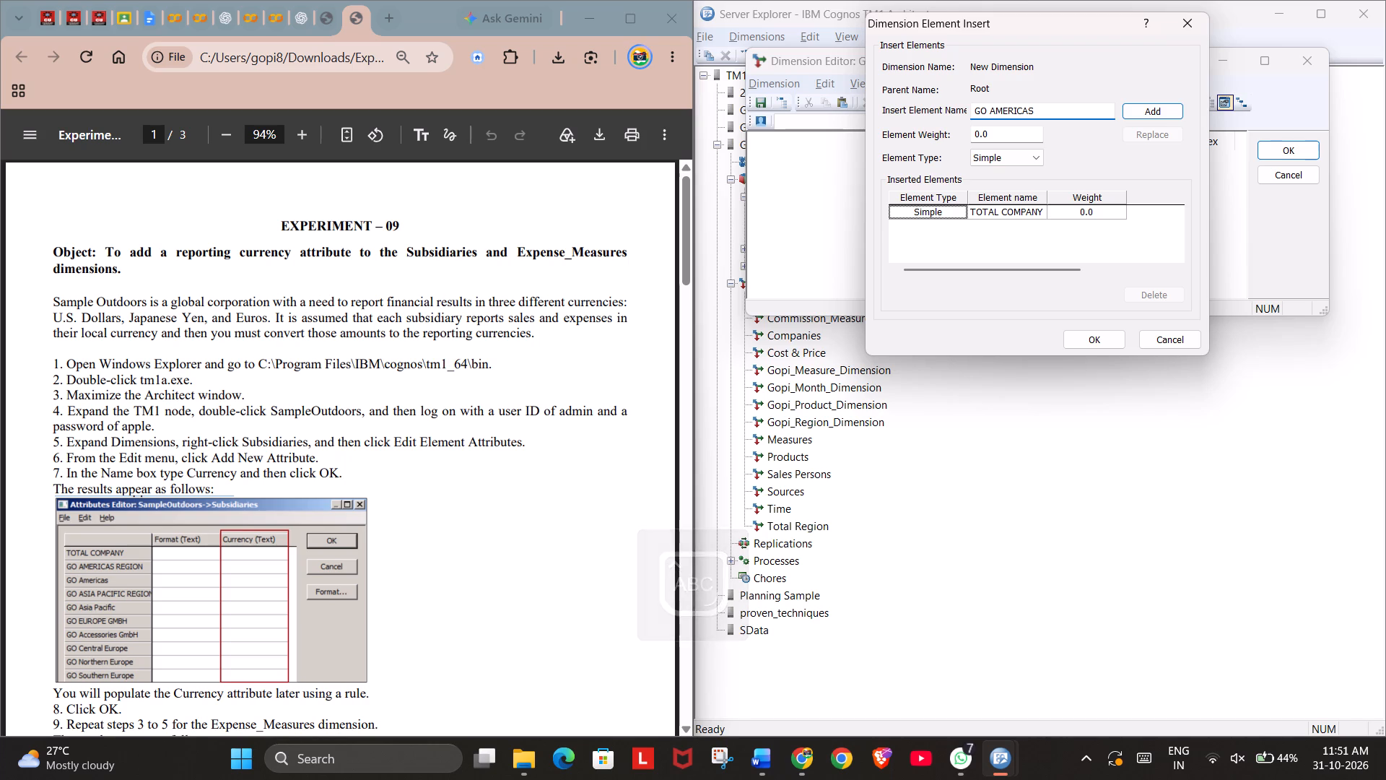
pyautogui.hotkey('shift', 'r')
pyautogui.press('e')
pyautogui.press('BackSpace')
pyautogui.press('BackSpace')
pyautogui.write('RE')
pyautogui.write('GION')
pyautogui.press('Return')
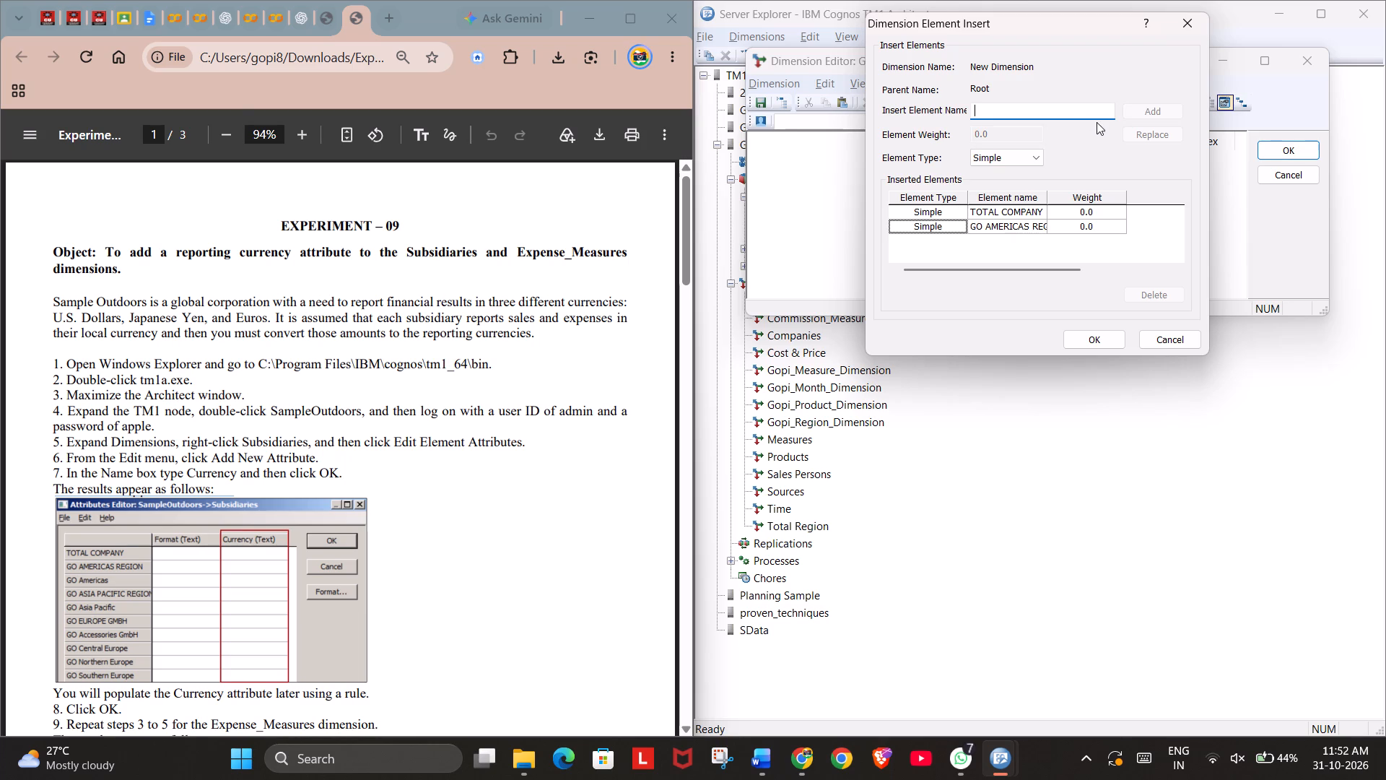
# Add a simple element named GO Americas to the elements being inserted.
pyautogui.write('gO')
pyautogui.press('BackSpace')
pyautogui.press('BackSpace')
pyautogui.write('GO')
pyautogui.hotkey('shift', 'a')
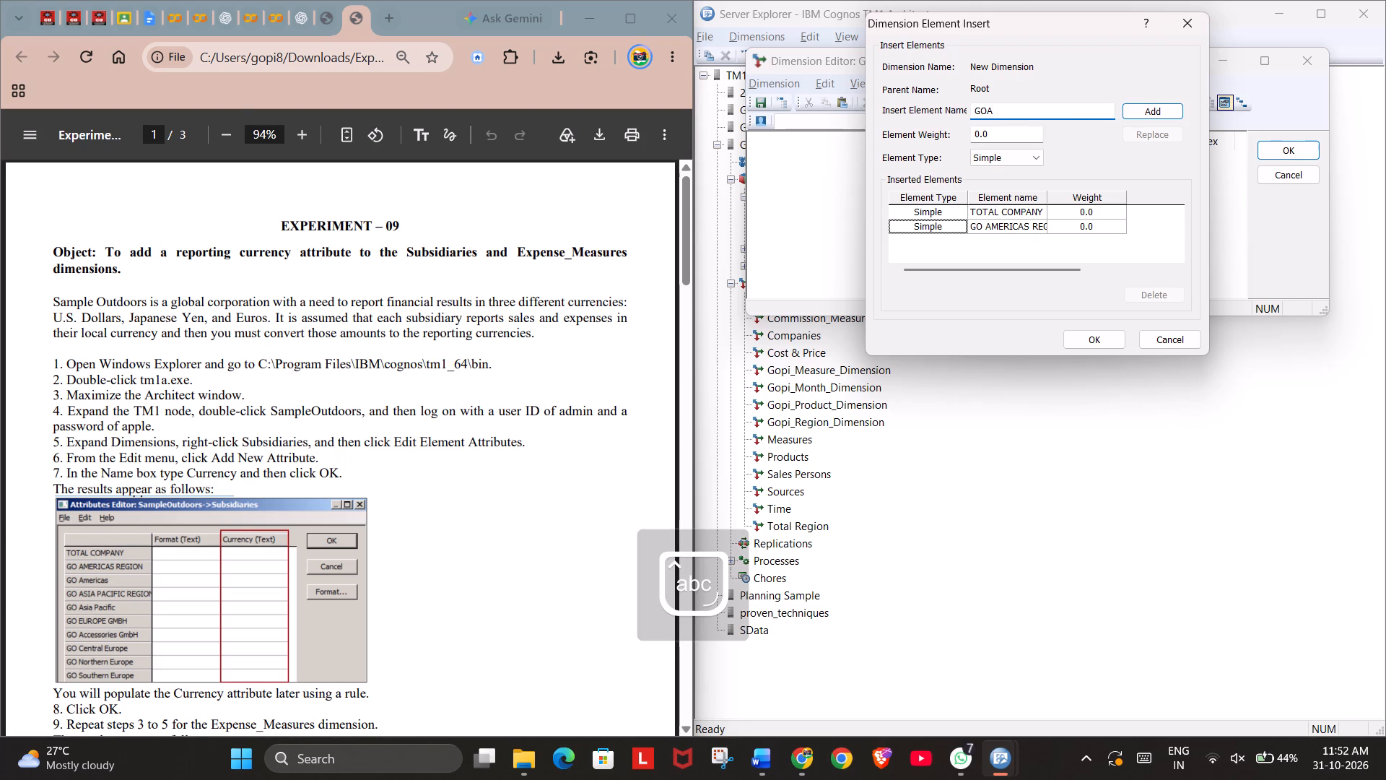
pyautogui.press('BackSpace')
pyautogui.press('space')
pyautogui.write('Americas')
pyautogui.press('Return')
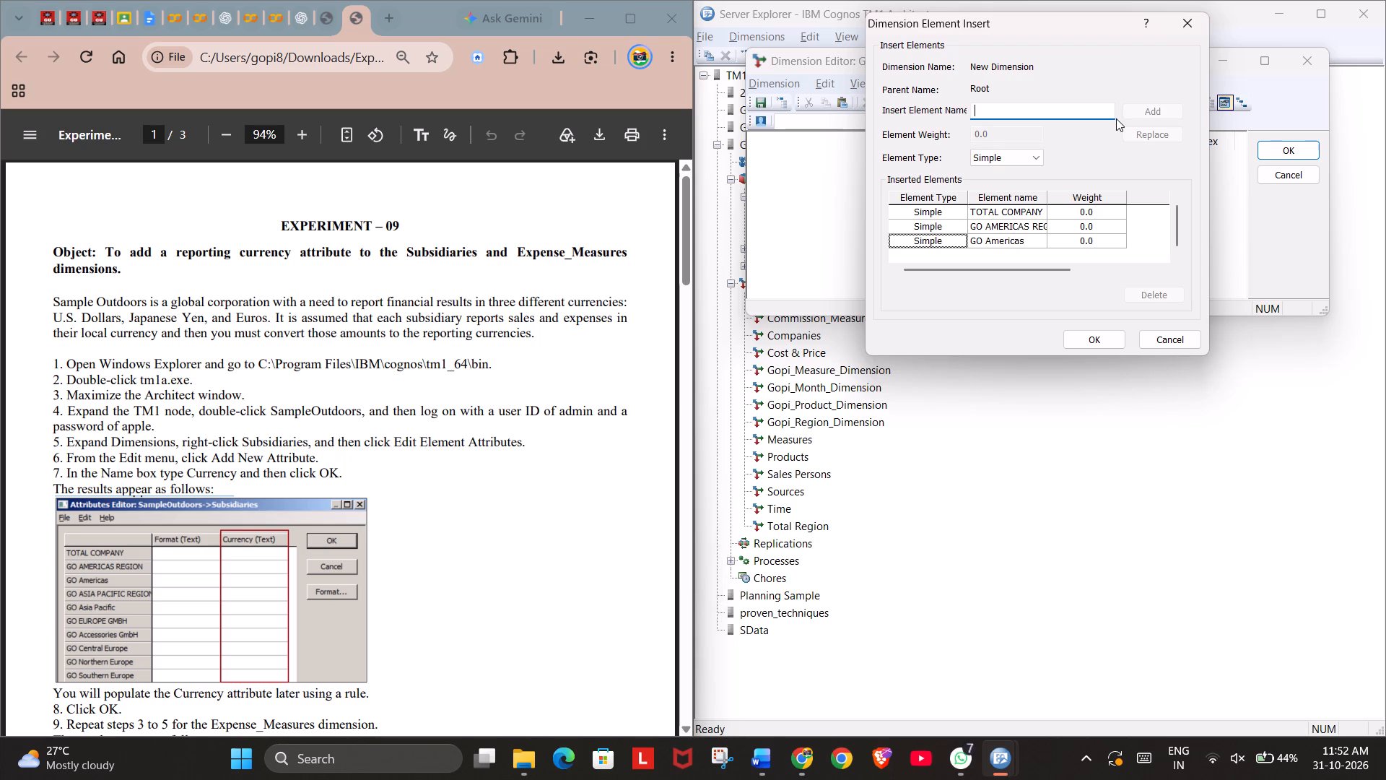
# Add a simple element named GO ASIA PACIFIC to the elements being inserted.
pyautogui.write('Go')
pyautogui.press('BackSpace')
pyautogui.hotkey('shift', 'o')
pyautogui.press('space')
pyautogui.write('ASIA P')
pyautogui.write('ACIFIC')
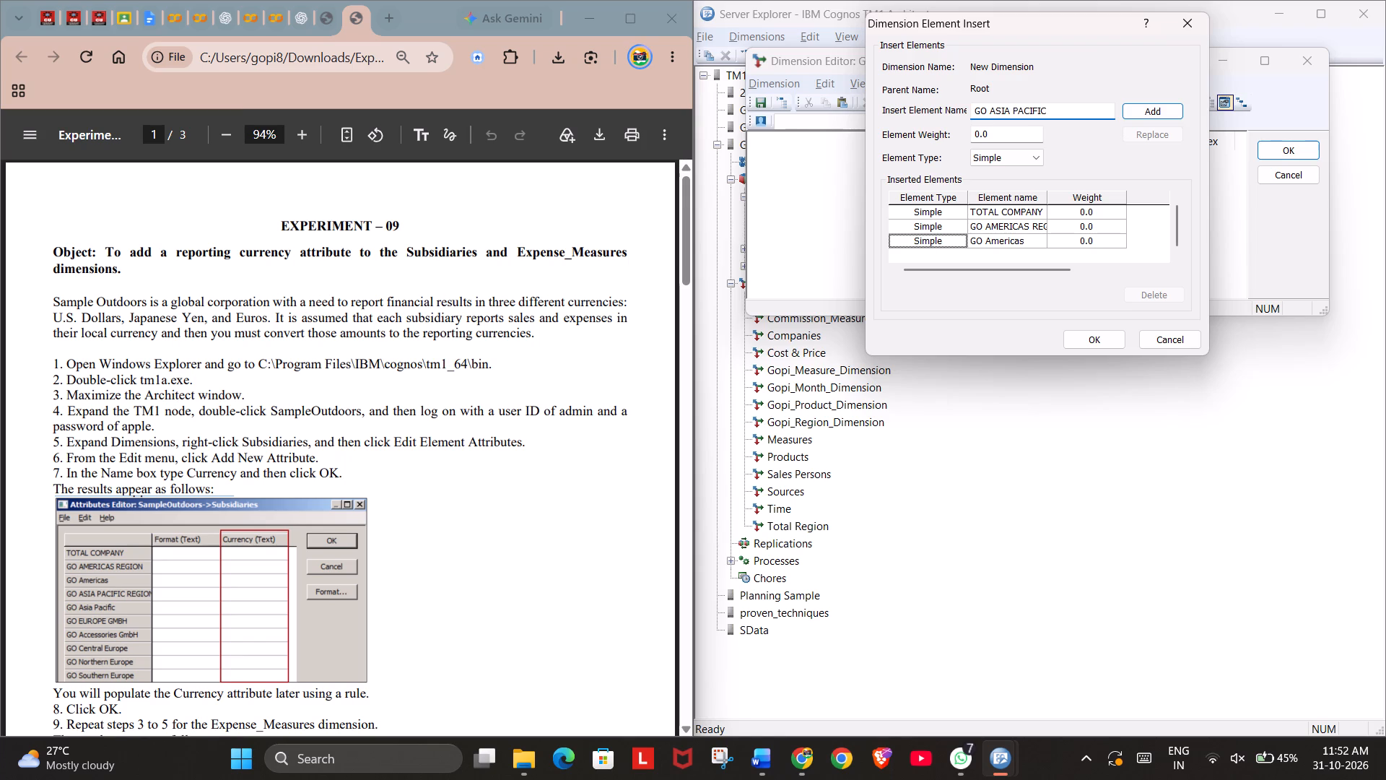
pyautogui.press('Return')
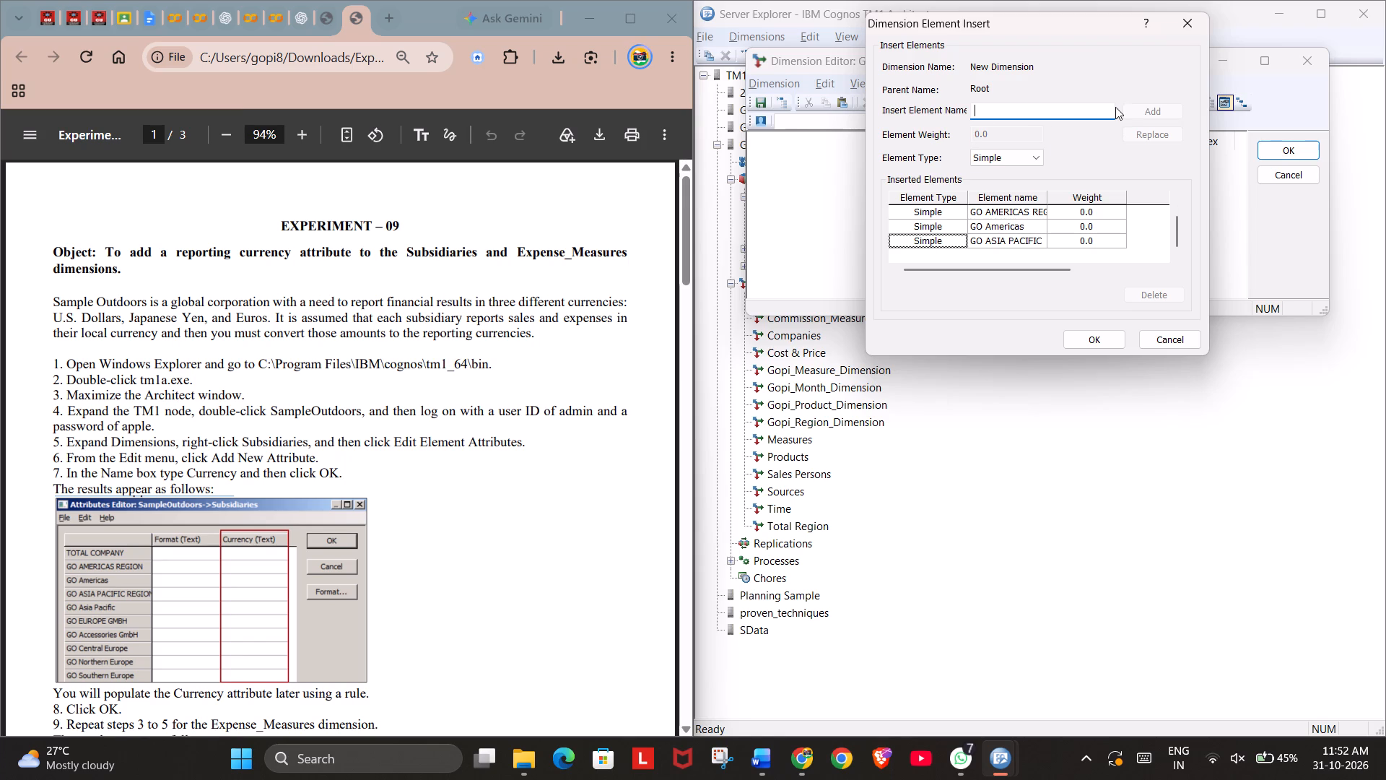
# Replace the GO ASIA PACIFIC element's name with GO ASIA PACIFIC REGION and check the updated entry.
pyautogui.doubleClick(1027, 243)
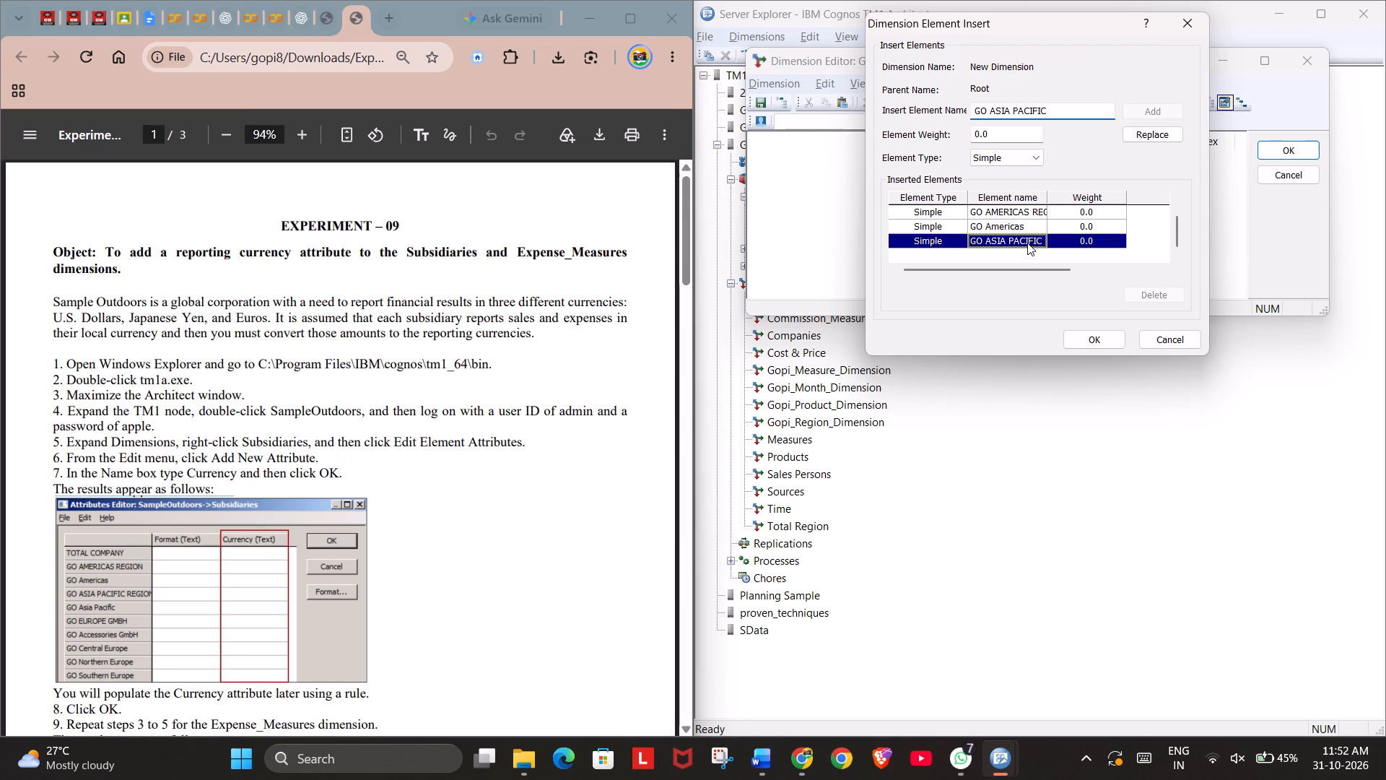
pyautogui.click(1066, 105)
pyautogui.press('space')
pyautogui.hotkey('shift', 'r')
pyautogui.press('e')
pyautogui.press('BackSpace')
pyautogui.write('EGION')
pyautogui.click(1149, 136)
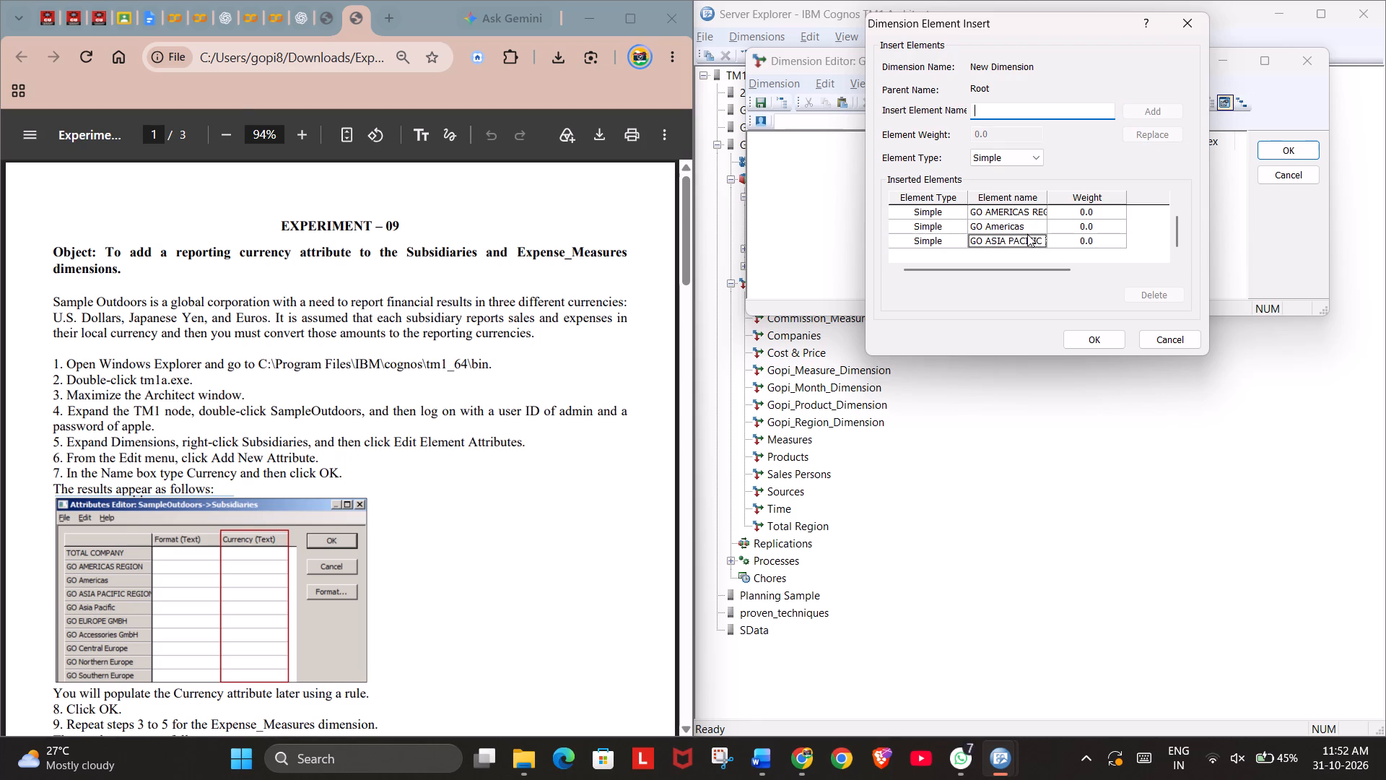
pyautogui.click(1027, 235)
pyautogui.click(1097, 128)
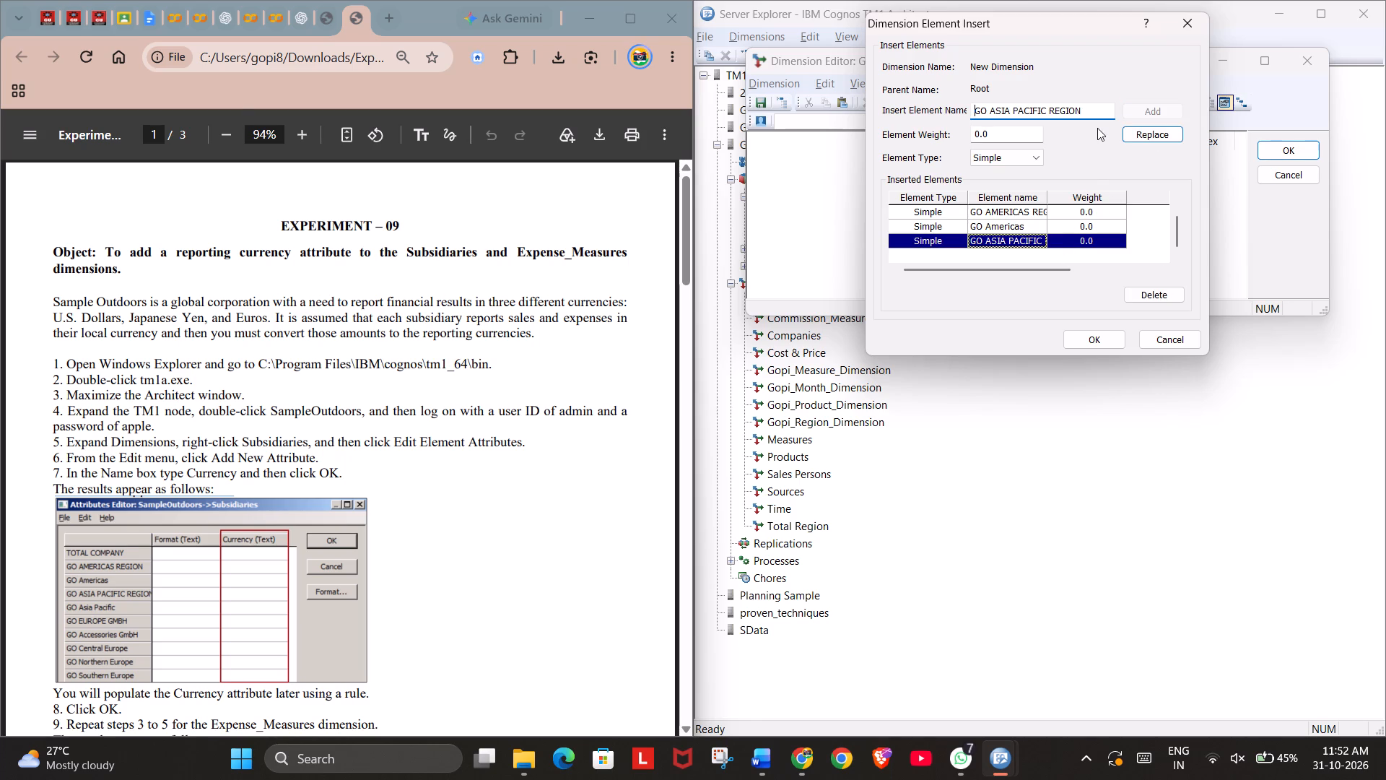
pyautogui.click(1164, 220)
# Add a simple element named Go Asia Pacific to the elements being inserted.
pyautogui.moveTo(1084, 108); pyautogui.dragTo(943, 110)
pyautogui.press('BackSpace')
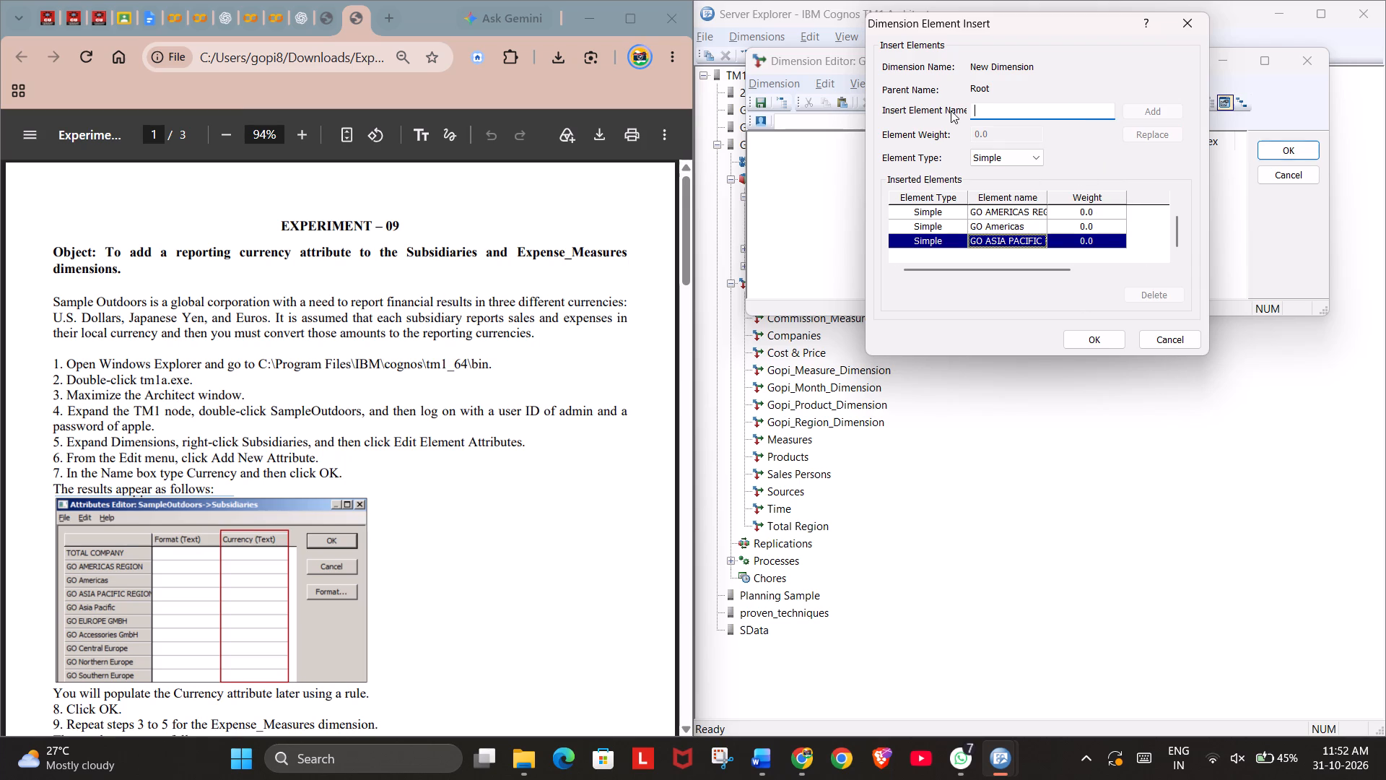
pyautogui.click(999, 101)
pyautogui.click(1005, 109)
pyautogui.write('Go')
pyautogui.press('space')
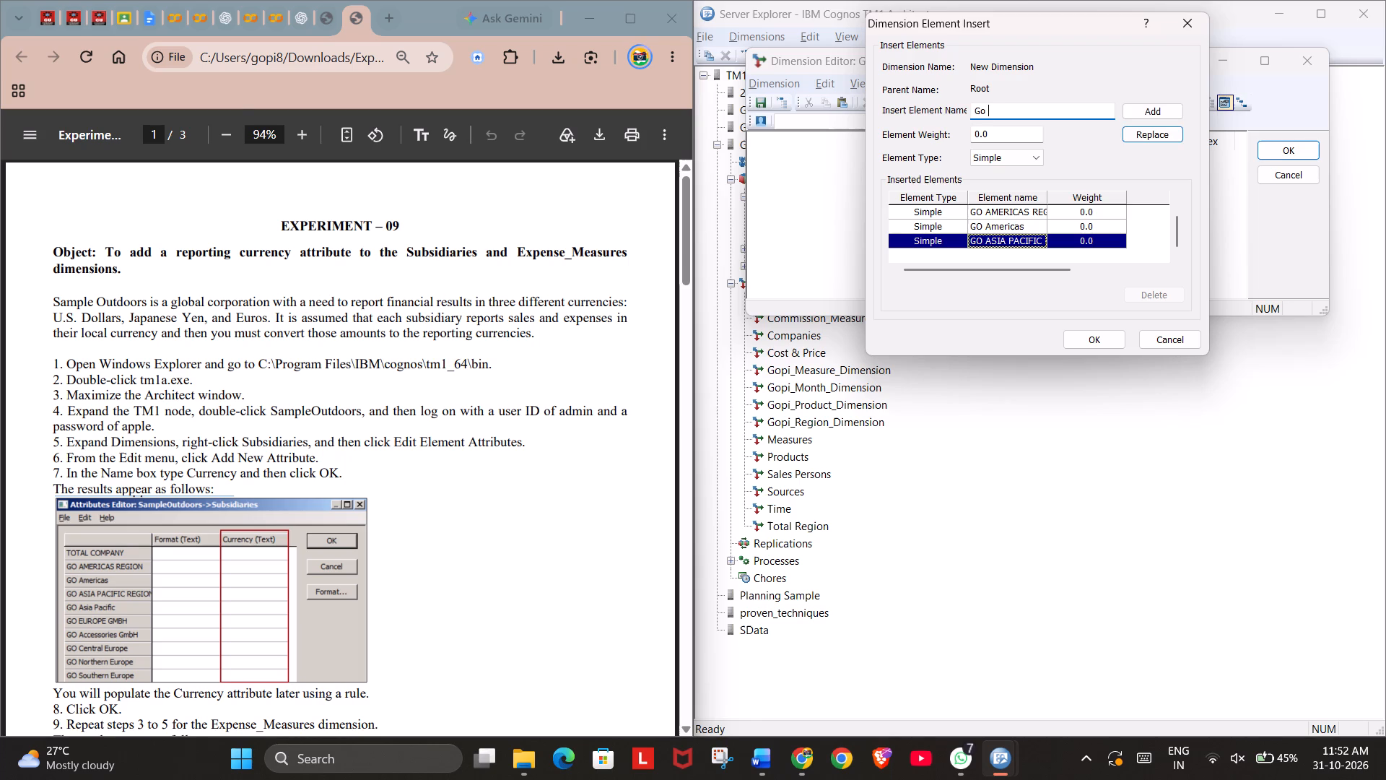
pyautogui.write('Asi')
pyautogui.press('BackSpace')
pyautogui.write('ia')
pyautogui.press('space')
pyautogui.hotkey('shift', 'p')
pyautogui.write('acic')
pyautogui.press('BackSpace')
pyautogui.write('fic')
pyautogui.press('Right')
pyautogui.click(1137, 114)
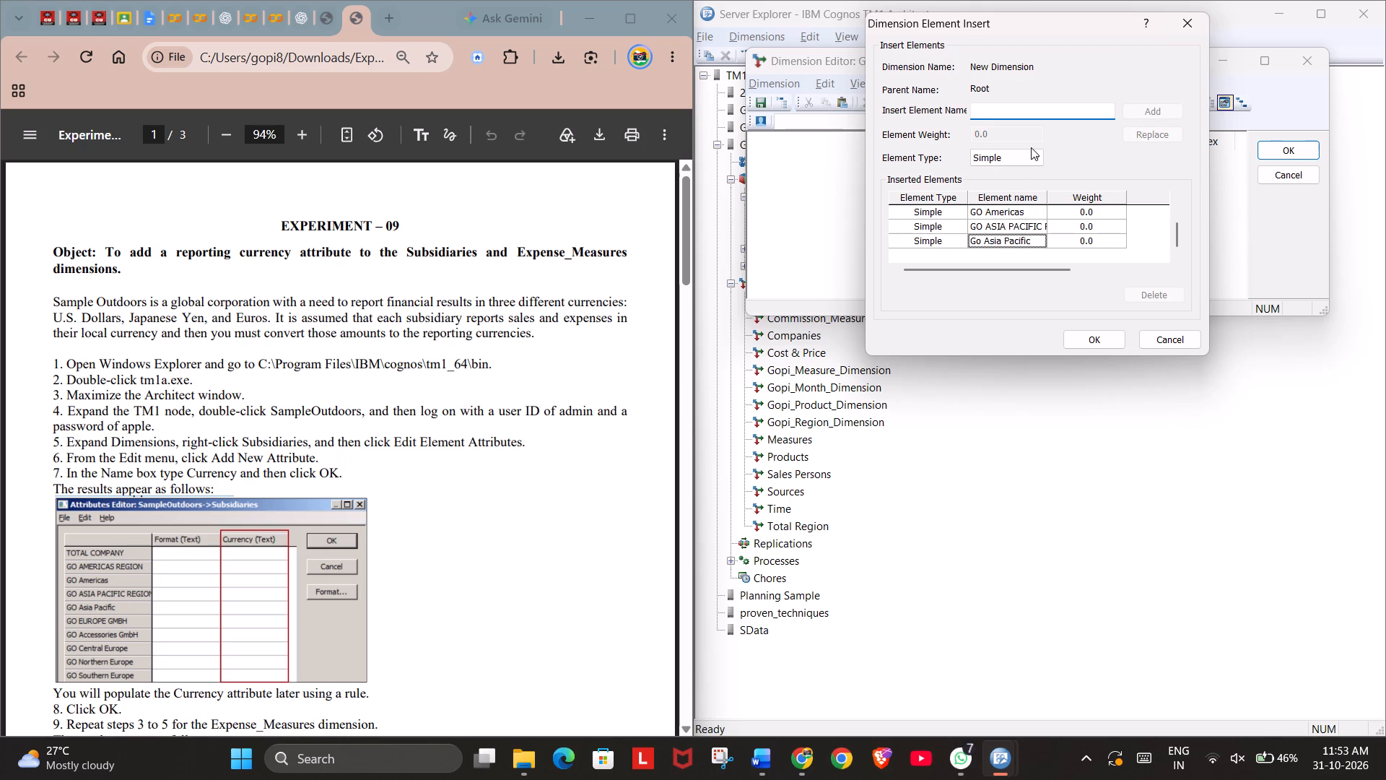
# Add a simple element named GO EUROPE GMBH to the elements being inserted.
pyautogui.click(1039, 110)
pyautogui.write('GO')
pyautogui.press('space')
pyautogui.write('AF')
pyautogui.hotkey('shift', 'r')
pyautogui.hotkey('shift', 'BackSpace')
pyautogui.press('BackSpace')
pyautogui.press('BackSpace')
pyautogui.write('EUROPI')
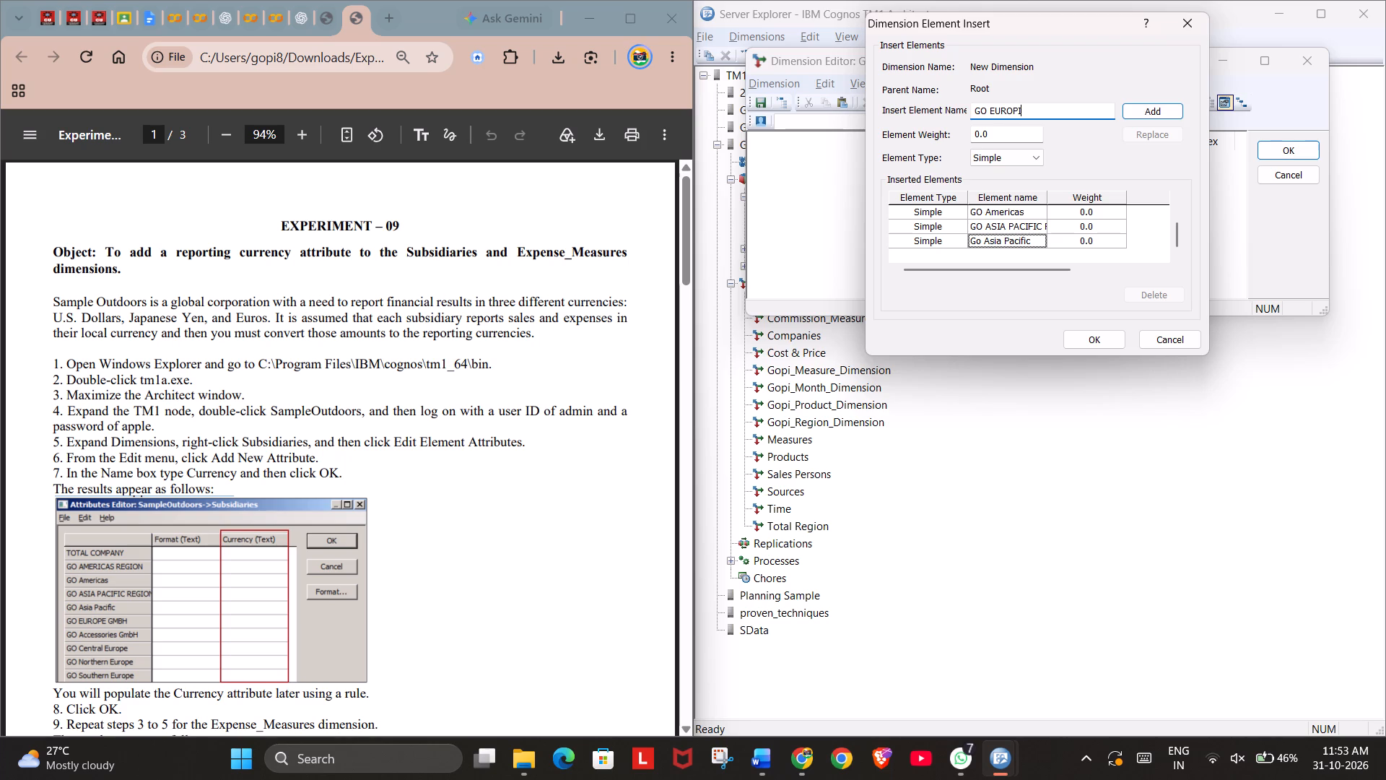
pyautogui.hotkey('shift', 'BackSpace')
pyautogui.hotkey('shift', 'e')
pyautogui.press('space')
pyautogui.write('GMBH')
pyautogui.press('Return')
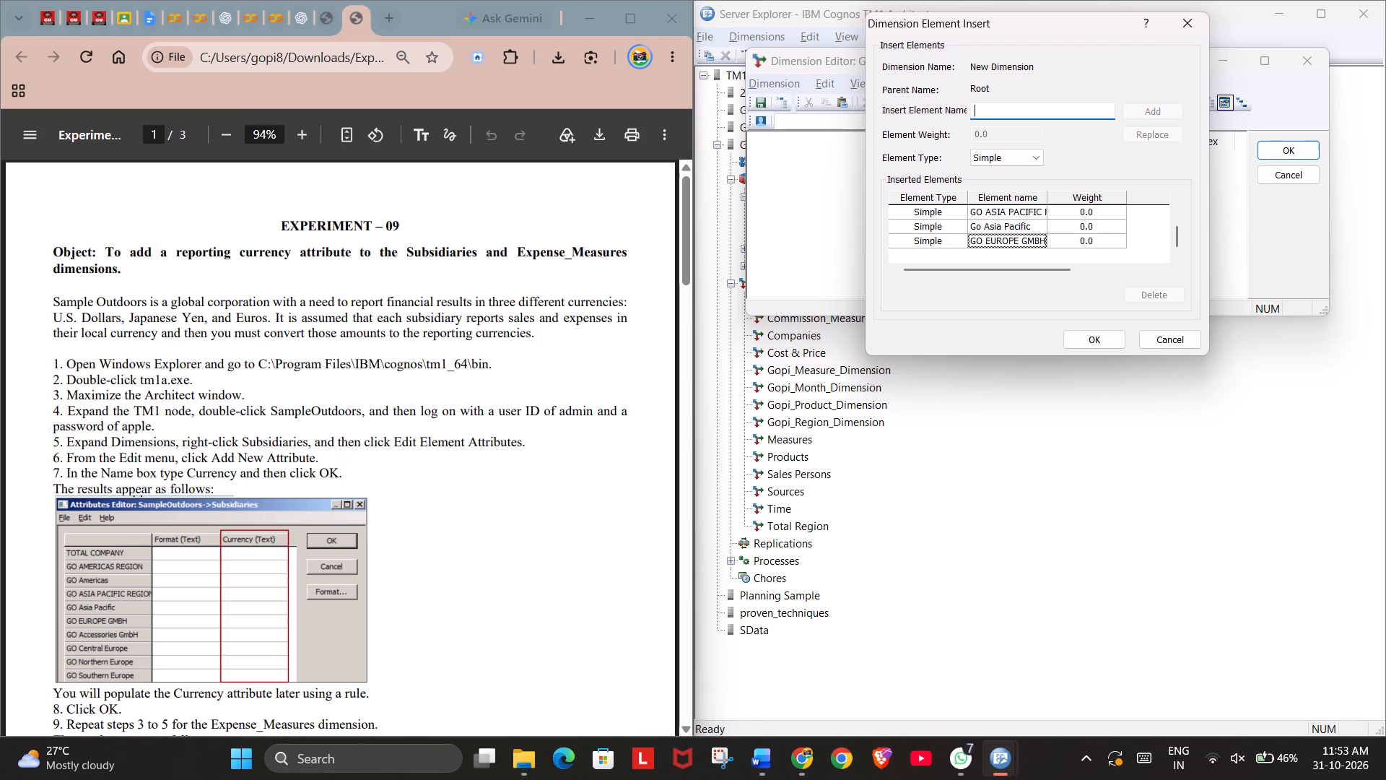
# Add a simple element named GO Accessories Gmbh to the elements being inserted.
pyautogui.write('GO')
pyautogui.press('space')
pyautogui.hotkey('shift', 'a')
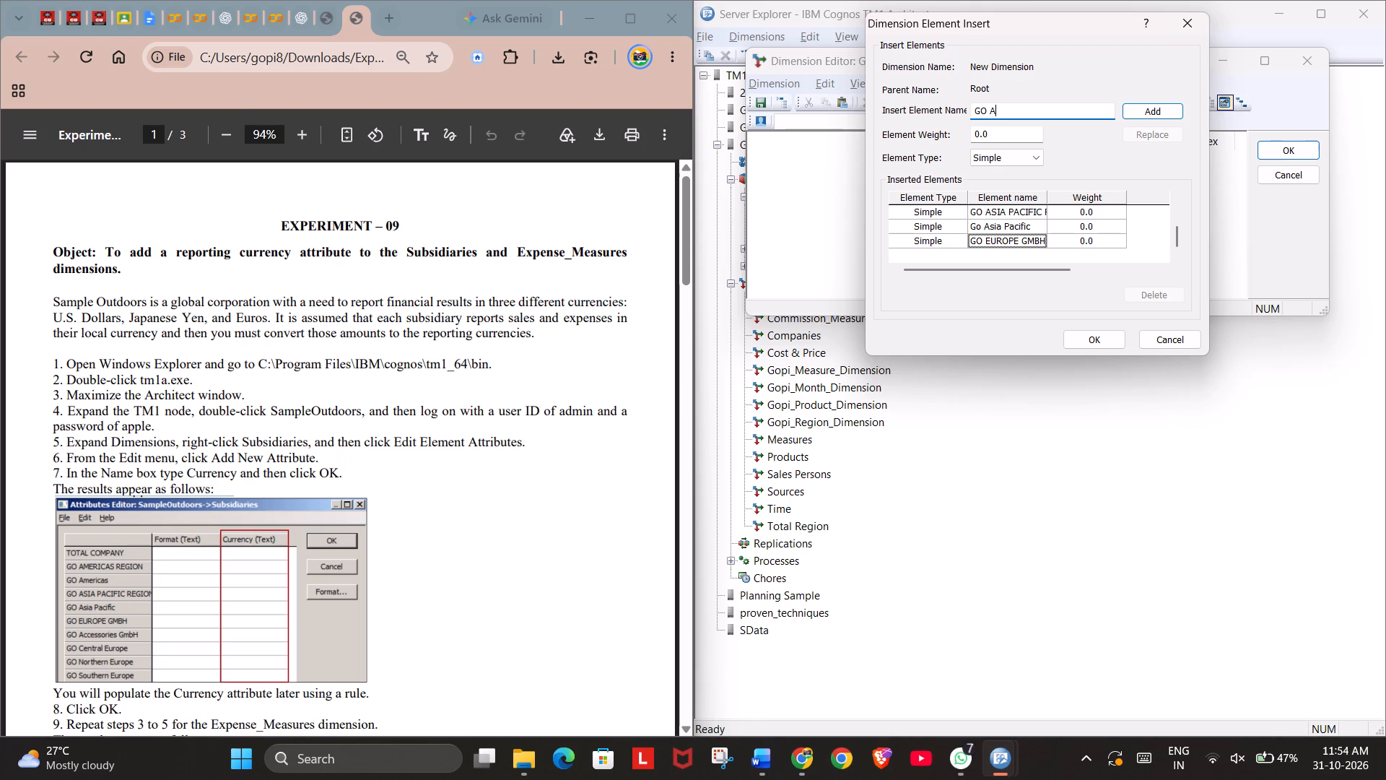
pyautogui.write('ccessories')
pyautogui.press('space')
pyautogui.write('GM')
pyautogui.hotkey('shift', 'BackSpace')
pyautogui.write('mbh')
pyautogui.press('Return')
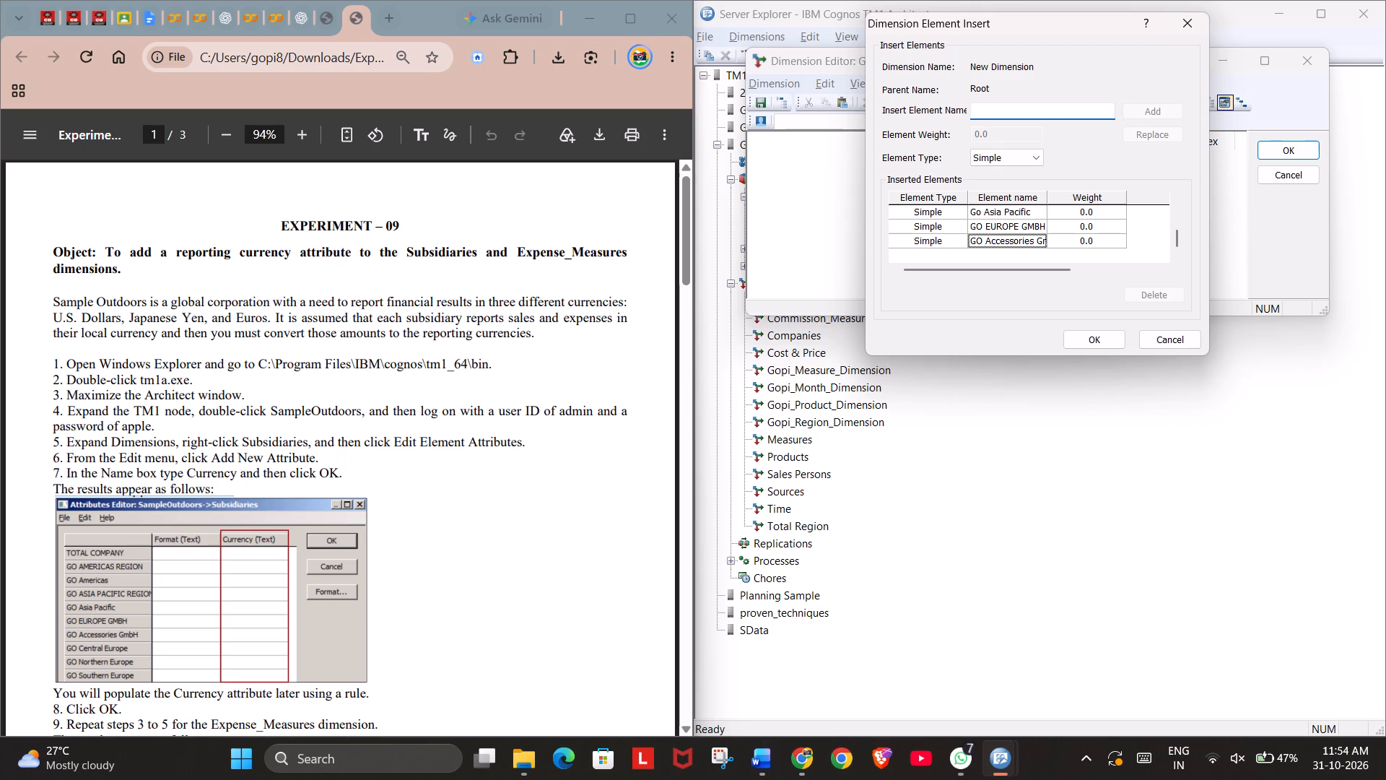
# Add a simple element named Goo Central Europe to the elements being inserted.
pyautogui.write('Goo Centra')
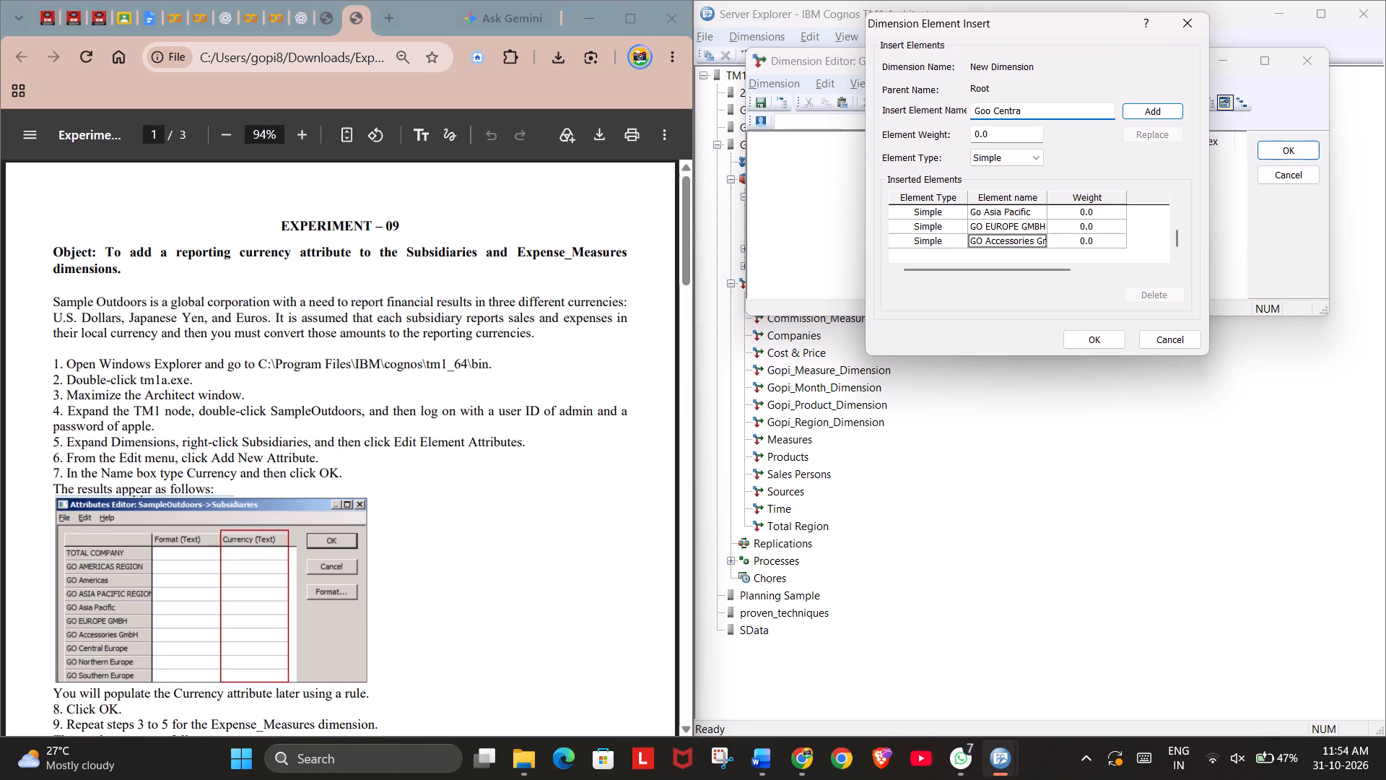
pyautogui.write('l Europe')
pyautogui.press('Return')
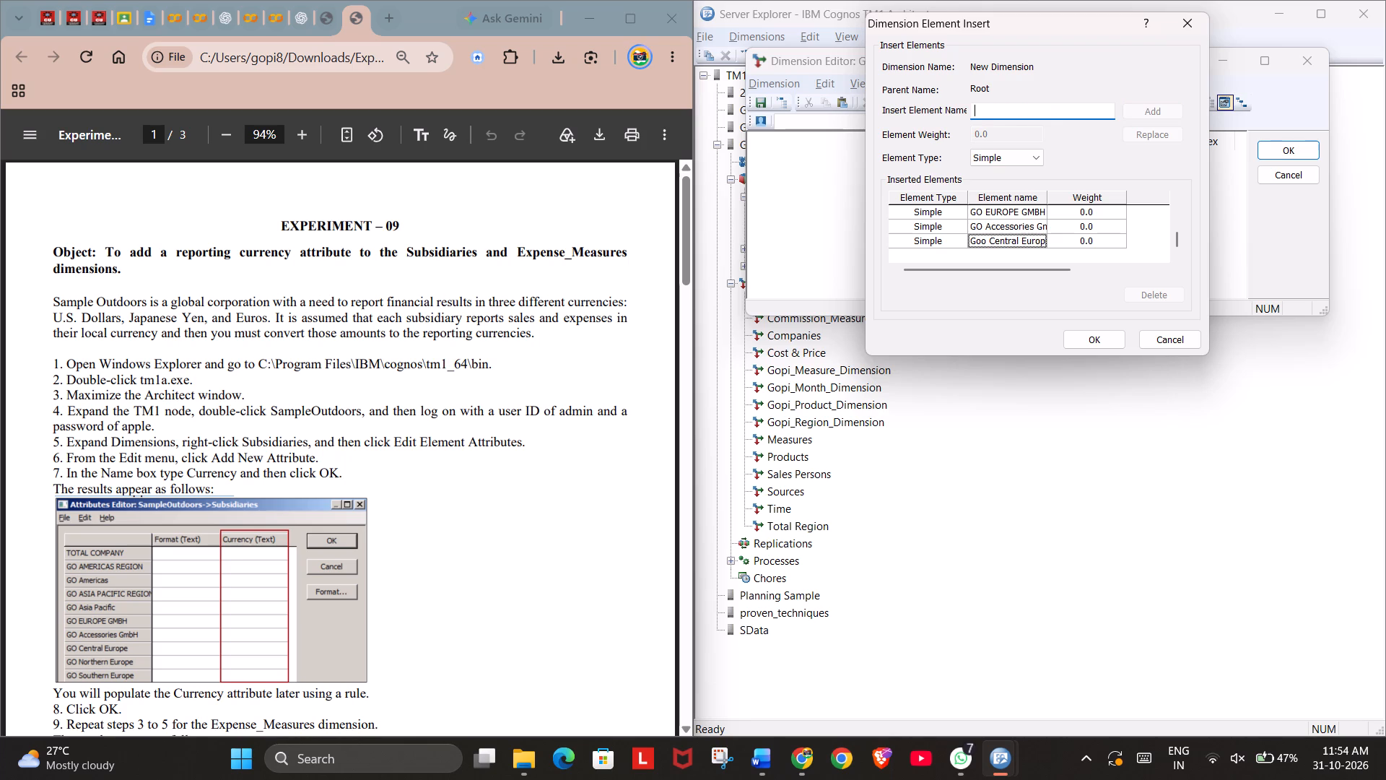
# Add a simple element named Go Northern Europe to the elements being inserted.
pyautogui.write('Go')
pyautogui.press('space')
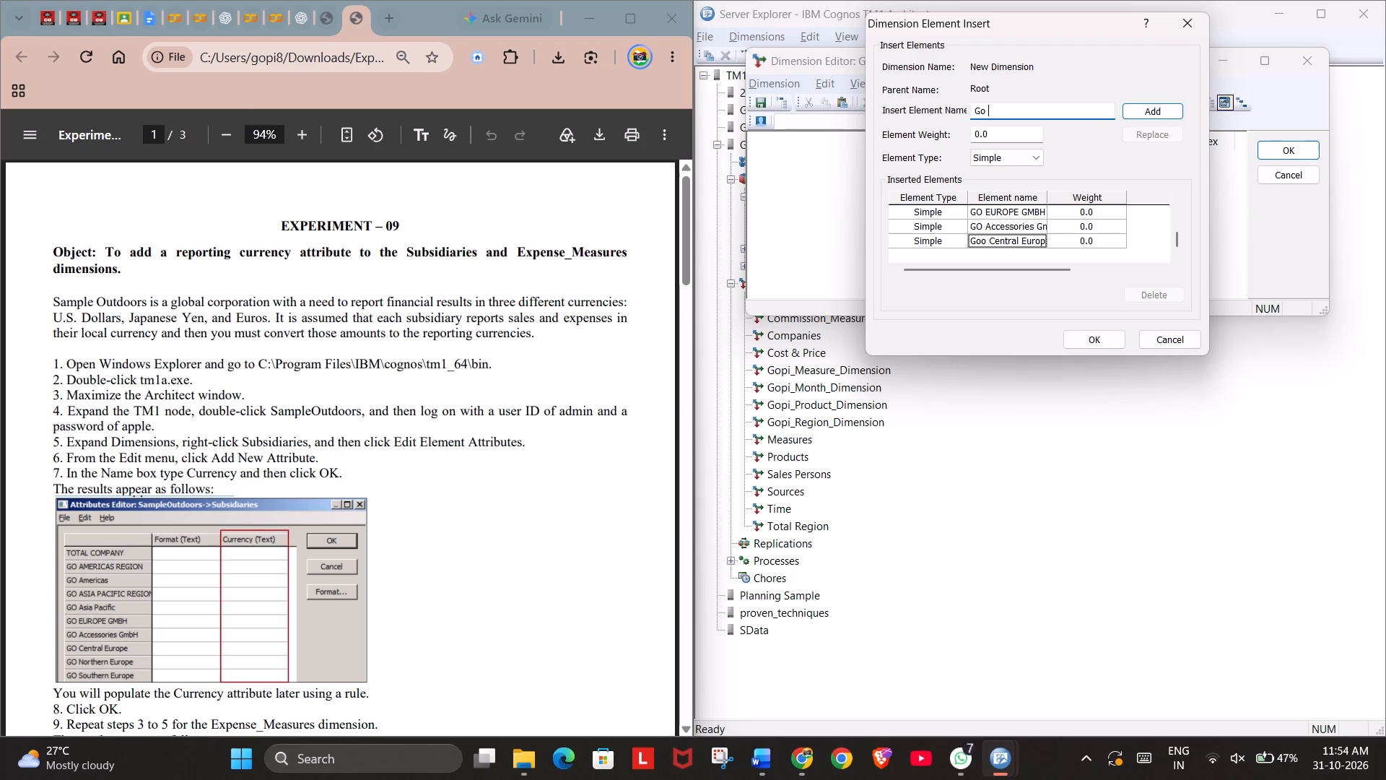
pyautogui.write('Northern Europe')
pyautogui.press('Return')
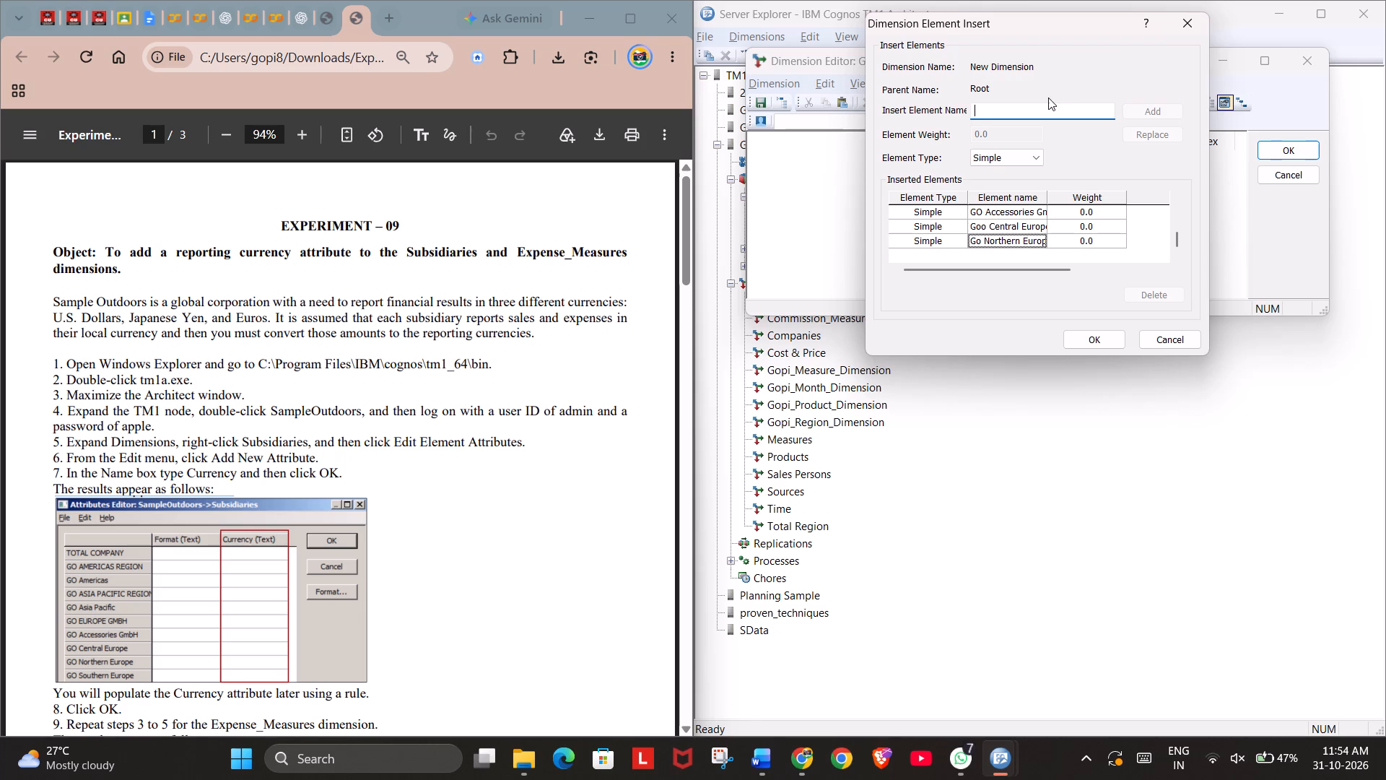
# Add a simple element named Go Southern Europe and insert all the listed elements into the new dimension.
pyautogui.write('Go')
pyautogui.press('space')
pyautogui.write('Southern Europe')
pyautogui.press('Return')
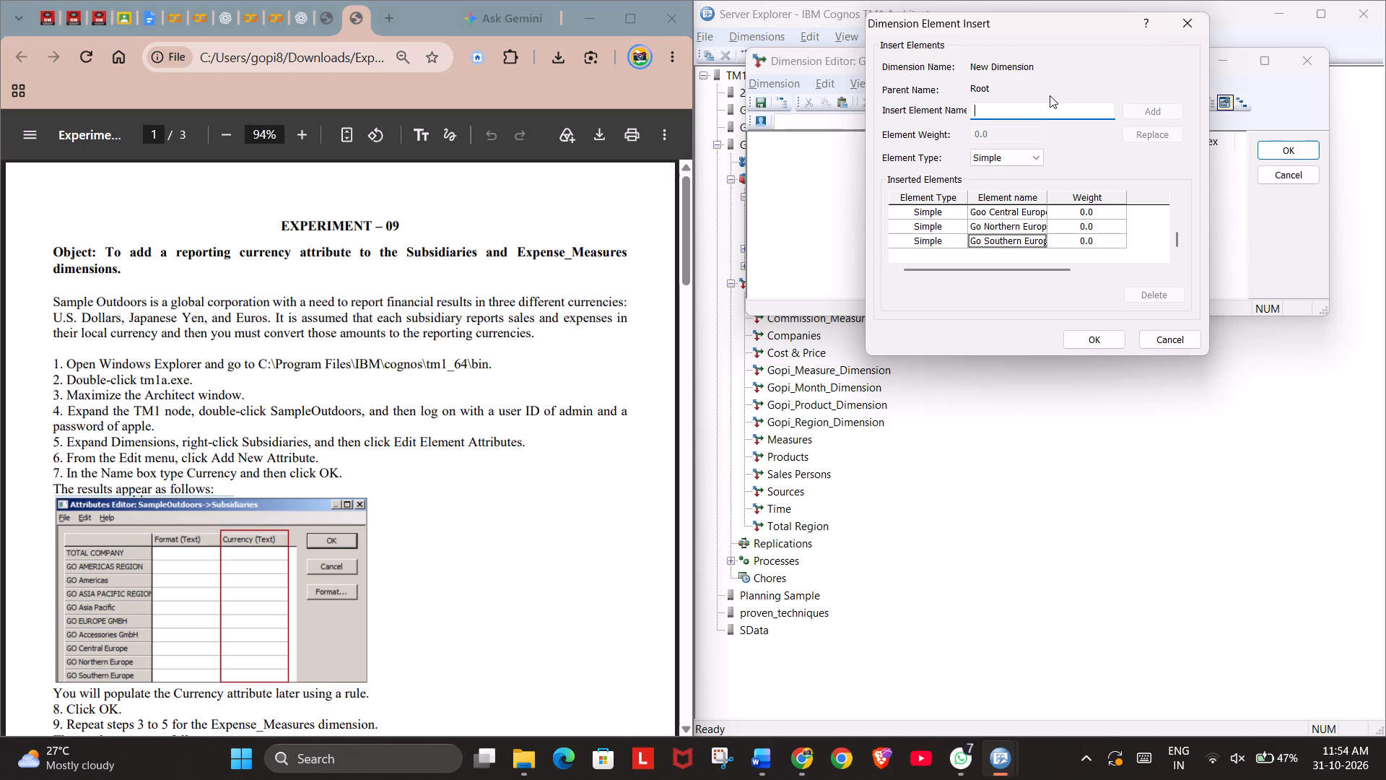
pyautogui.click(1111, 334)
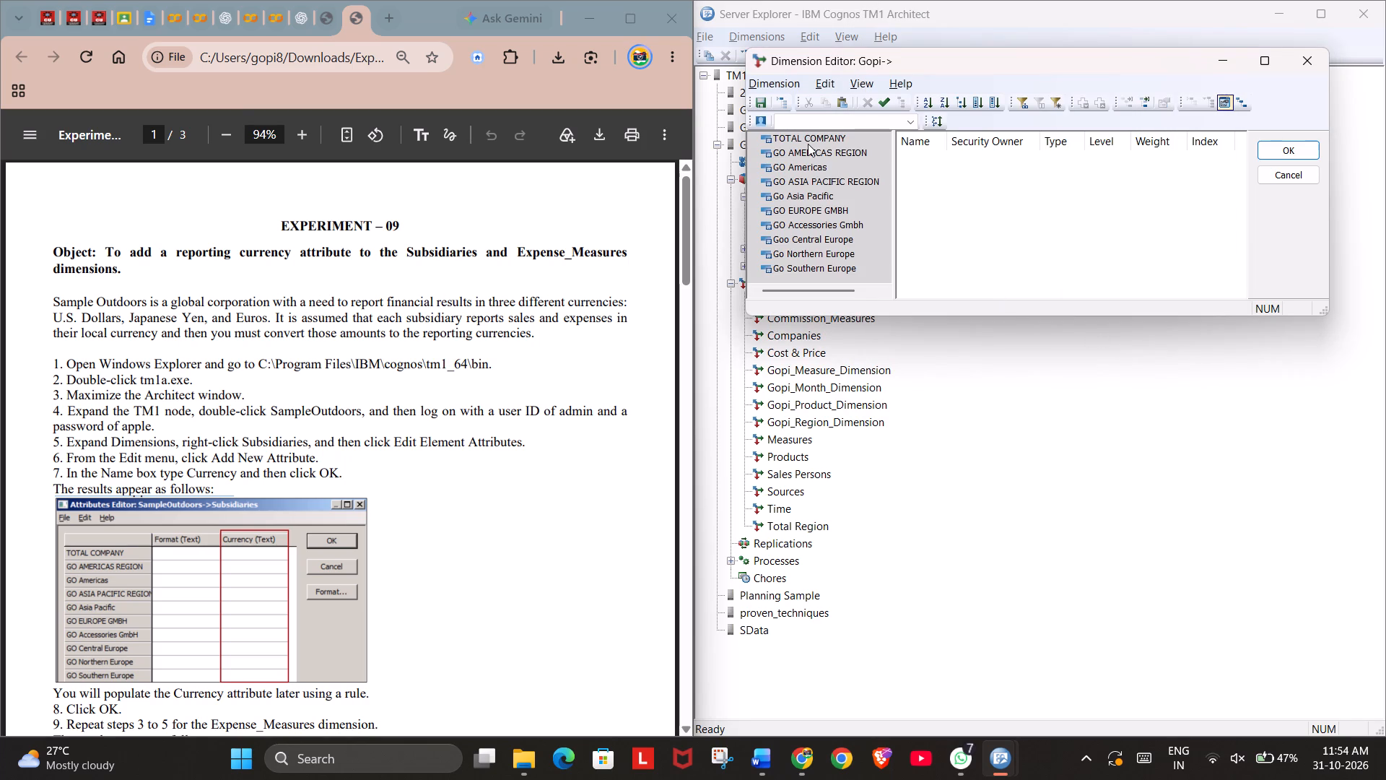
# Move the GO AMERICAS REGION element beneath TOTAL COMPANY as its child.
pyautogui.moveTo(810, 150); pyautogui.dragTo(819, 143)
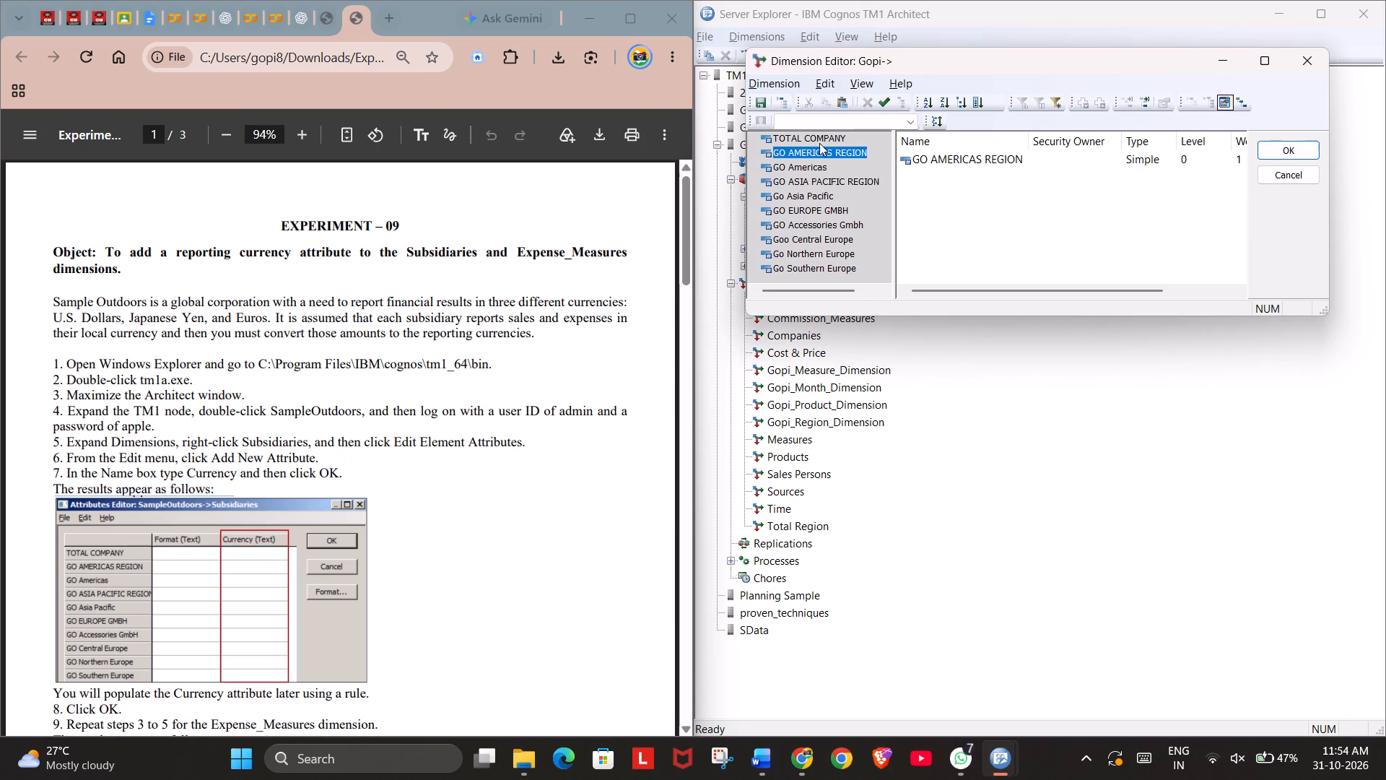
pyautogui.moveTo(819, 143); pyautogui.dragTo(825, 139)
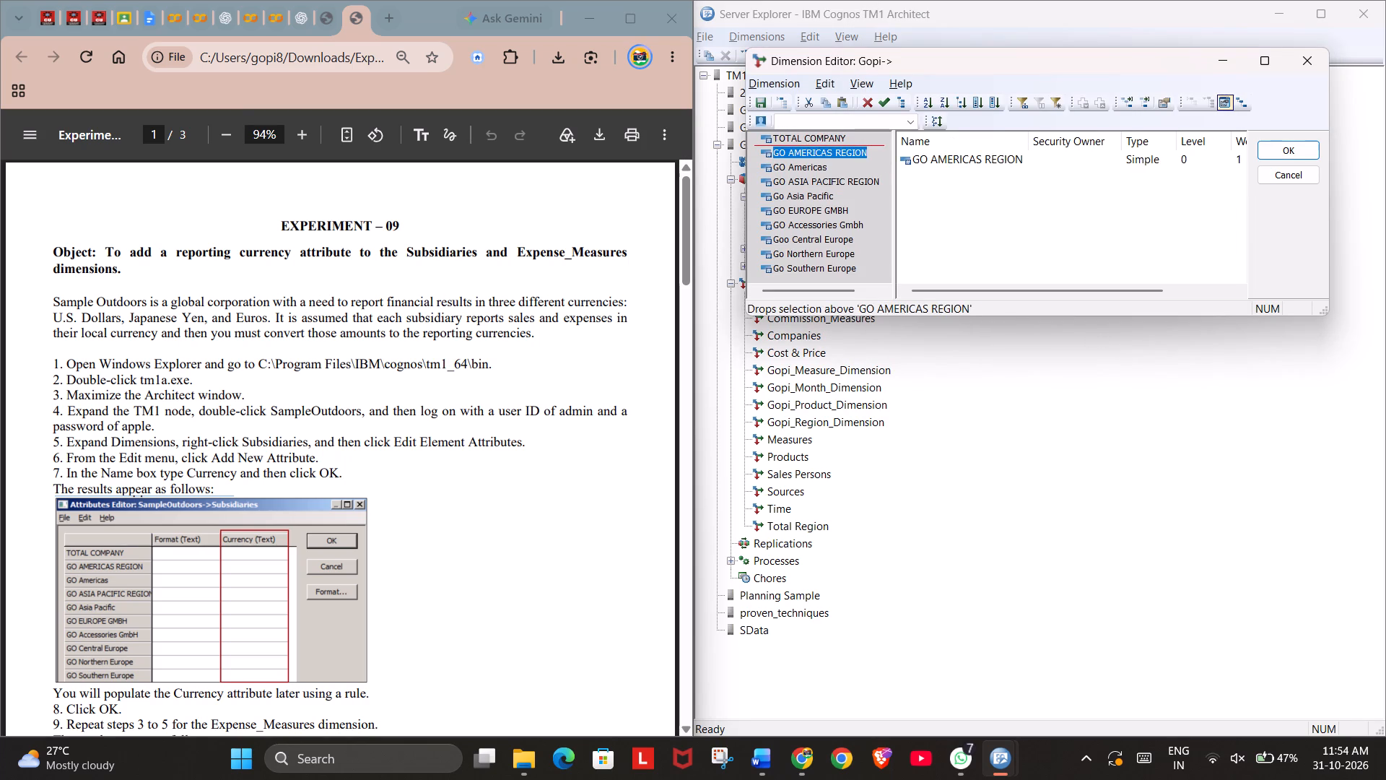
pyautogui.moveTo(825, 139); pyautogui.dragTo(822, 138)
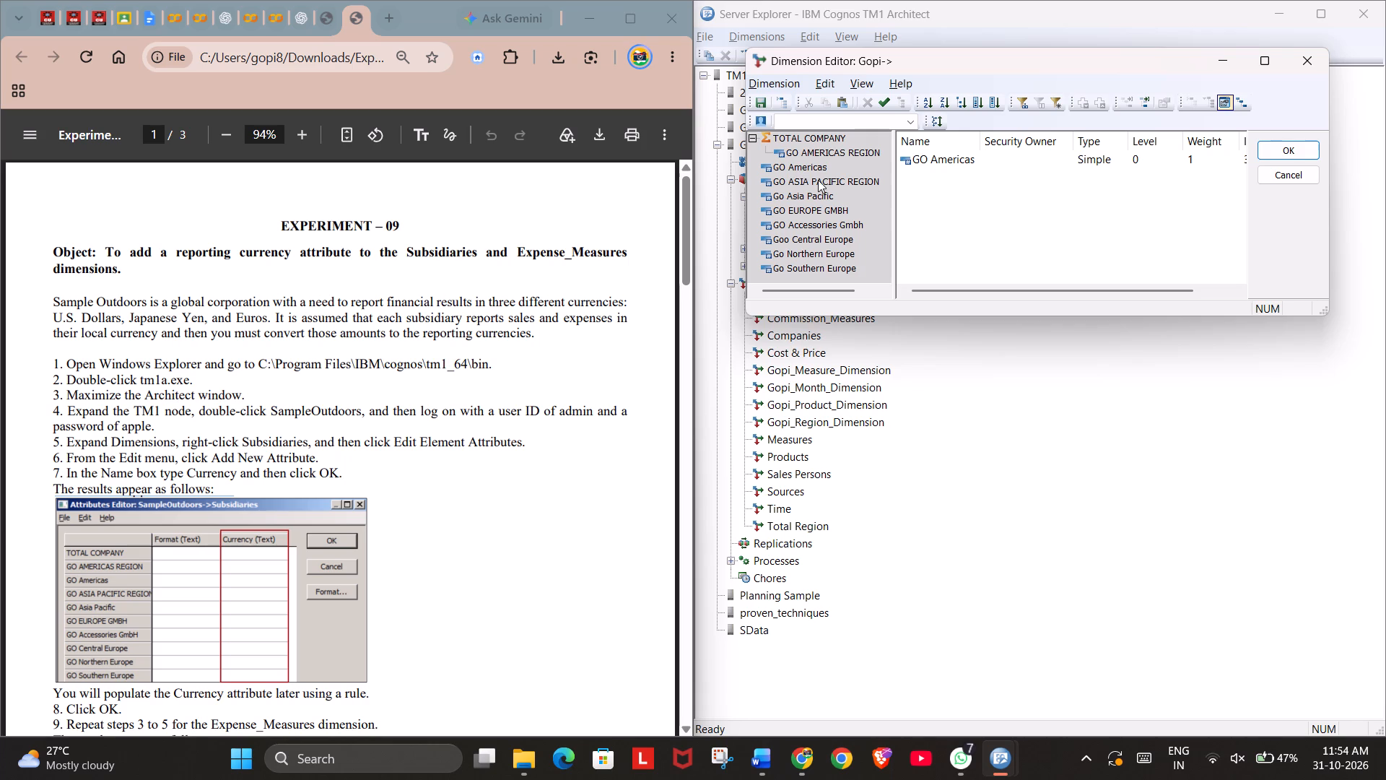
# Move the GO Americas element beneath GO AMERICAS REGION as its child.
pyautogui.click(814, 165)
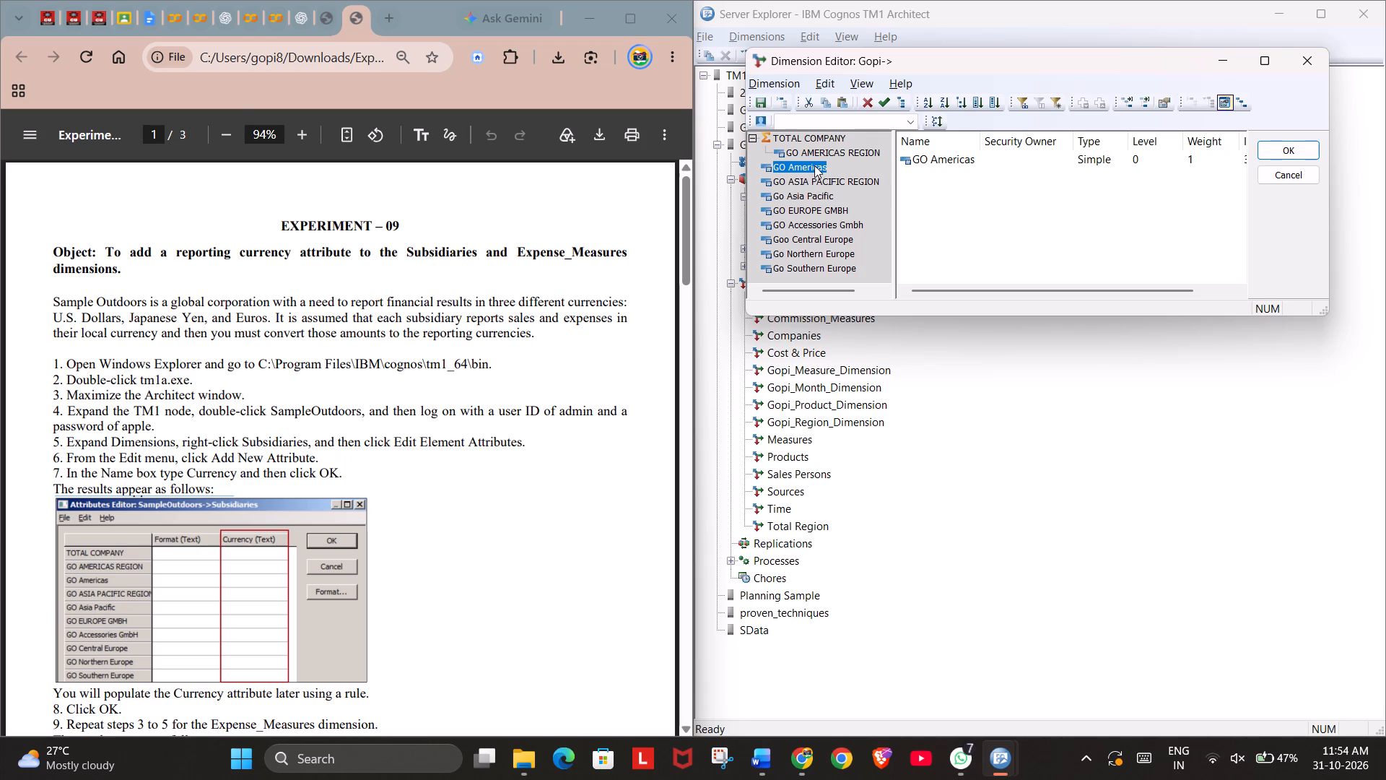
pyautogui.moveTo(814, 165); pyautogui.dragTo(846, 152)
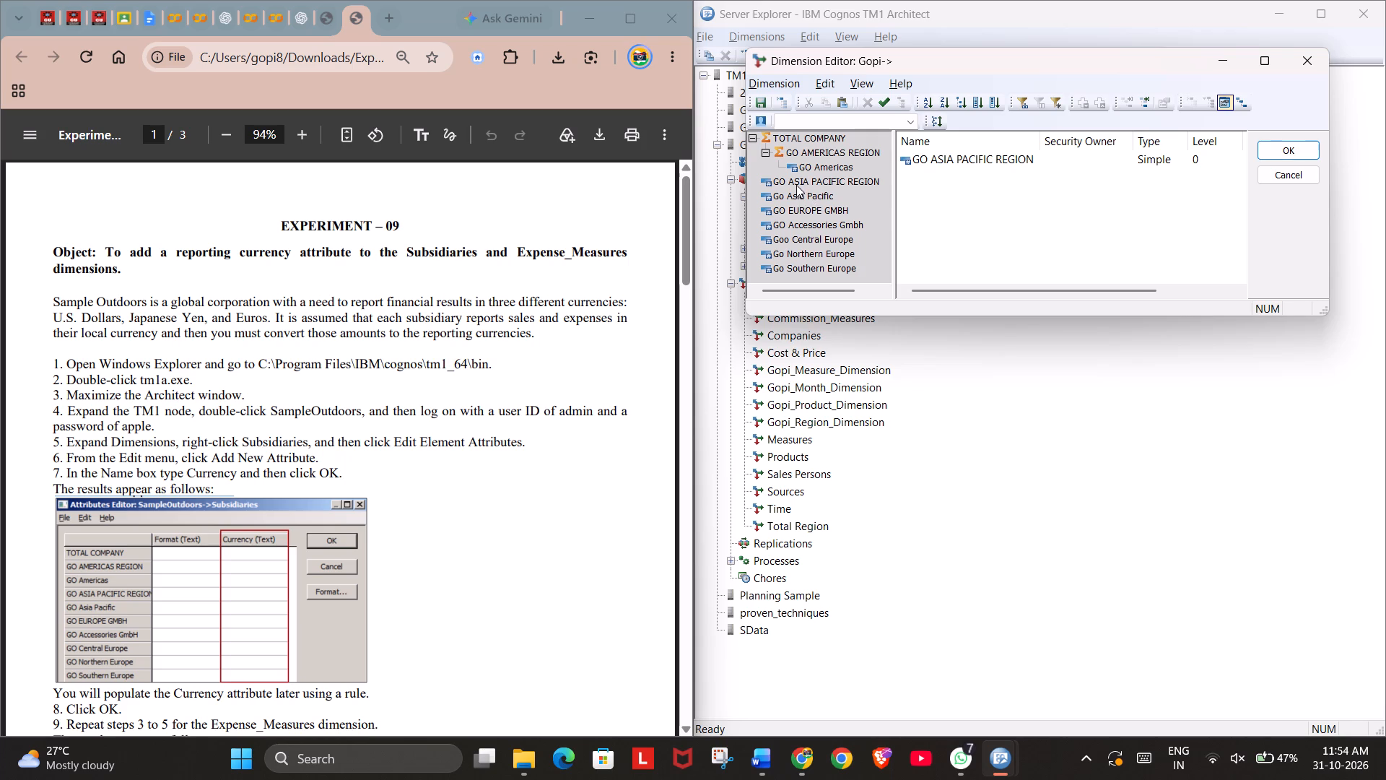
# Move the GO ASIA PACIFIC REGION element beneath TOTAL COMPANY as its child.
pyautogui.moveTo(797, 180); pyautogui.dragTo(827, 165)
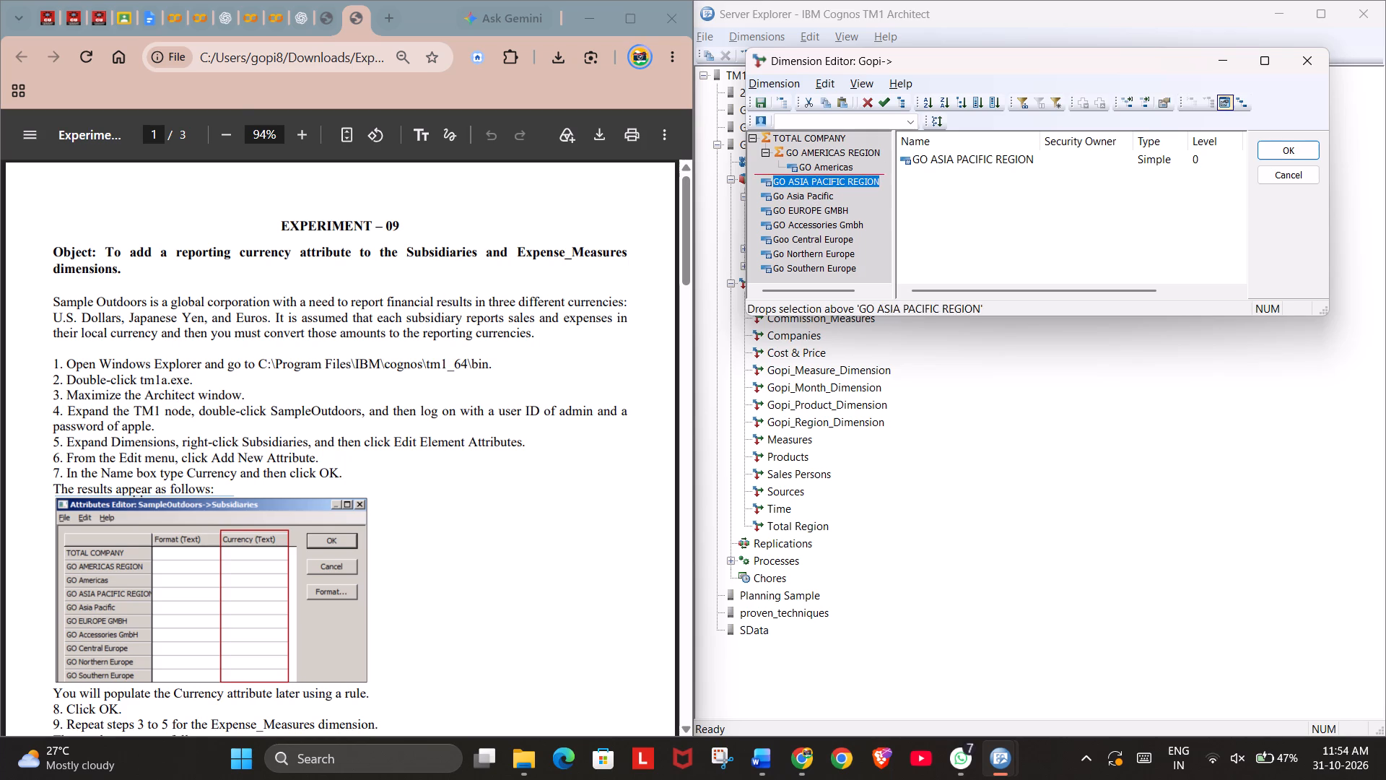
pyautogui.moveTo(827, 165); pyautogui.dragTo(832, 138)
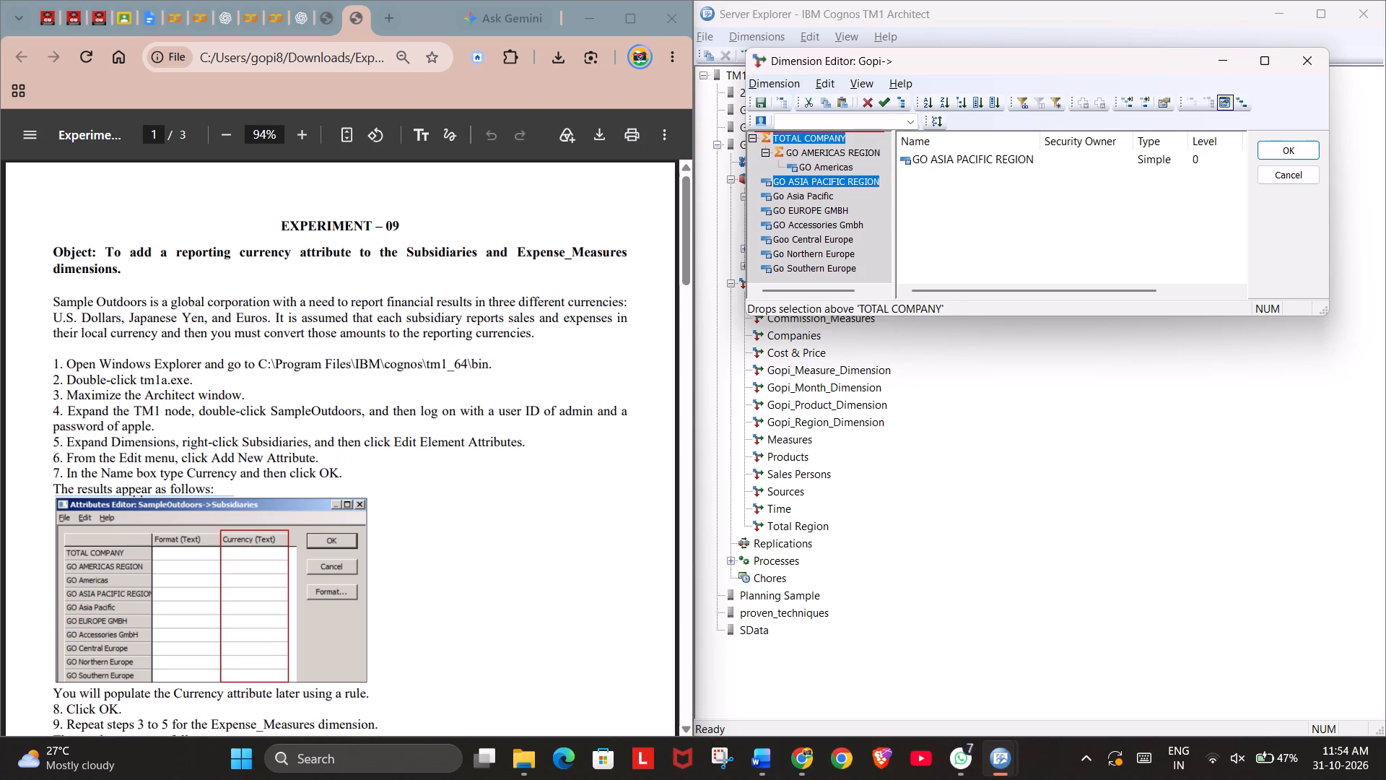
pyautogui.moveTo(832, 138); pyautogui.dragTo(832, 139)
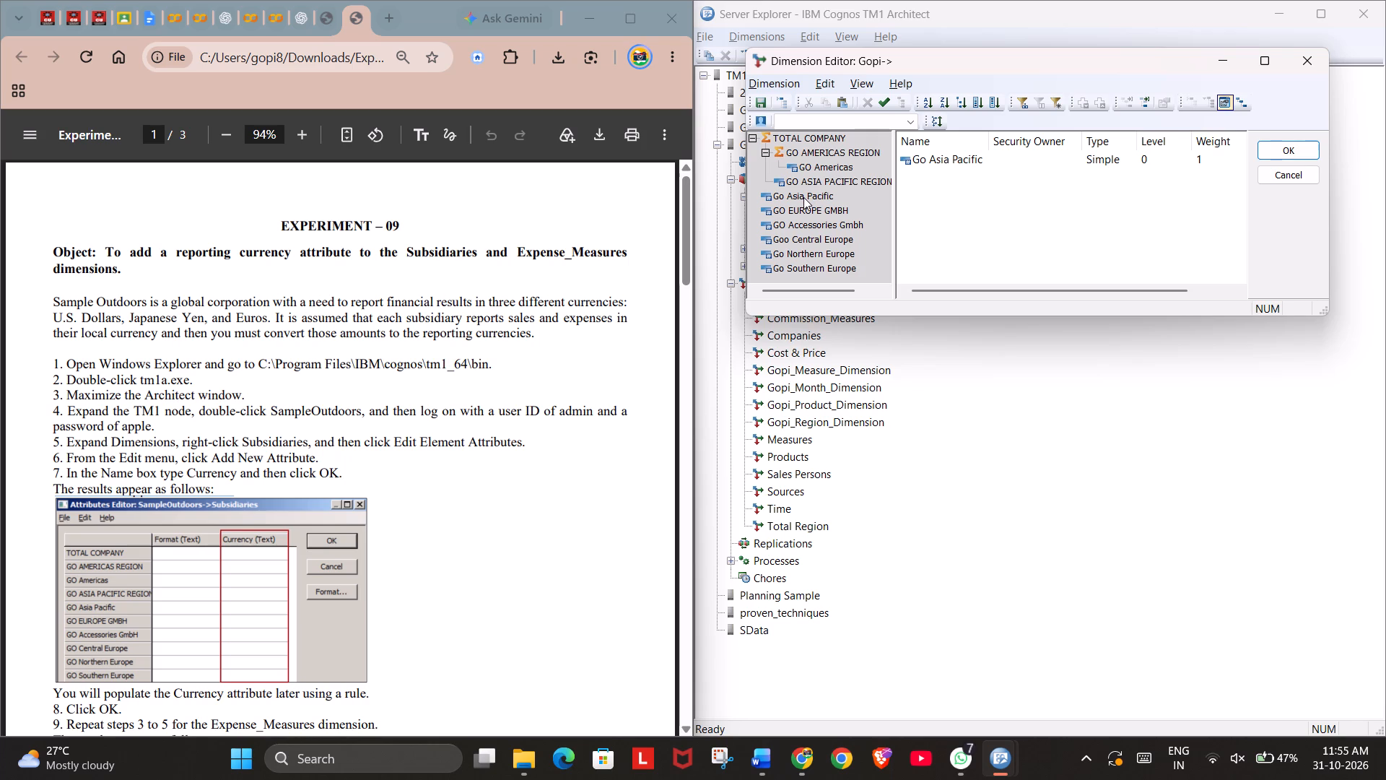
# Move the Go Asia Pacific element beneath GO ASIA PACIFIC REGION as its child.
pyautogui.moveTo(801, 197); pyautogui.dragTo(853, 178)
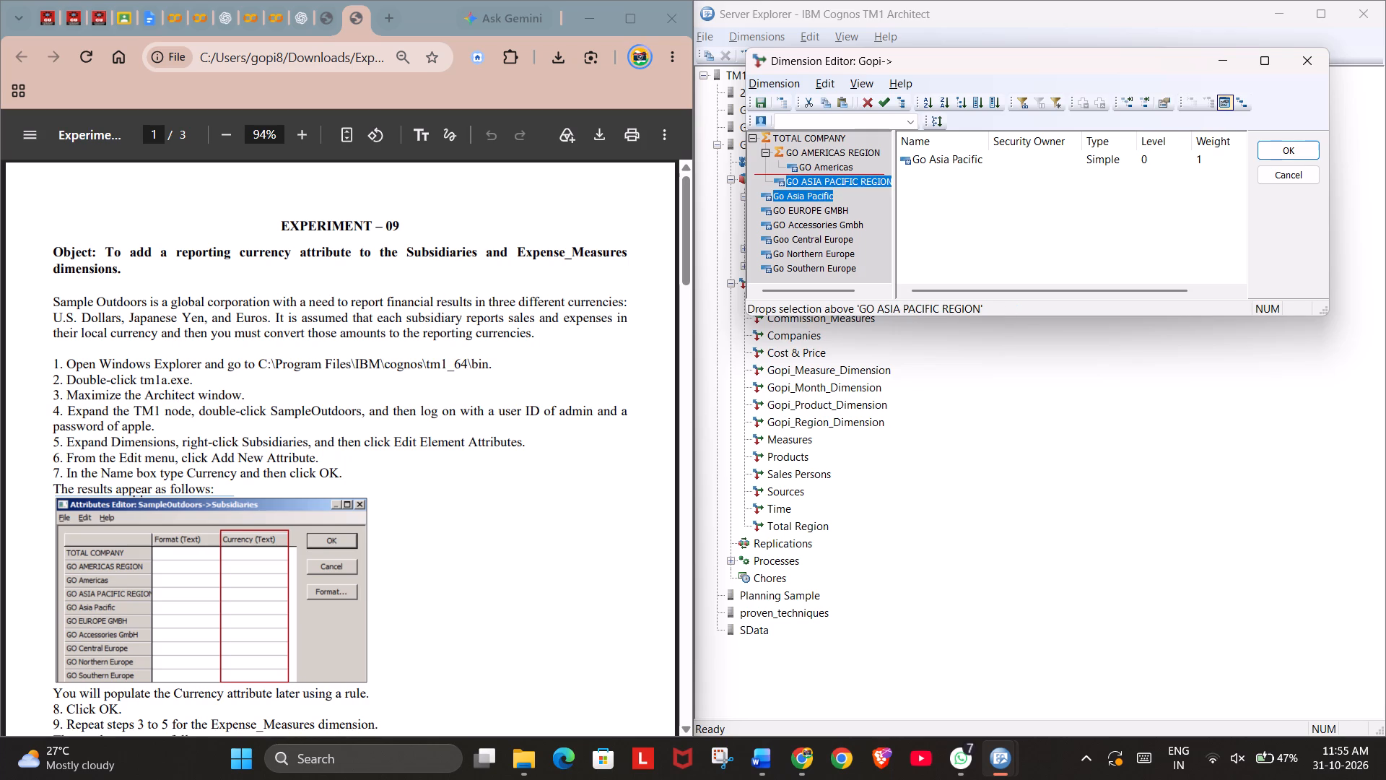
pyautogui.moveTo(853, 178); pyautogui.dragTo(852, 180)
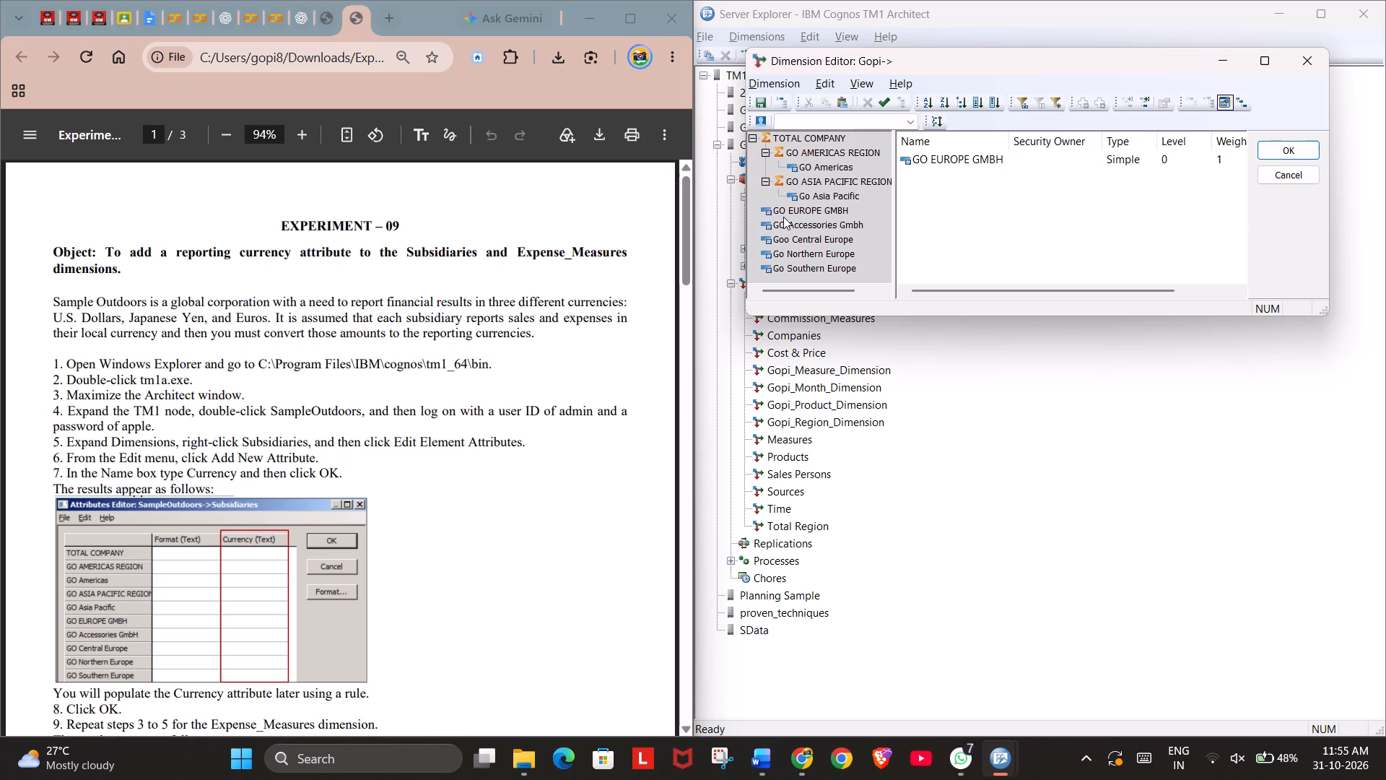
# Move the GO EUROPE GMBH element beneath TOTAL COMPANY as its child.
pyautogui.moveTo(800, 212); pyautogui.dragTo(831, 142)
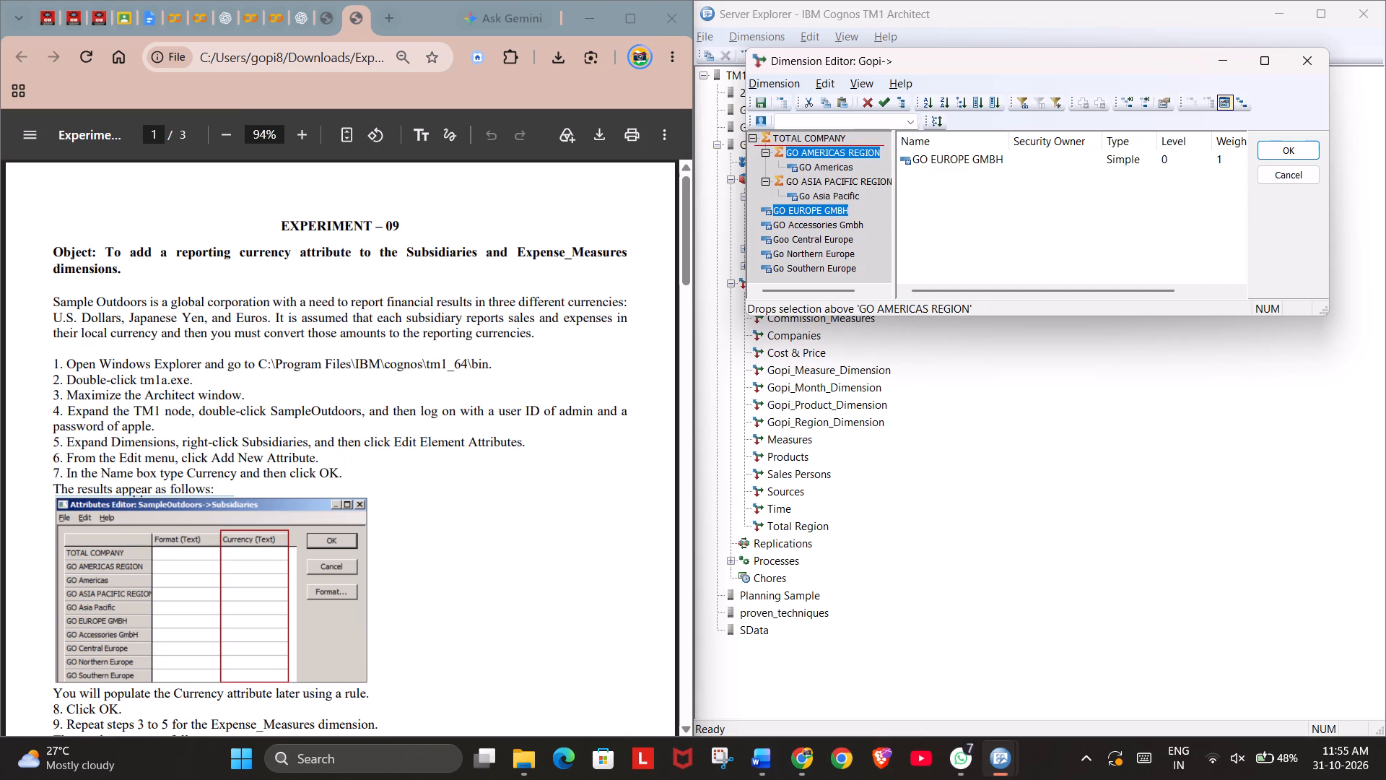
pyautogui.moveTo(831, 142); pyautogui.dragTo(826, 138)
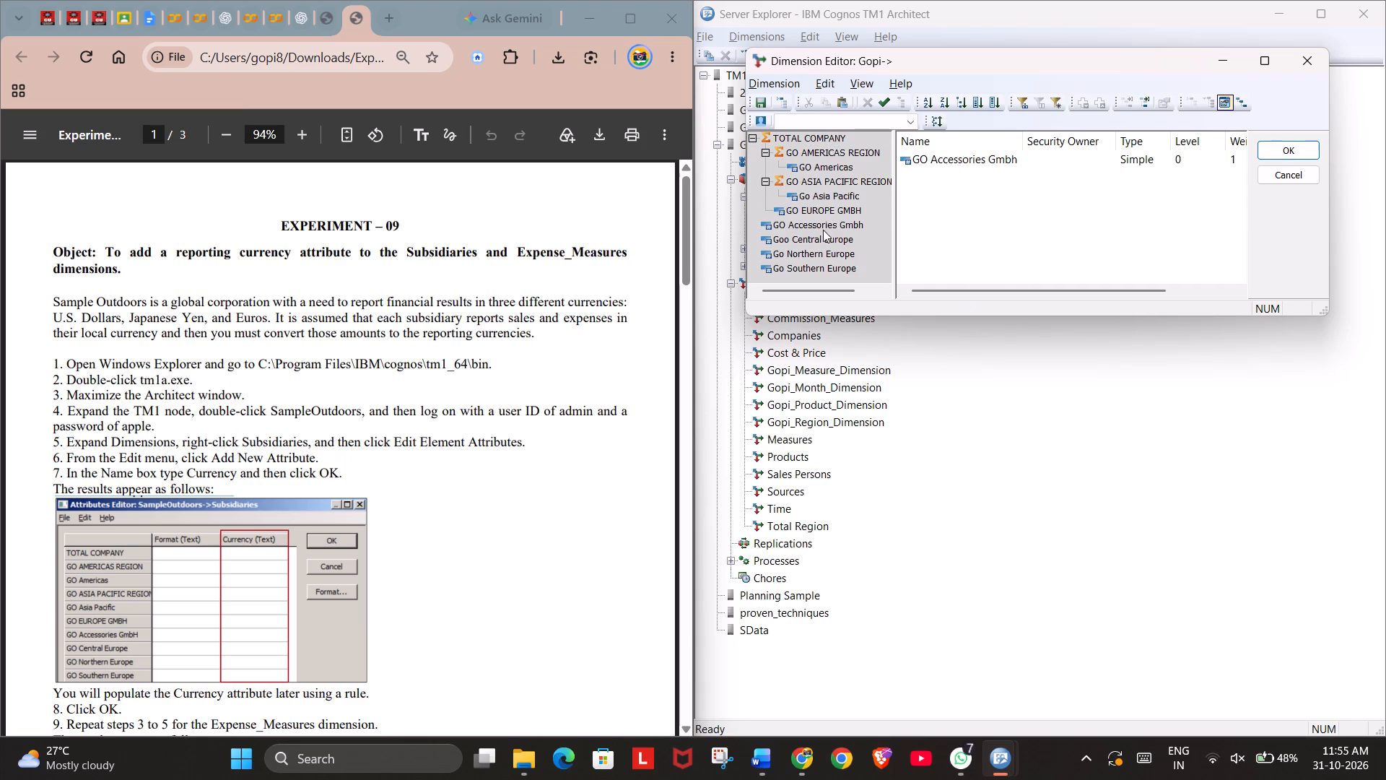
# Move the GO Accessories Gmbh, Goo Central Europe, Go Northern Europe and Go Southern Europe elements beneath GO EUROPE GMBH as its children.
pyautogui.moveTo(820, 225); pyautogui.dragTo(854, 209)
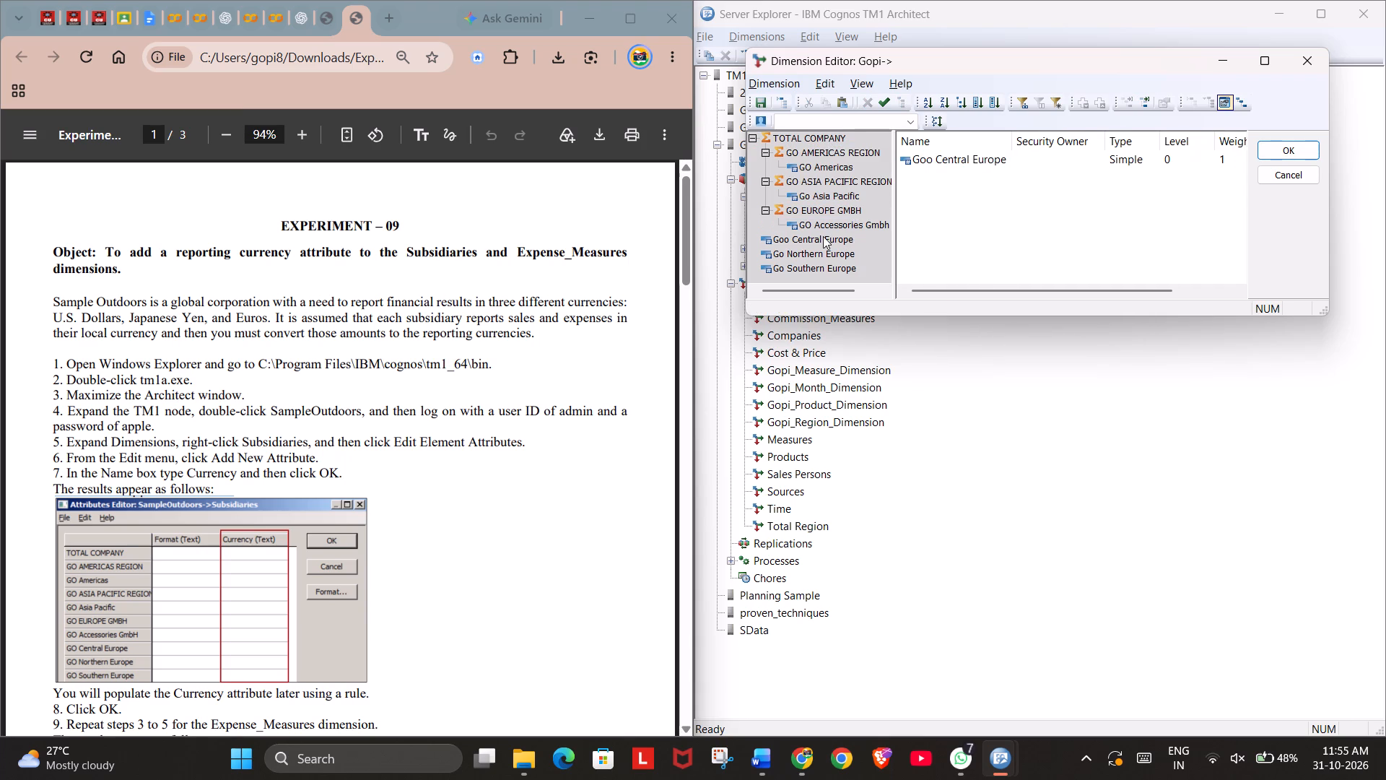
pyautogui.moveTo(823, 236); pyautogui.dragTo(851, 211)
pyautogui.moveTo(823, 255); pyautogui.dragTo(835, 245)
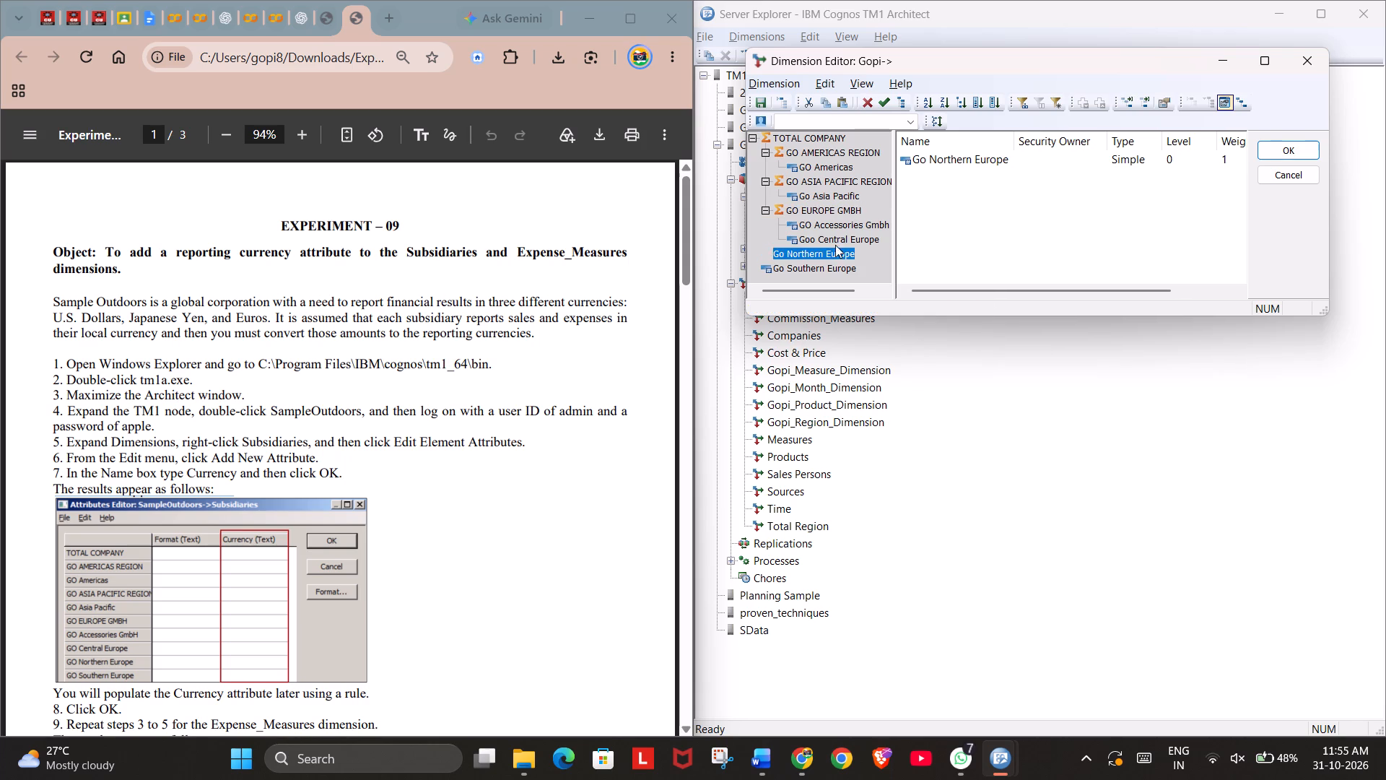
pyautogui.moveTo(835, 245); pyautogui.dragTo(842, 210)
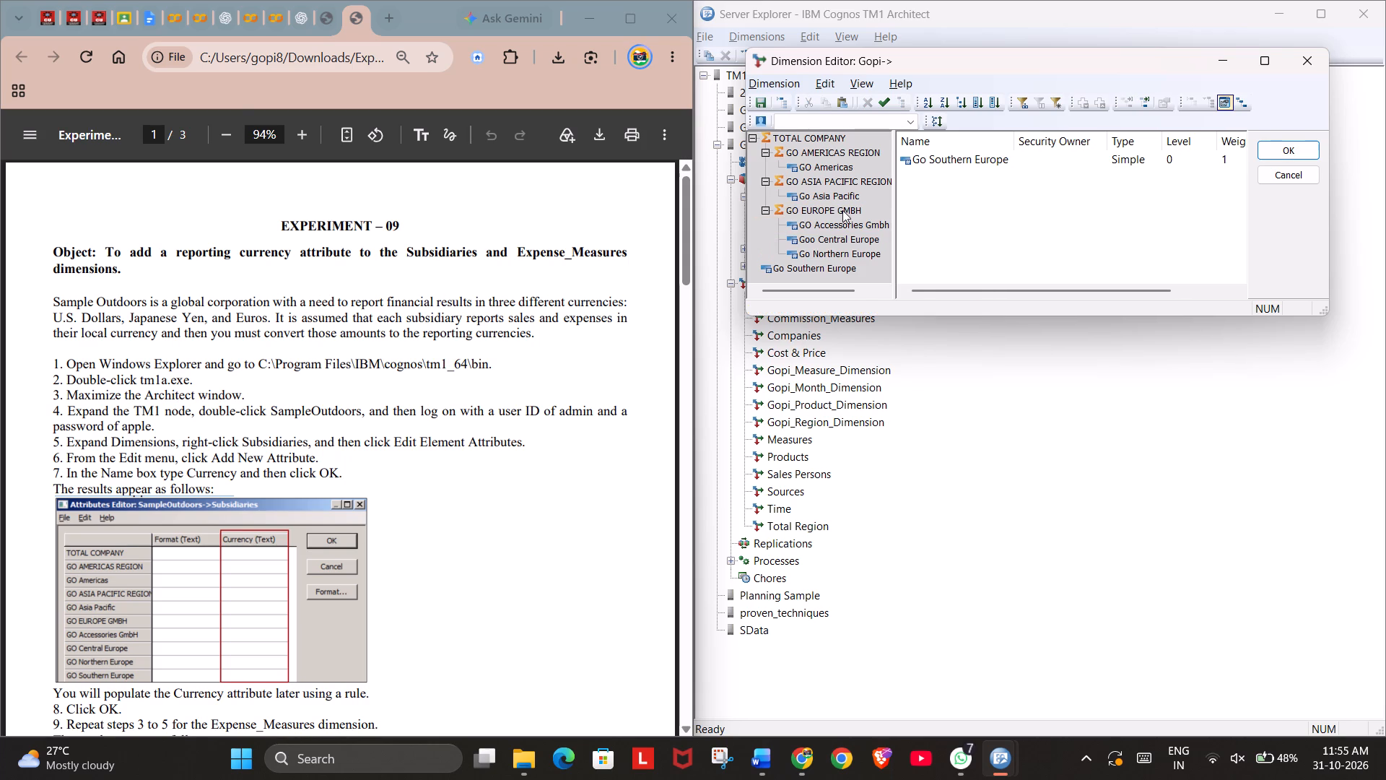
pyautogui.moveTo(810, 265); pyautogui.dragTo(839, 210)
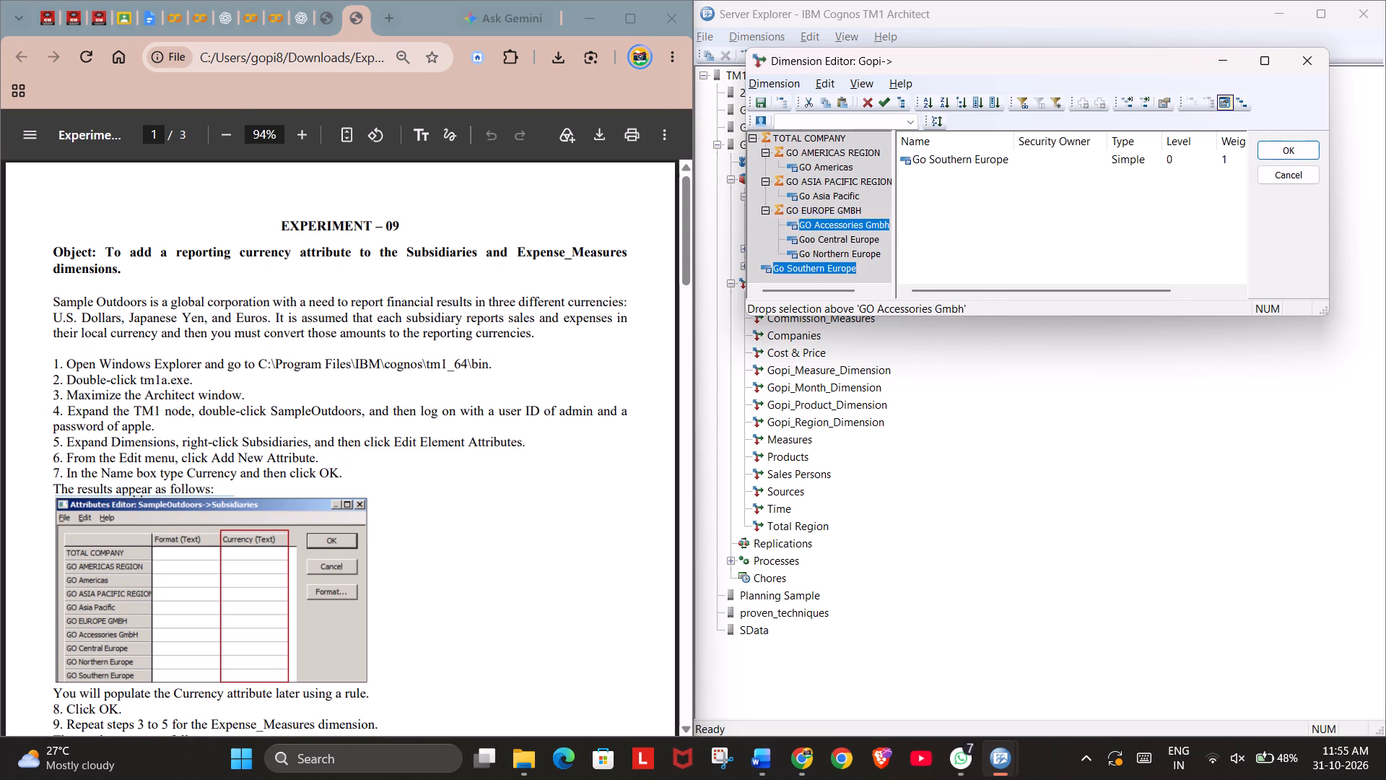
pyautogui.moveTo(839, 210); pyautogui.dragTo(837, 208)
# Accept the arranged element hierarchy and start saving the new dimension.
pyautogui.scroll(-2, 837, 208)
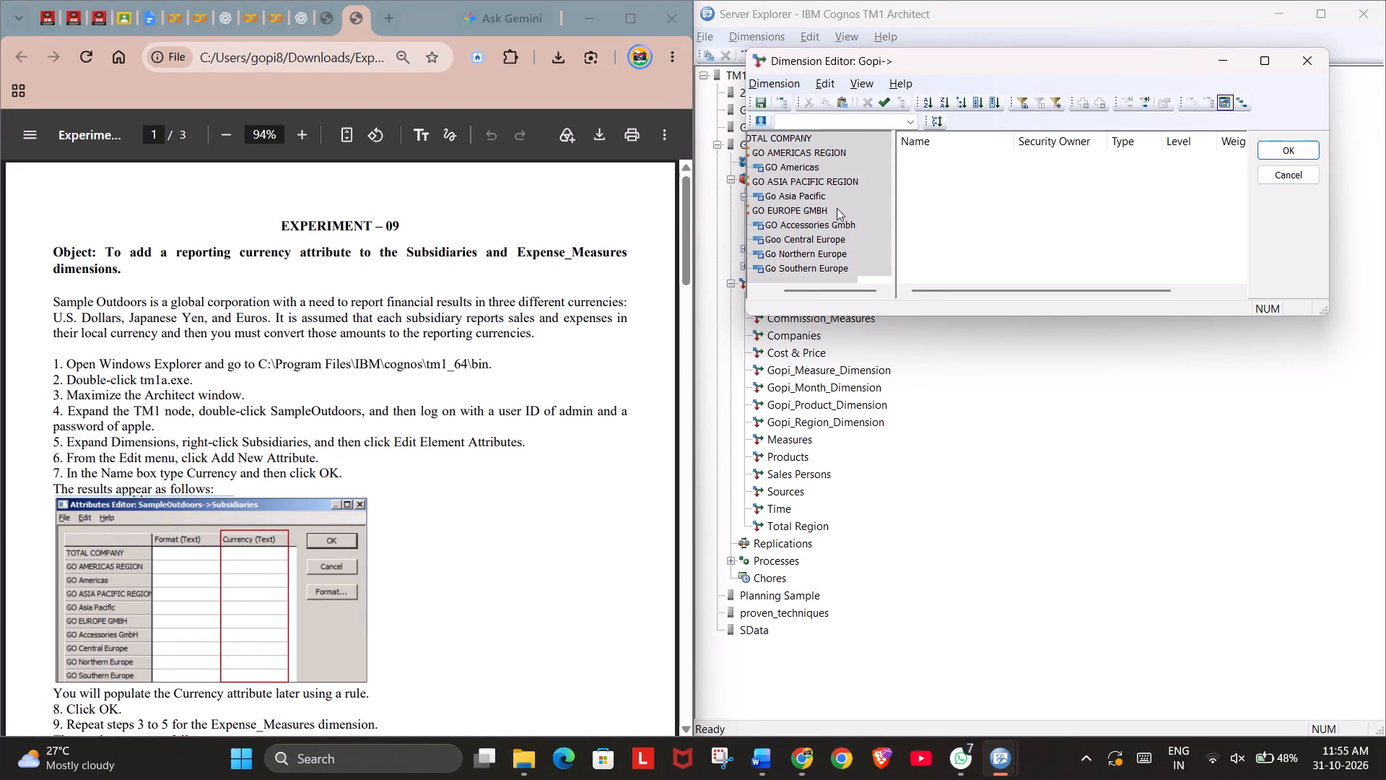
pyautogui.scroll(2, 837, 208)
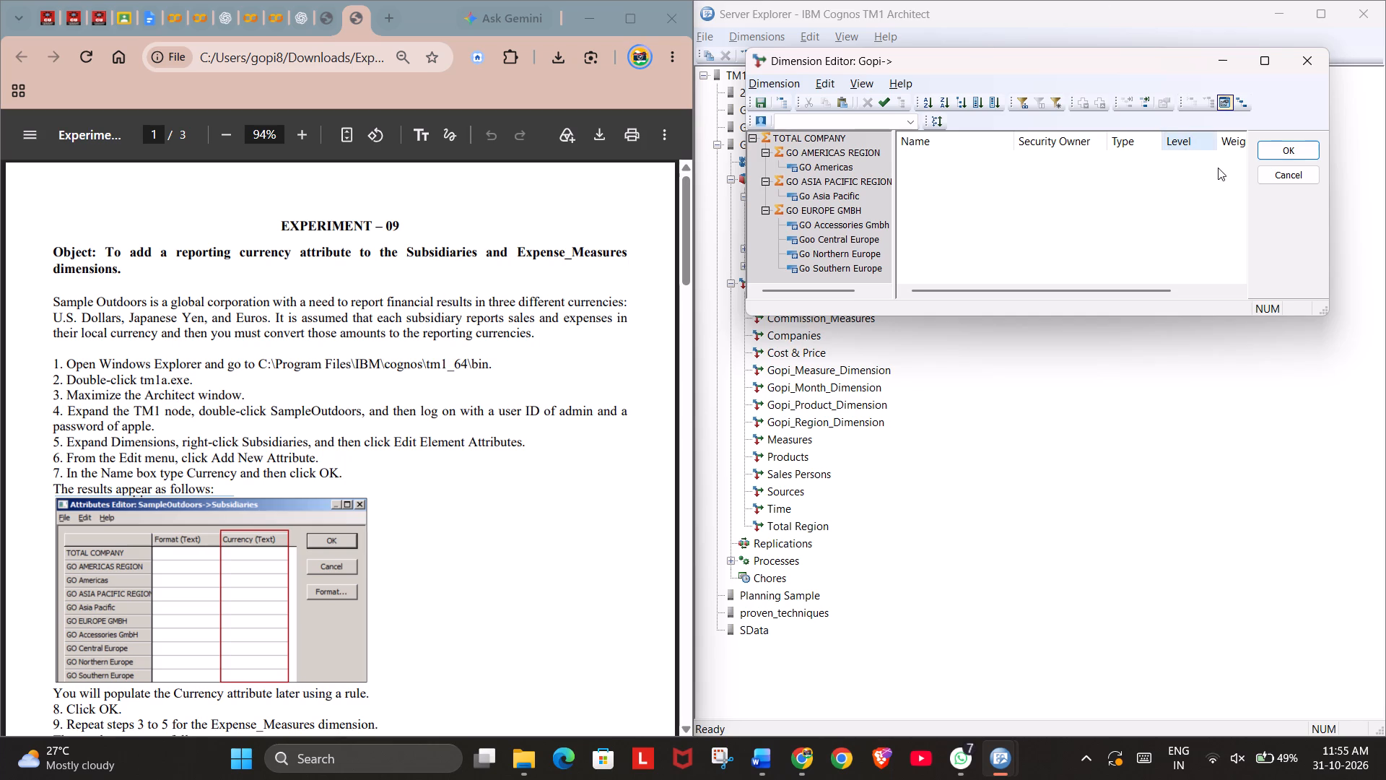
pyautogui.click(1299, 149)
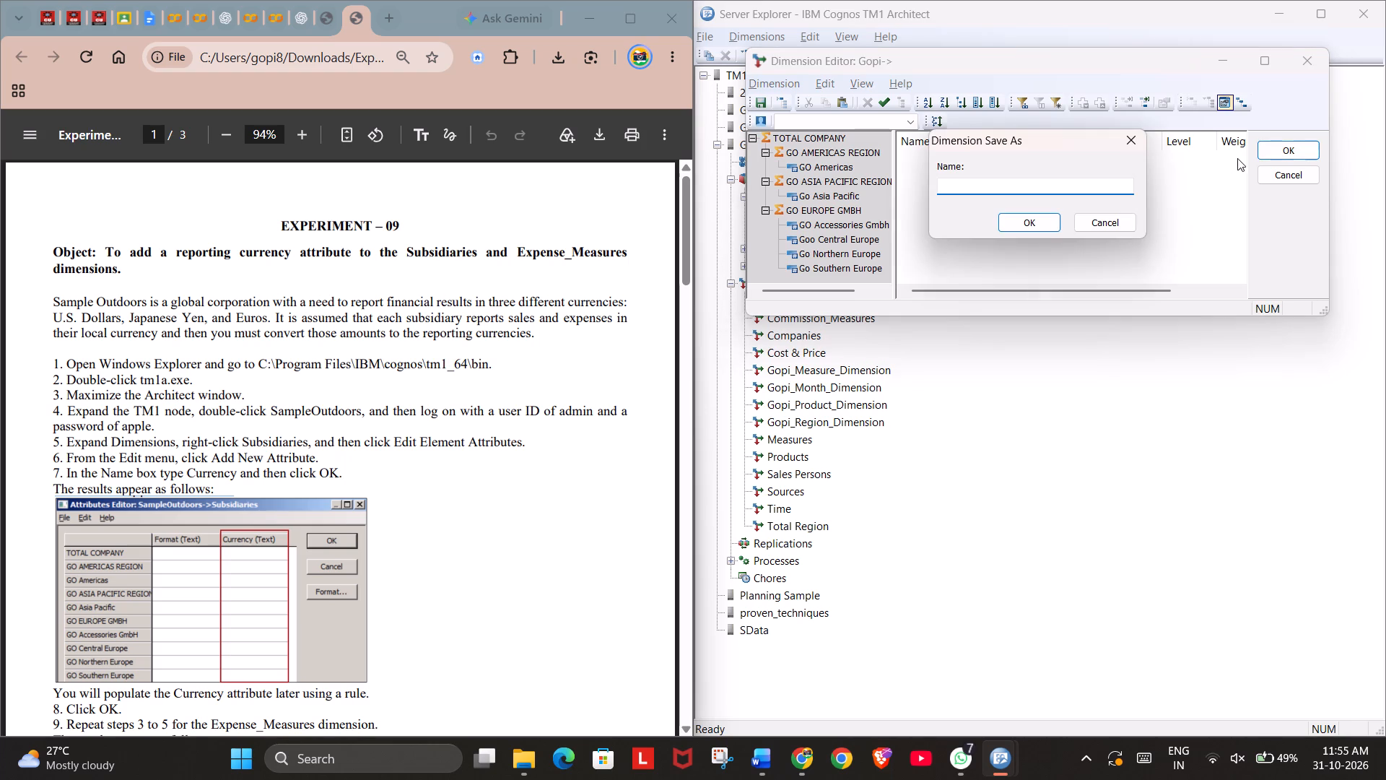
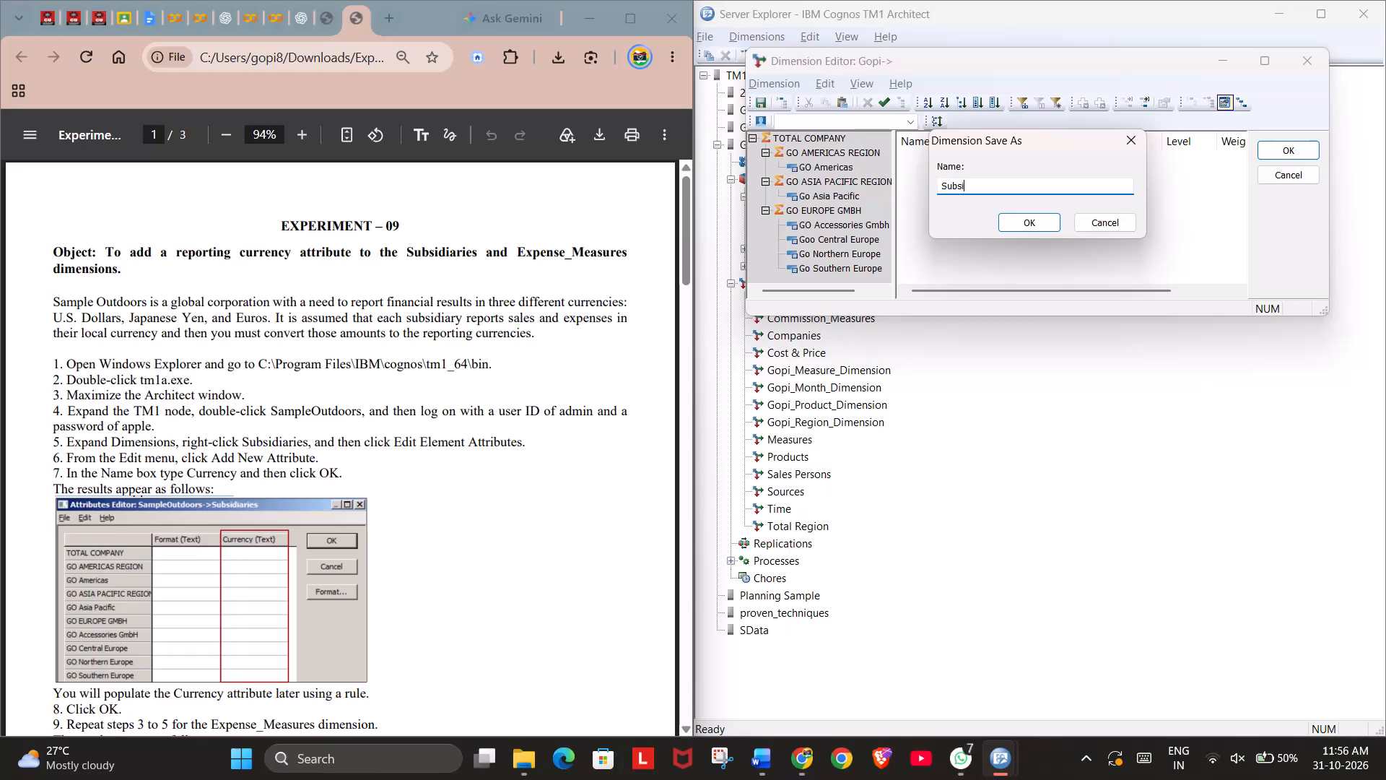
# Save the new dimension on the Gopi server under the name Subsidiaries.
pyautogui.write('diaries')
pyautogui.press('Return')
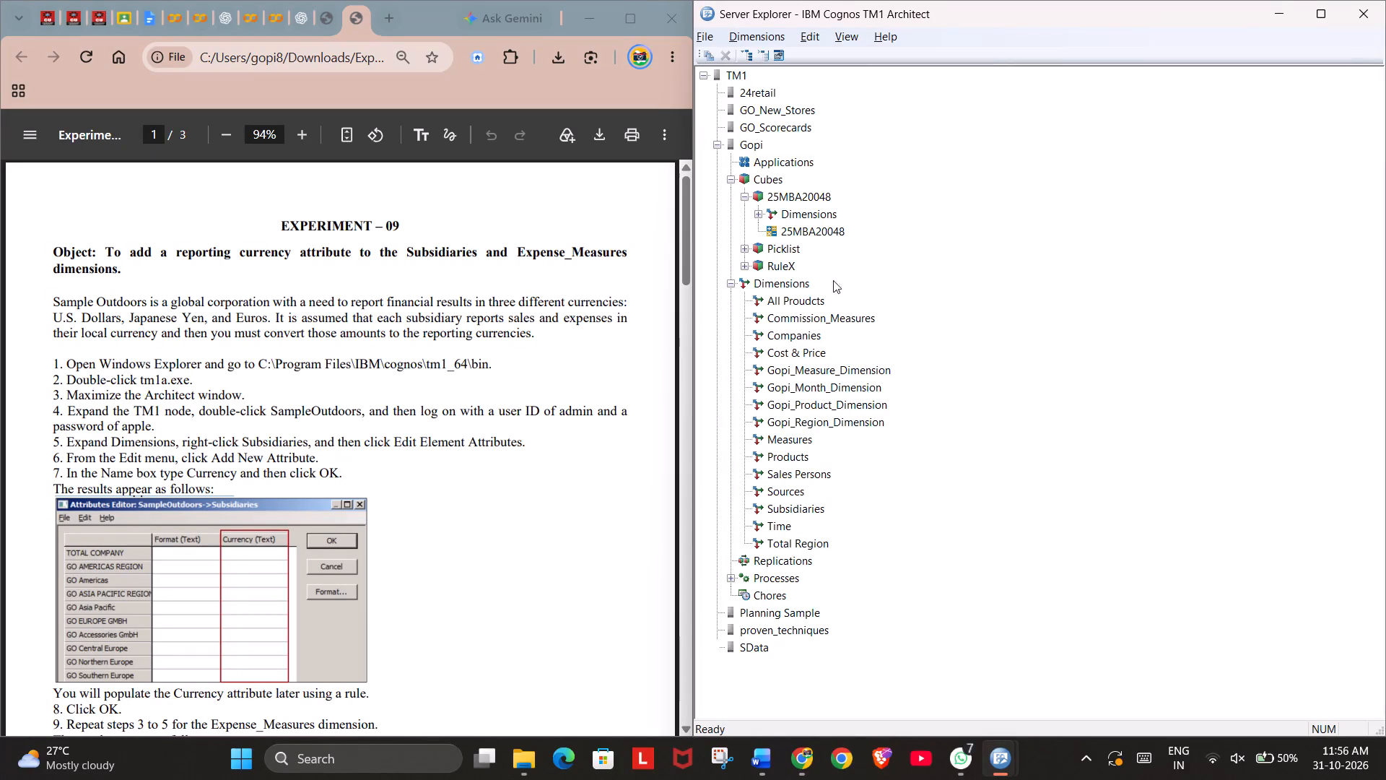
# Read the Experiment 09 instructions on adding a Currency attribute to the Subsidiaries and Expense_Measures dimensions.
pyautogui.scroll(-1, 435, 407)
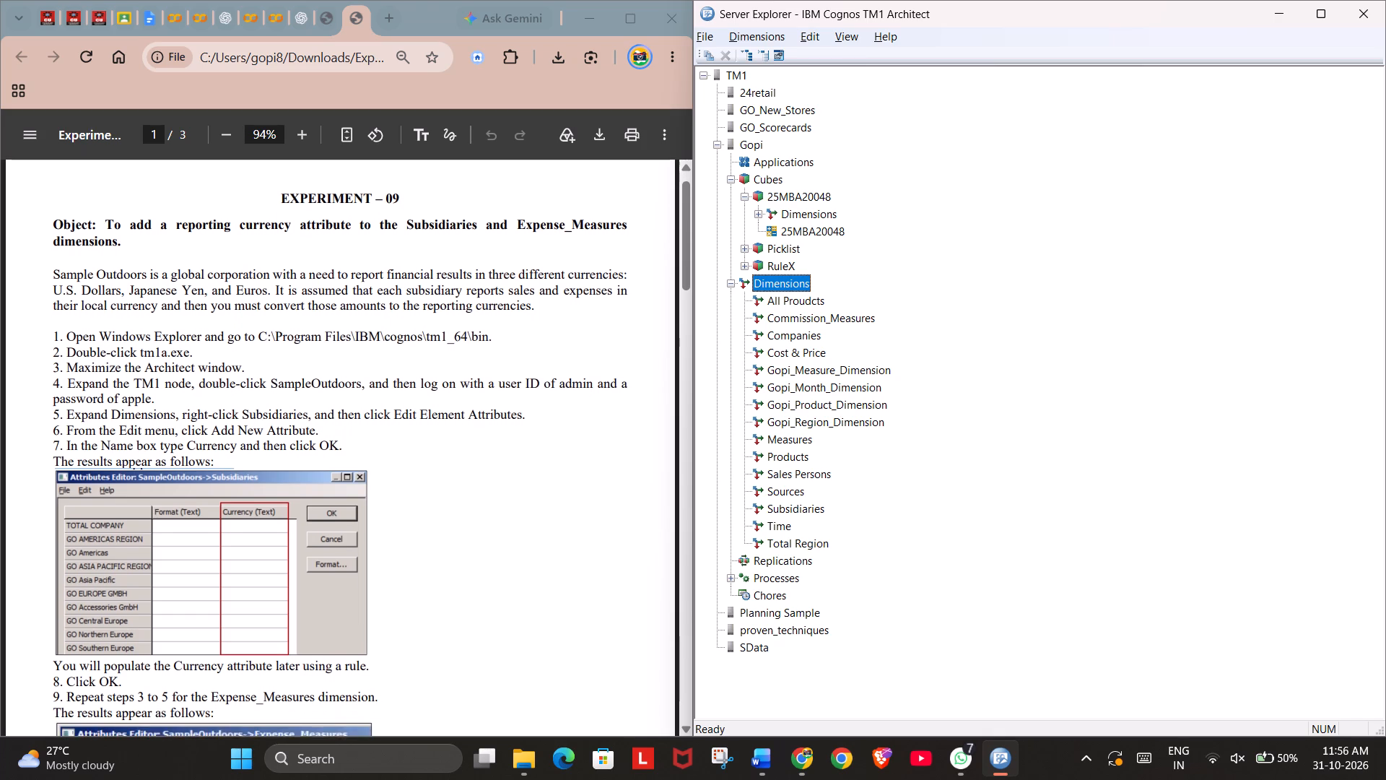
pyautogui.scroll(-1, 435, 407)
pyautogui.scroll(1, 435, 407)
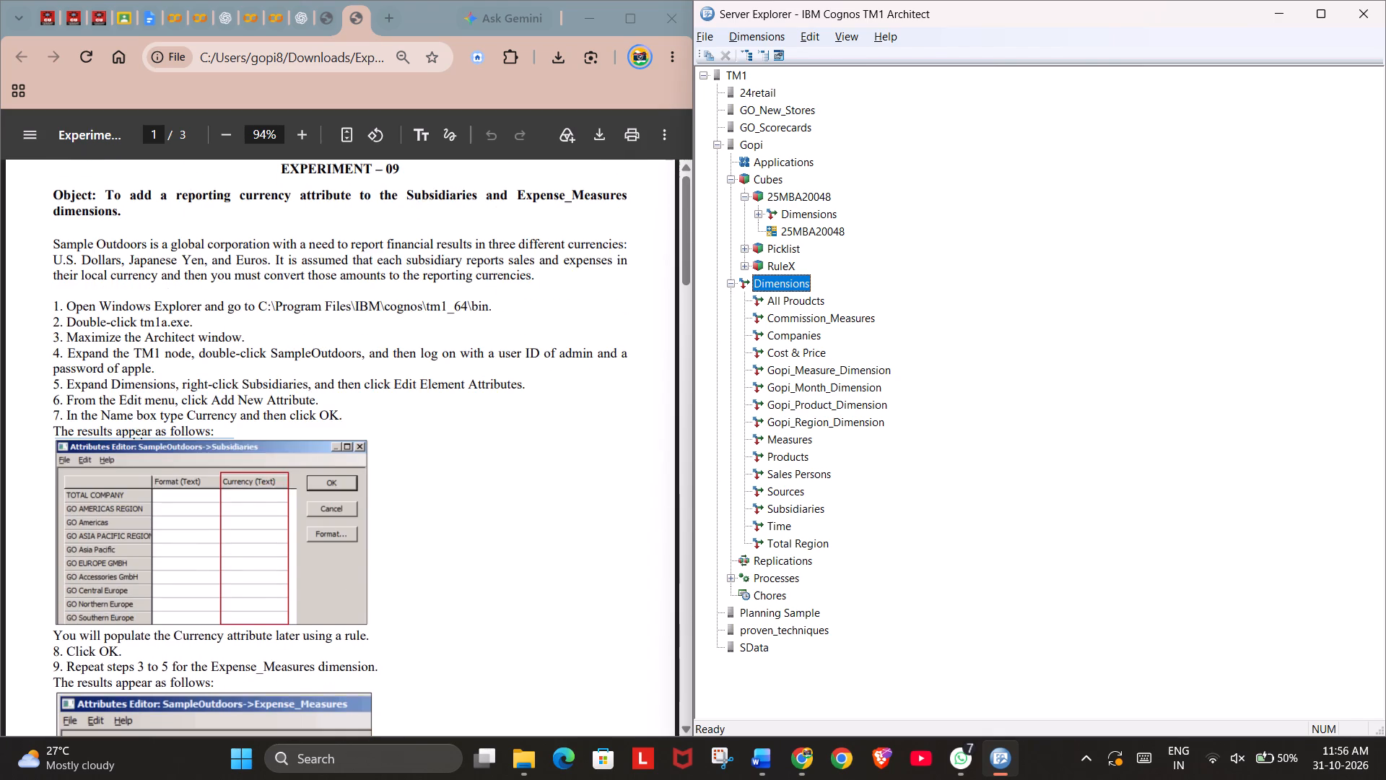
pyautogui.scroll(2, 435, 407)
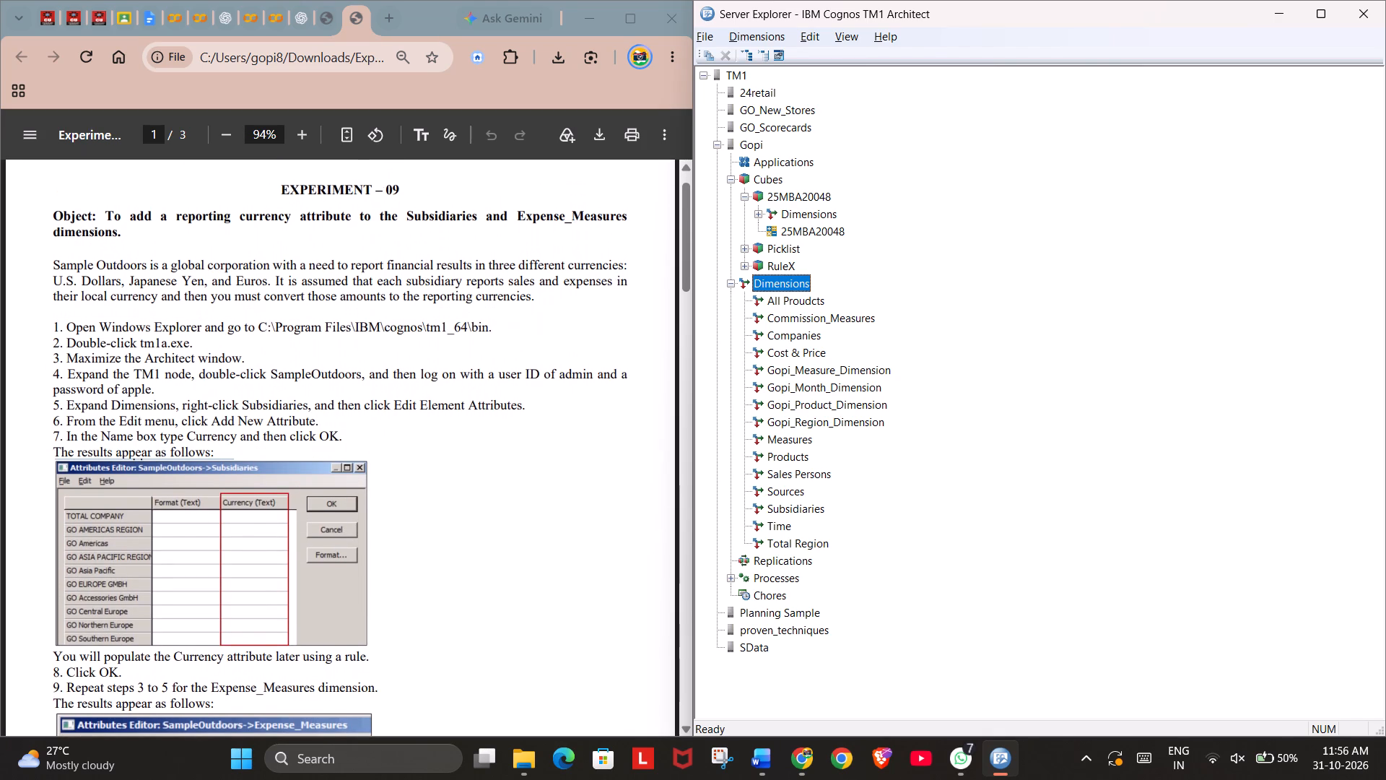
pyautogui.scroll(1, 435, 407)
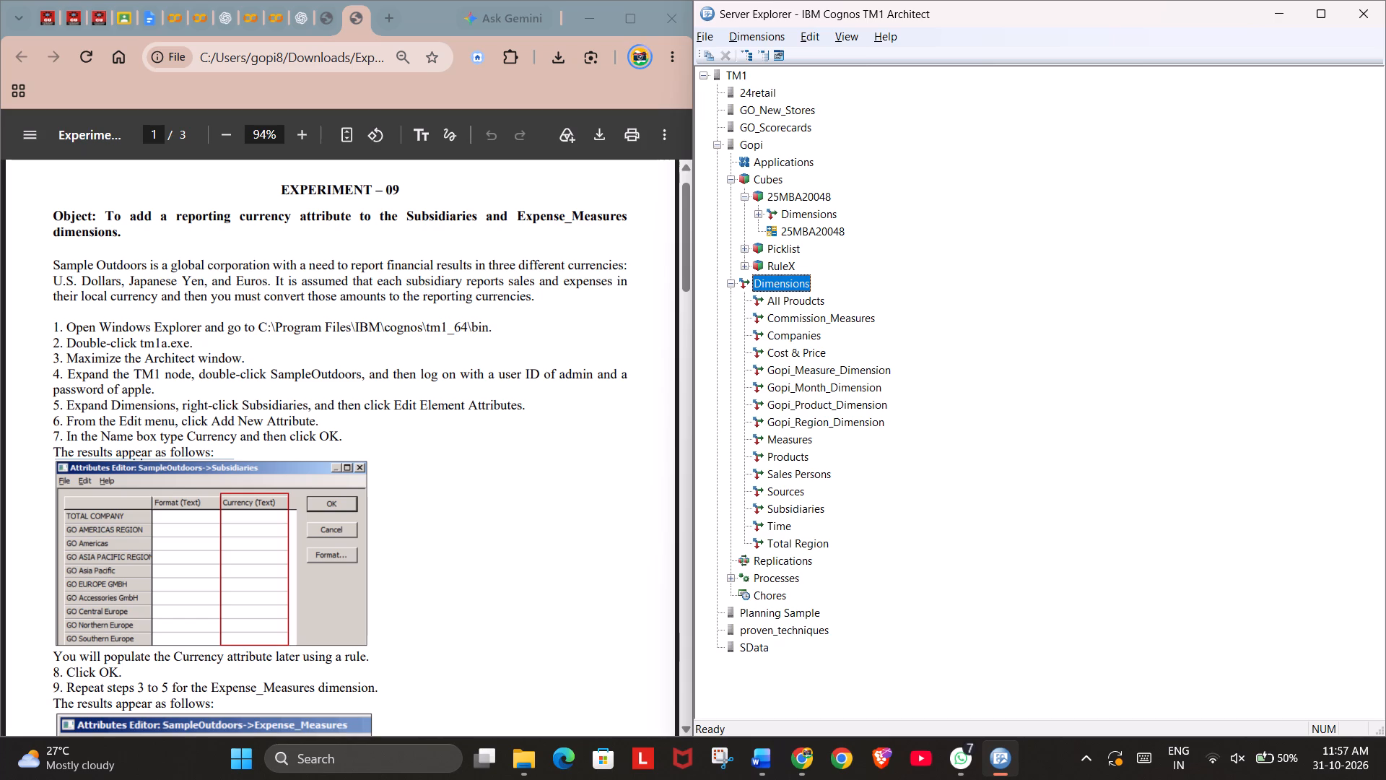
pyautogui.scroll(-1, 401, 397)
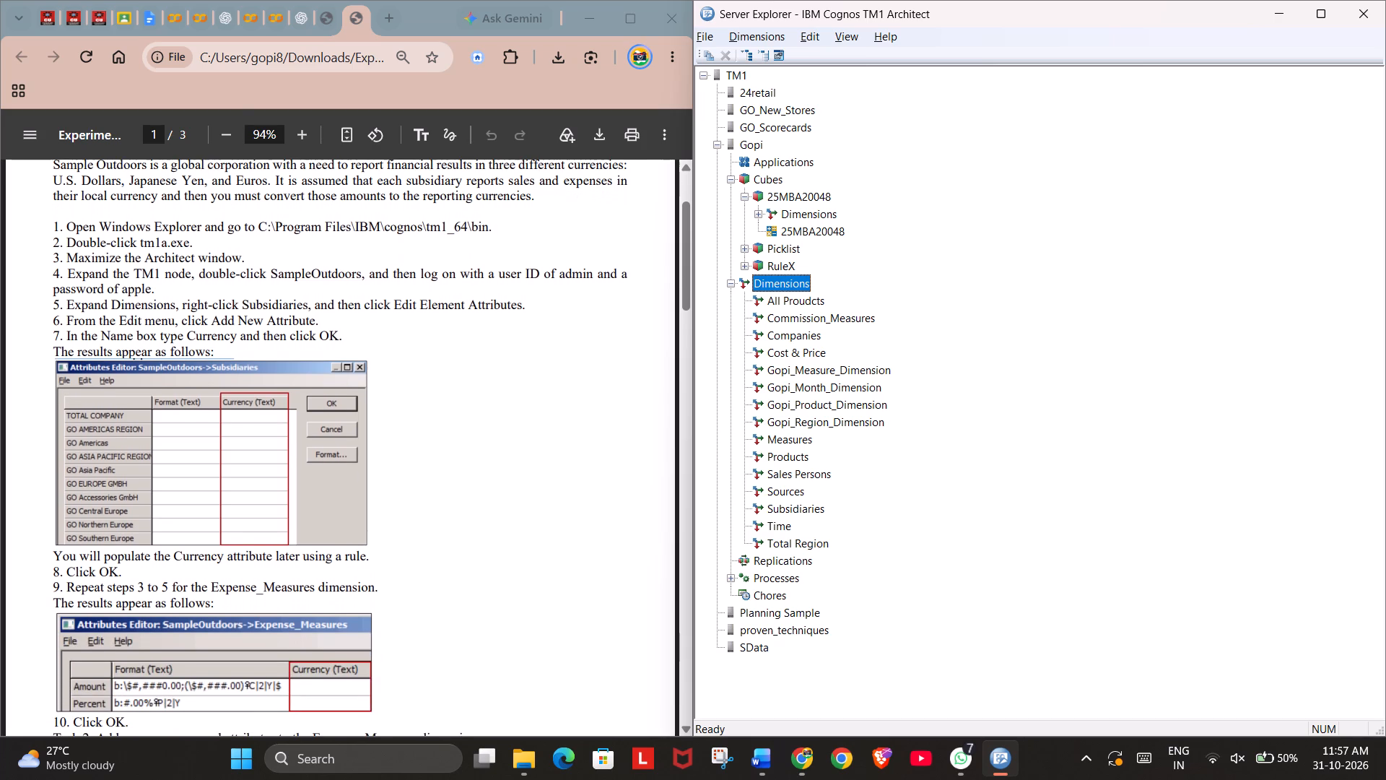
pyautogui.scroll(-2, 401, 397)
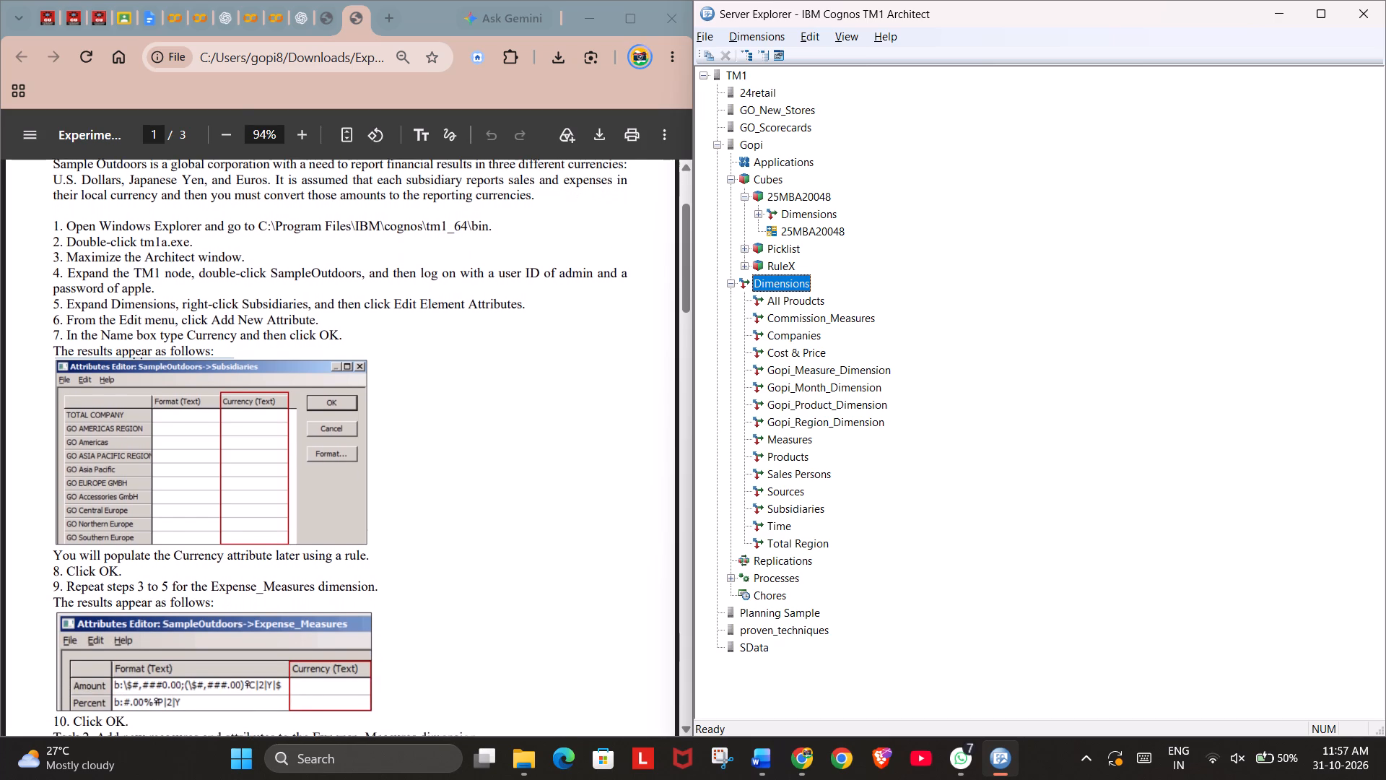
pyautogui.scroll(-1, 401, 397)
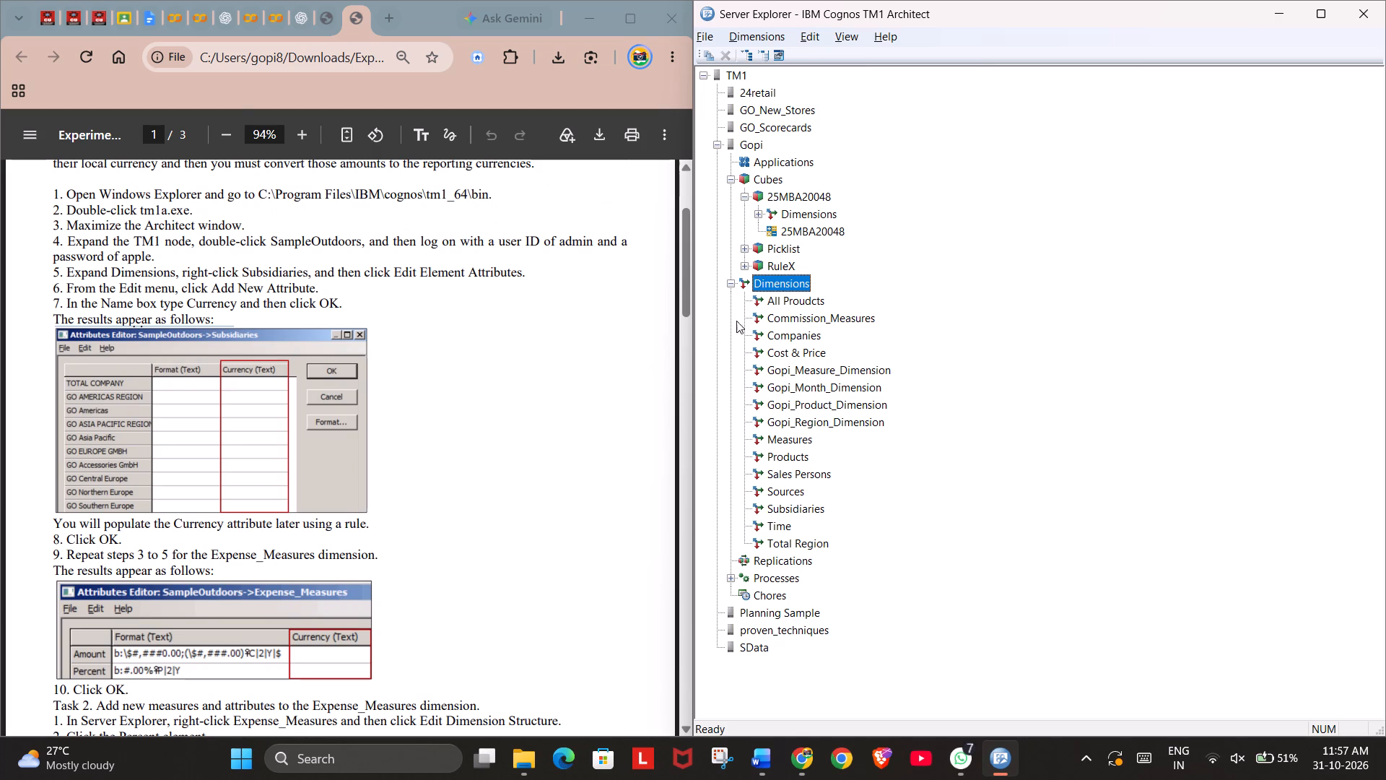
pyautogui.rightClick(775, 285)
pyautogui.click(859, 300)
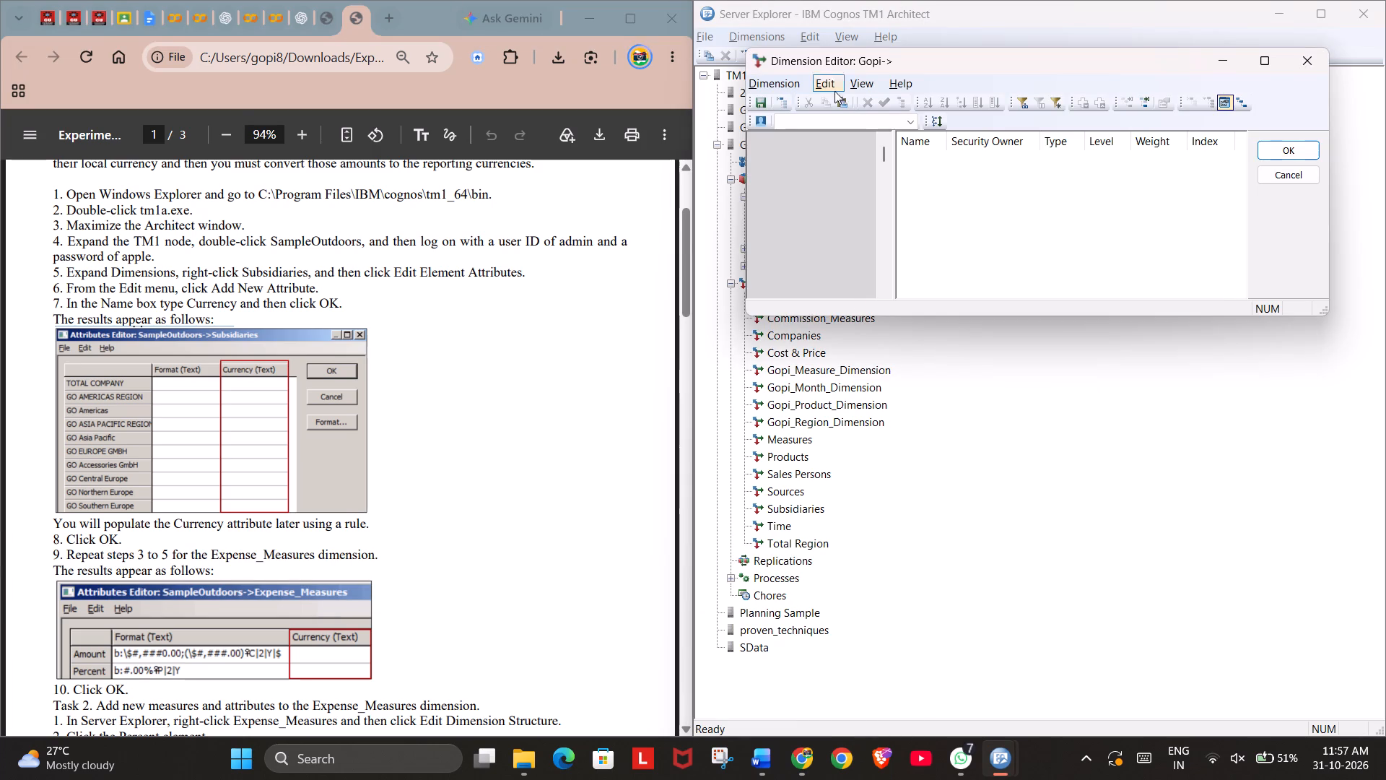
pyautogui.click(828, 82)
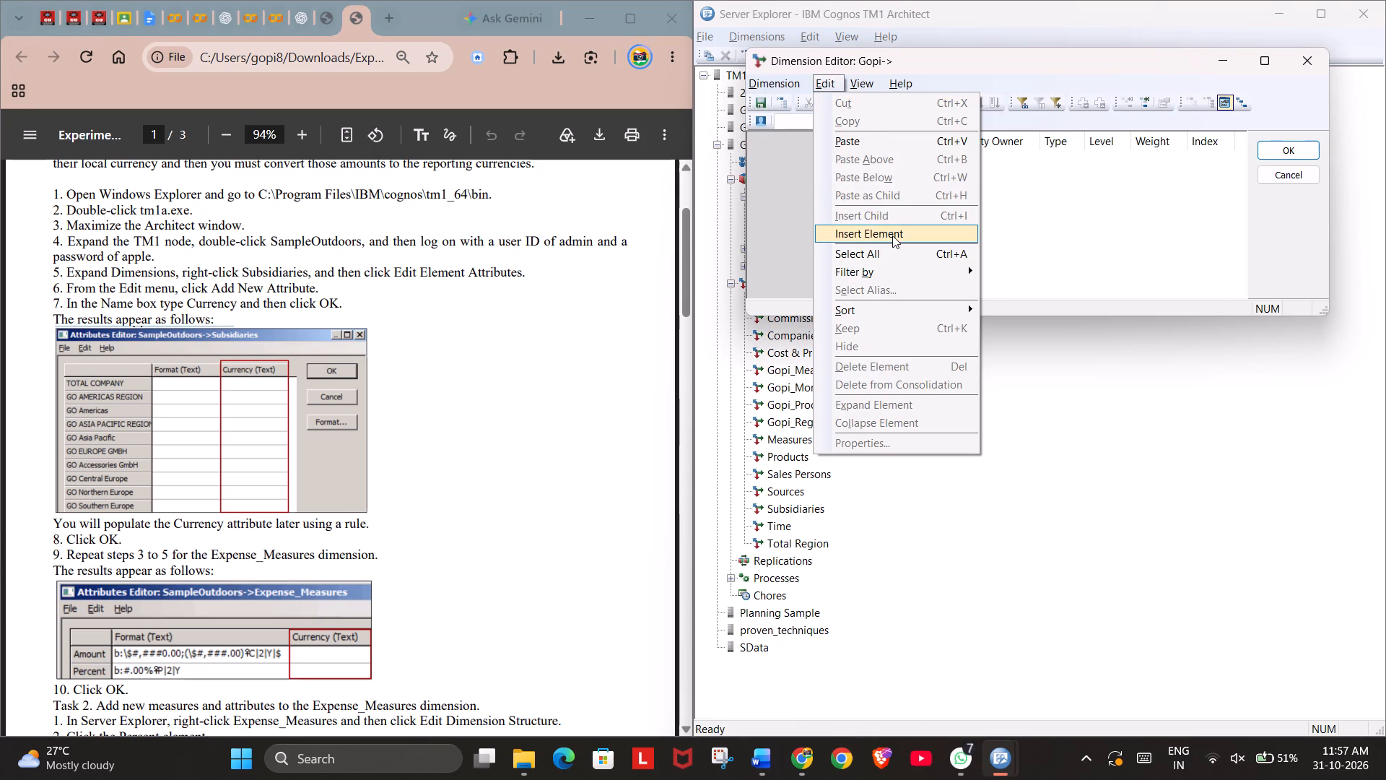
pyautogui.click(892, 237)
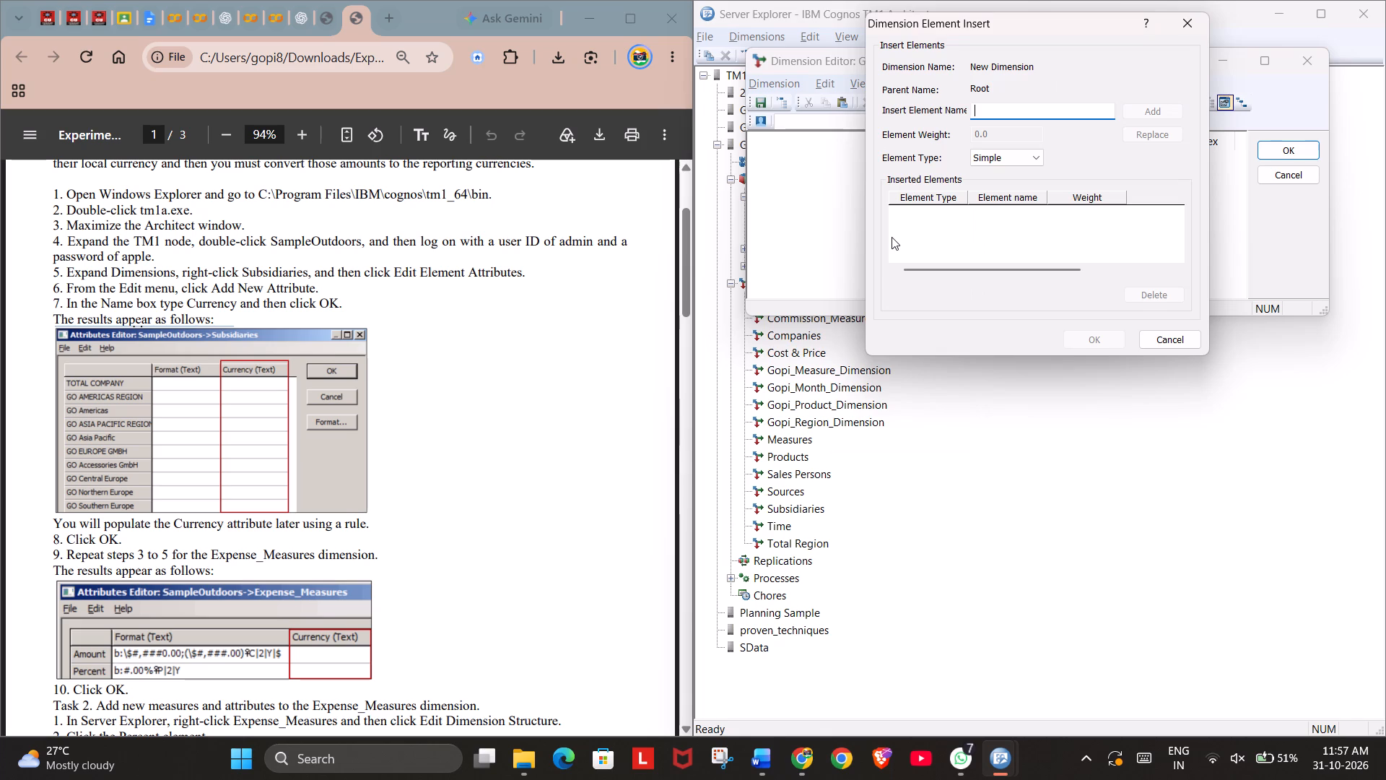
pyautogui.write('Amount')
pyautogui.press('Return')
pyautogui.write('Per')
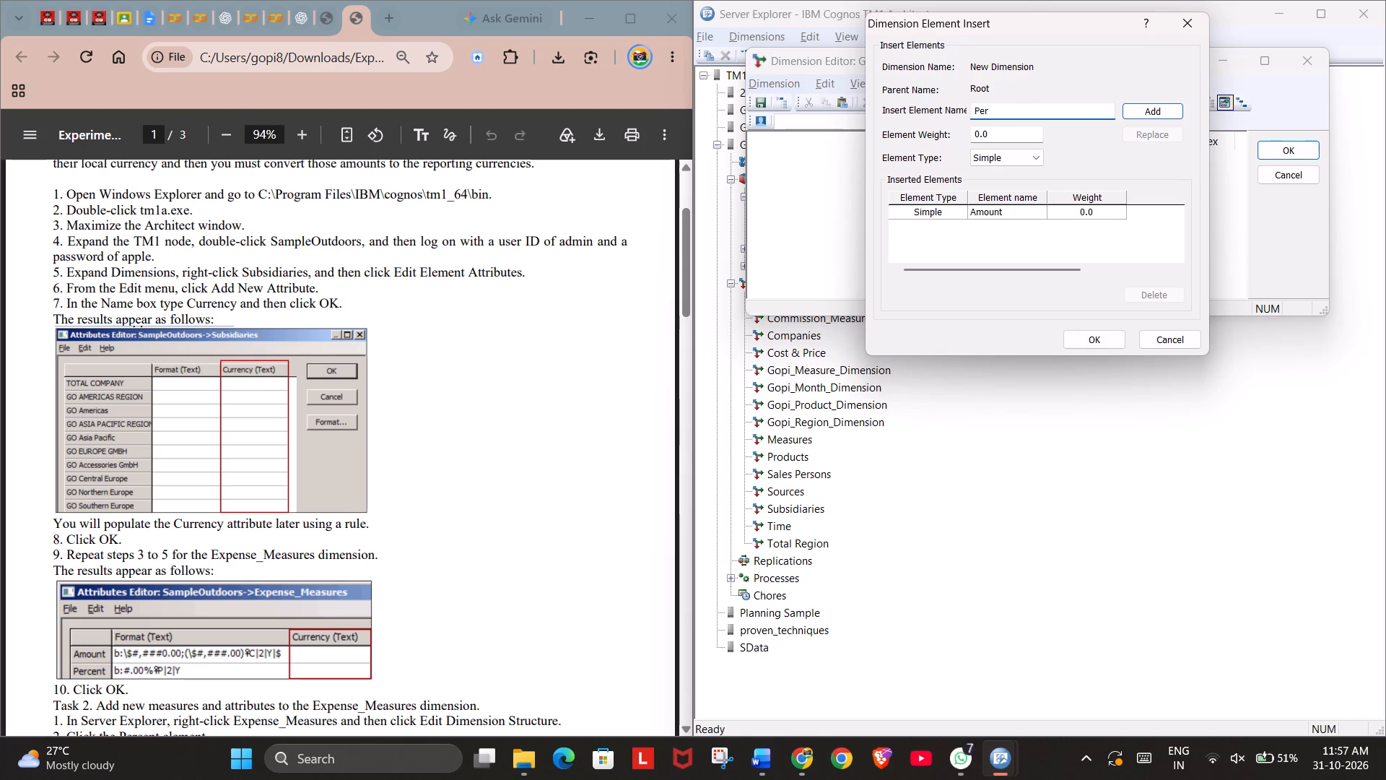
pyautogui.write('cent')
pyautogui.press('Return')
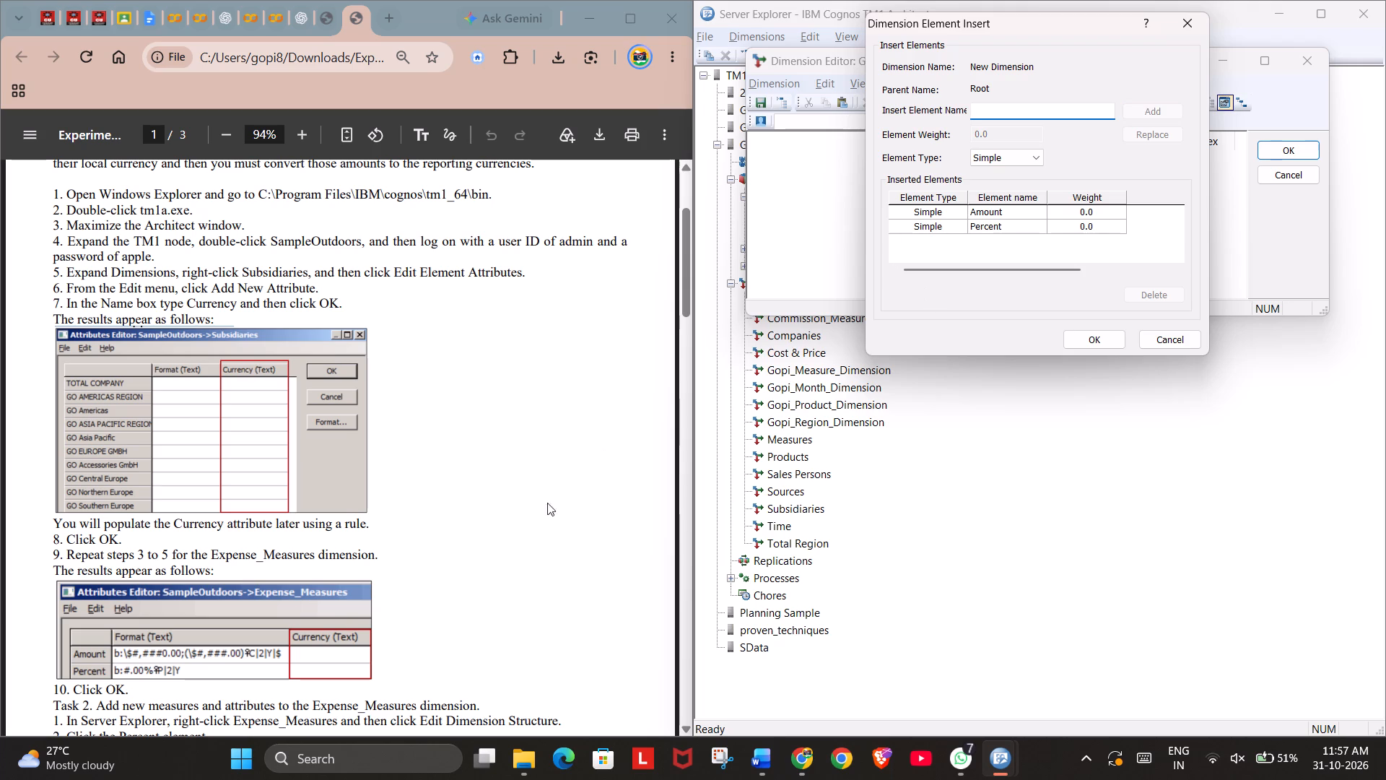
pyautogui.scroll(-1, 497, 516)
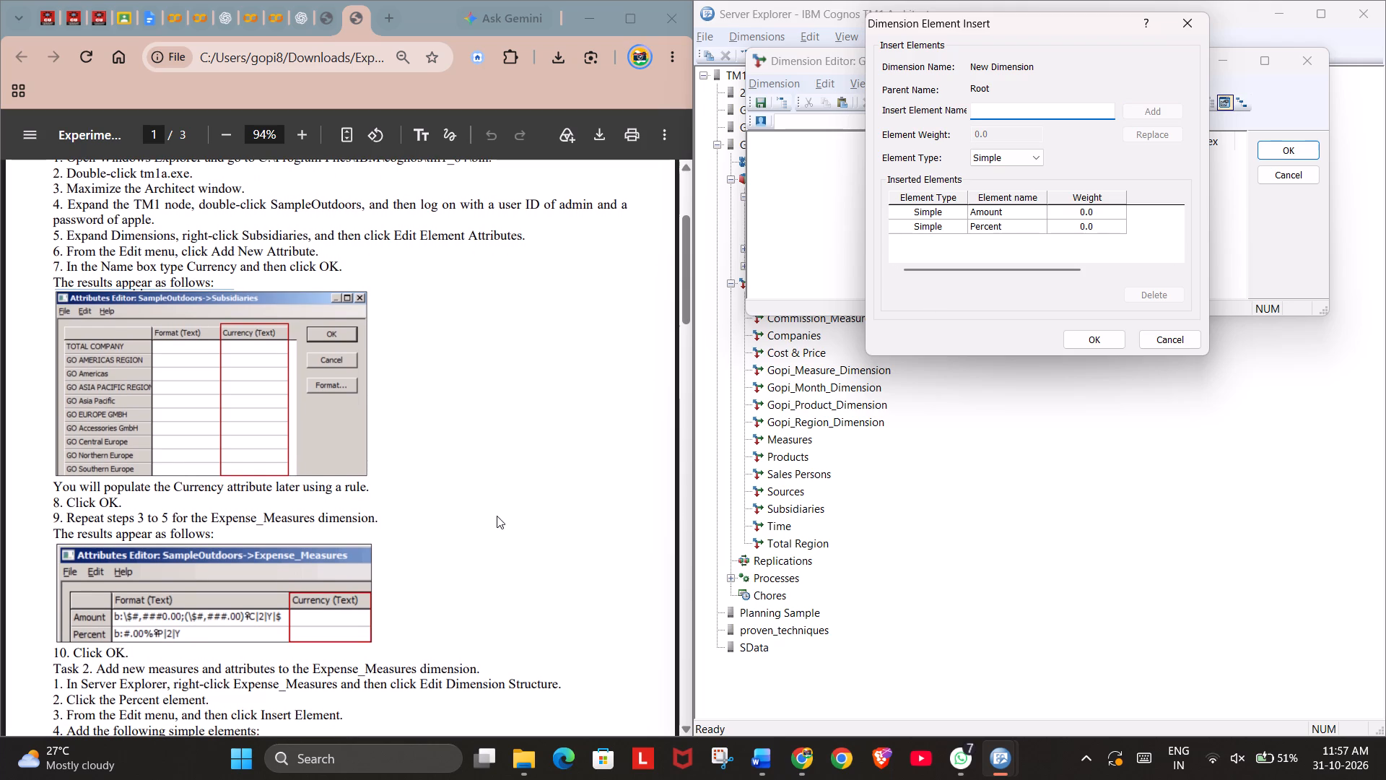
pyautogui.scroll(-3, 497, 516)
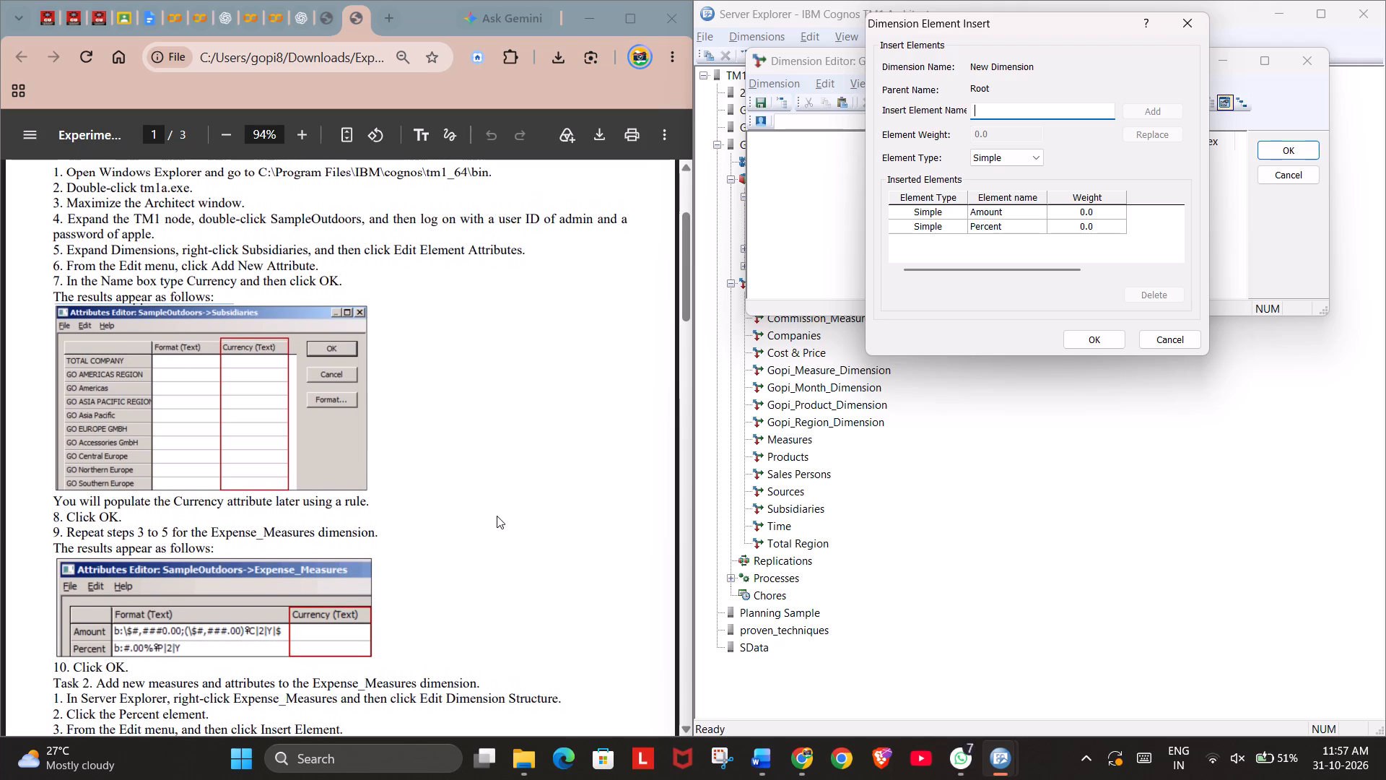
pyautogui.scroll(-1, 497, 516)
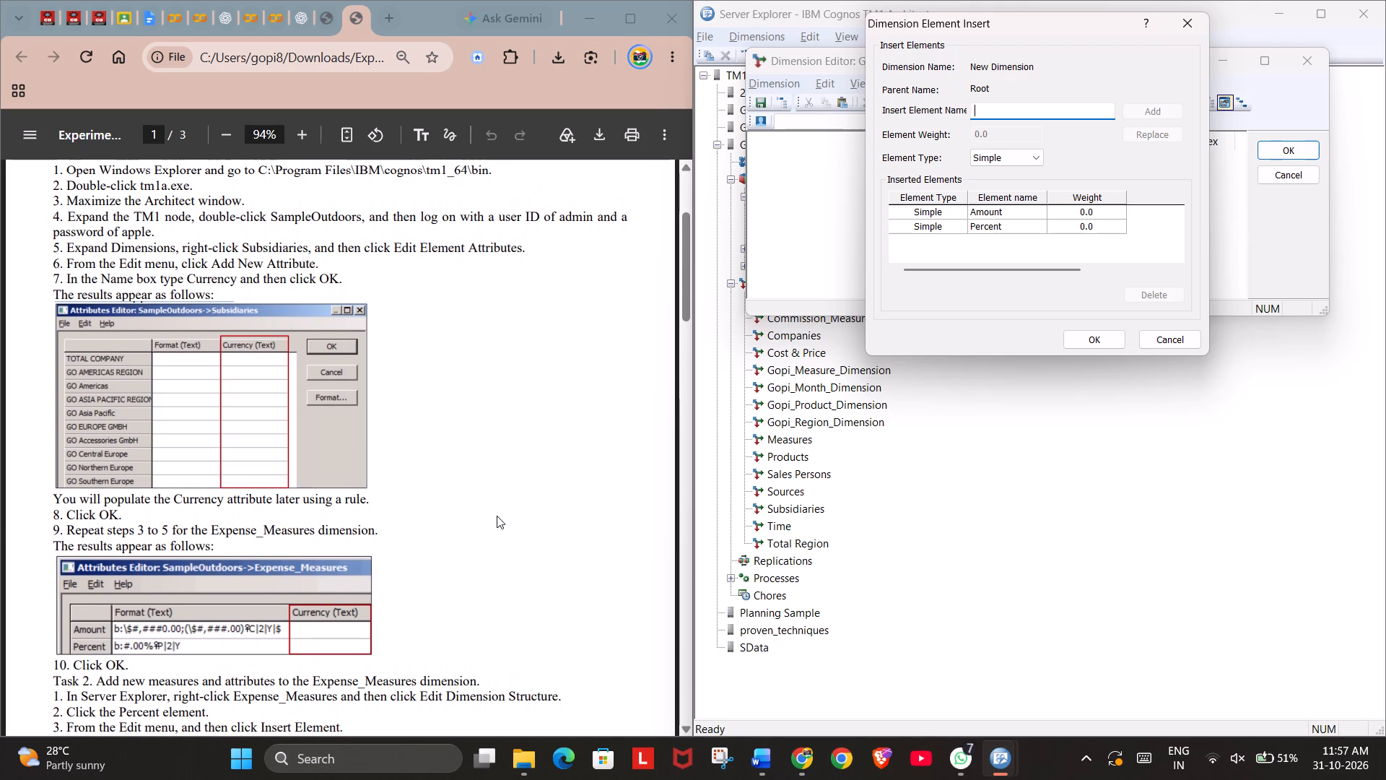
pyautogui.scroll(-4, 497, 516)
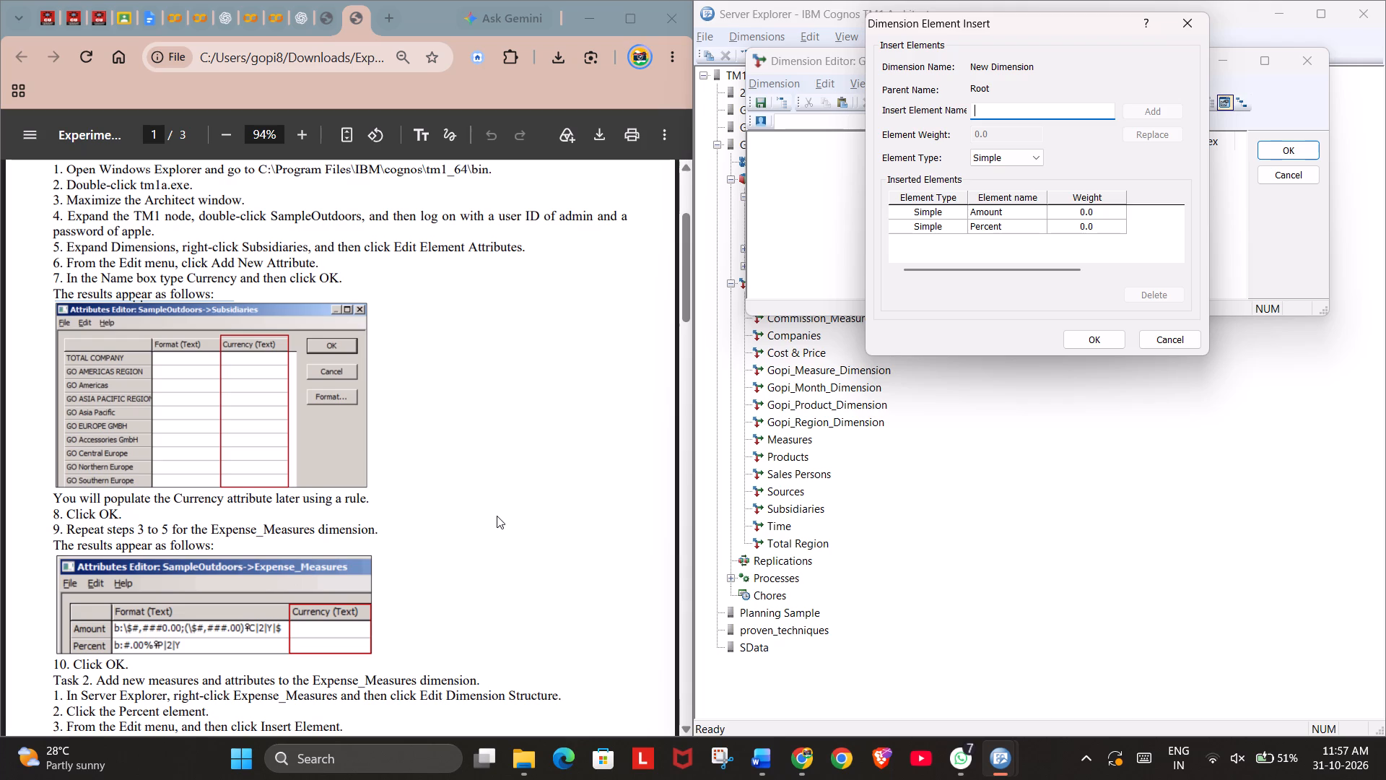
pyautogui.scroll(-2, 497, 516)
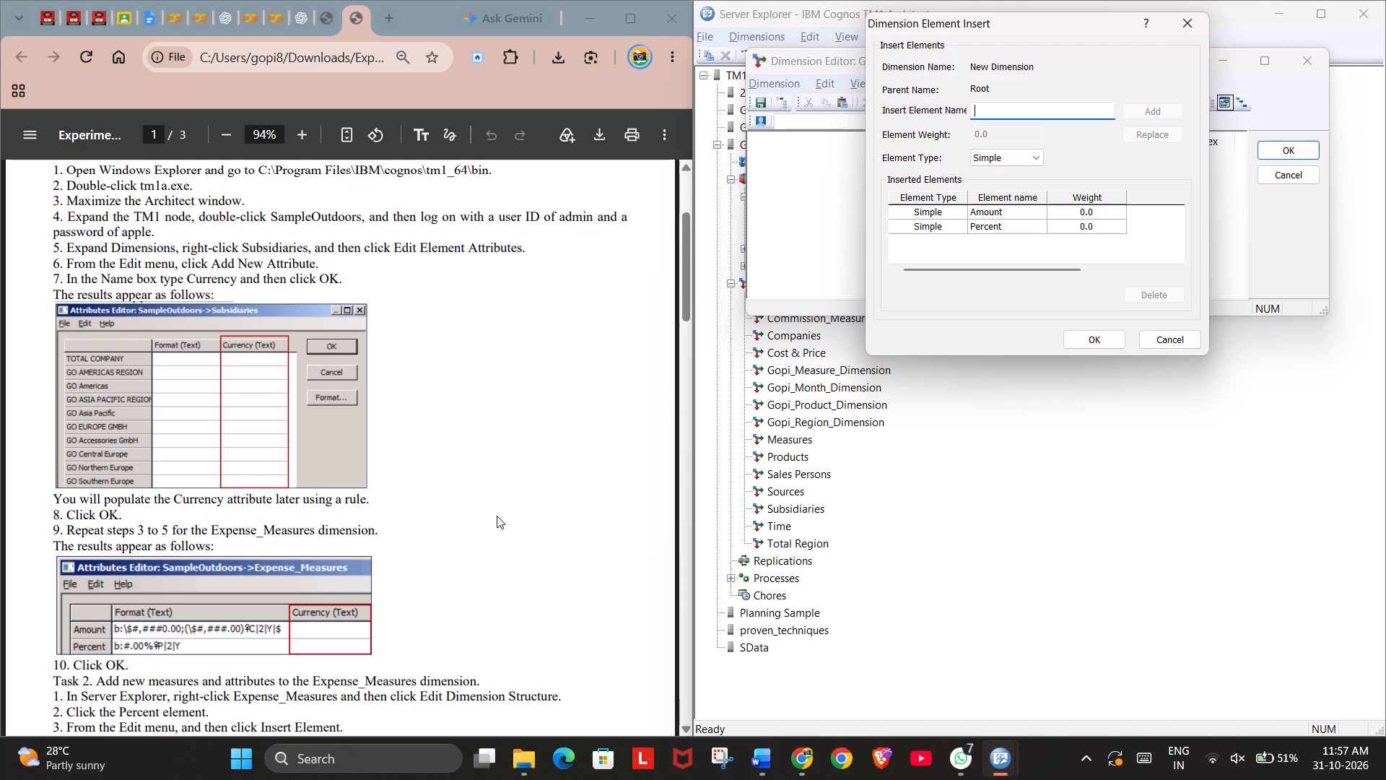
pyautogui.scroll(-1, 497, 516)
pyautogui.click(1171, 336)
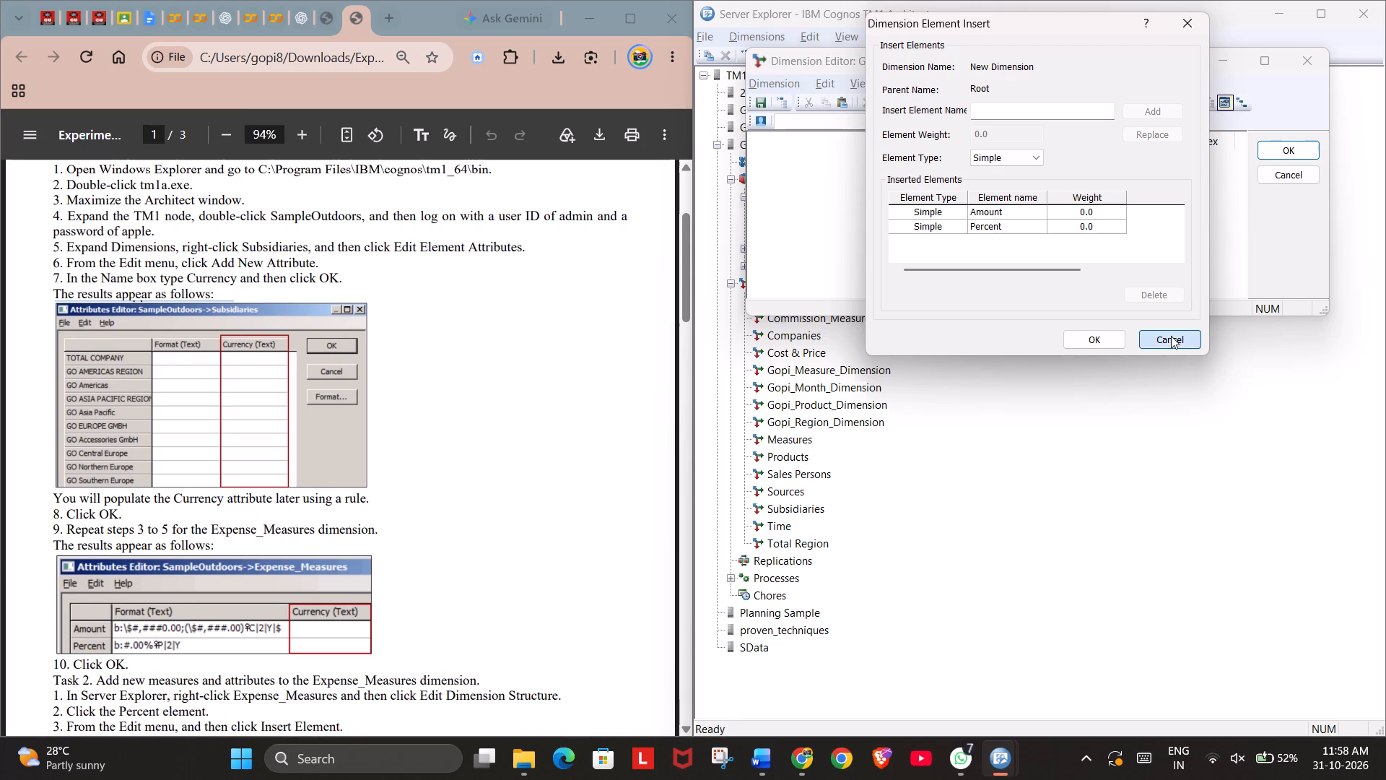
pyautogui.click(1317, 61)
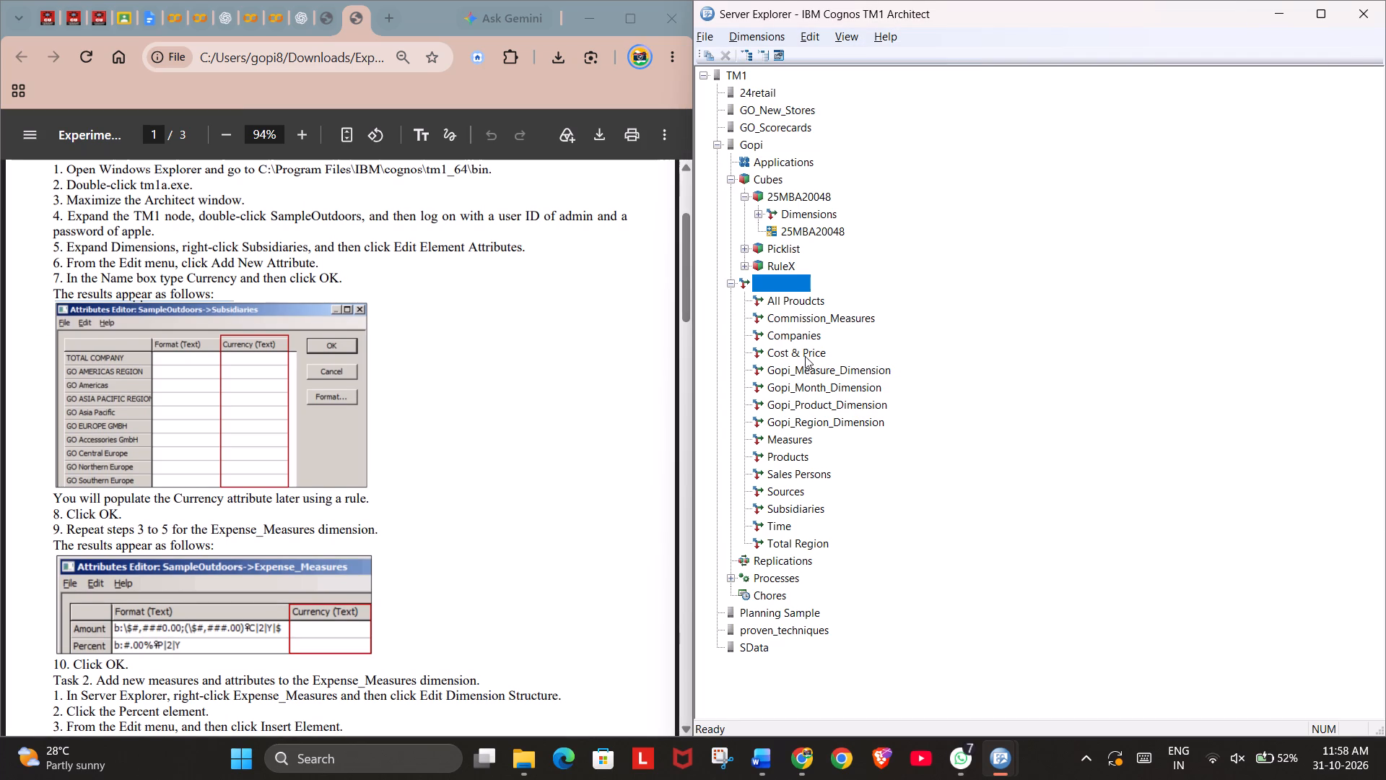
# Add a text attribute named Currency(Text) to the Subsidiaries dimension's elements and accept the attribute changes.
pyautogui.rightClick(798, 510)
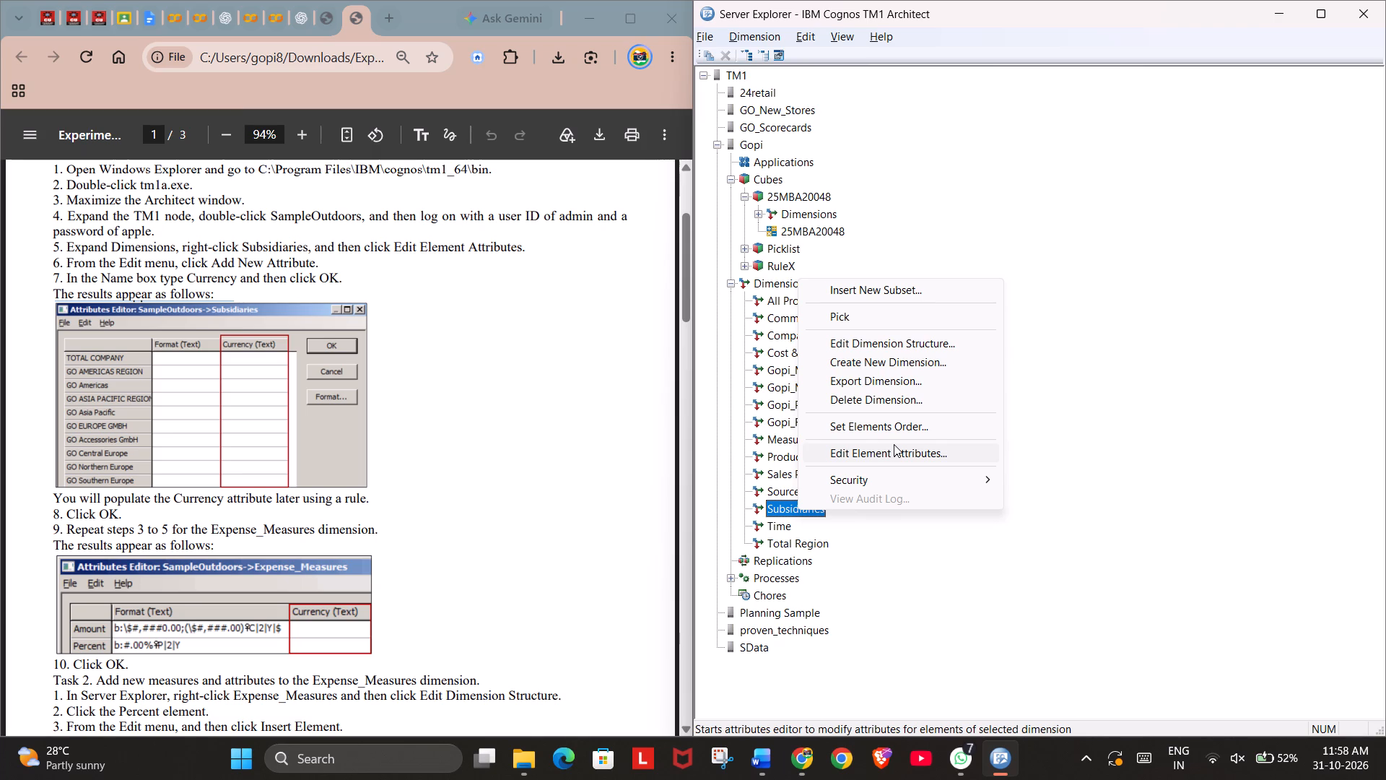
pyautogui.click(894, 448)
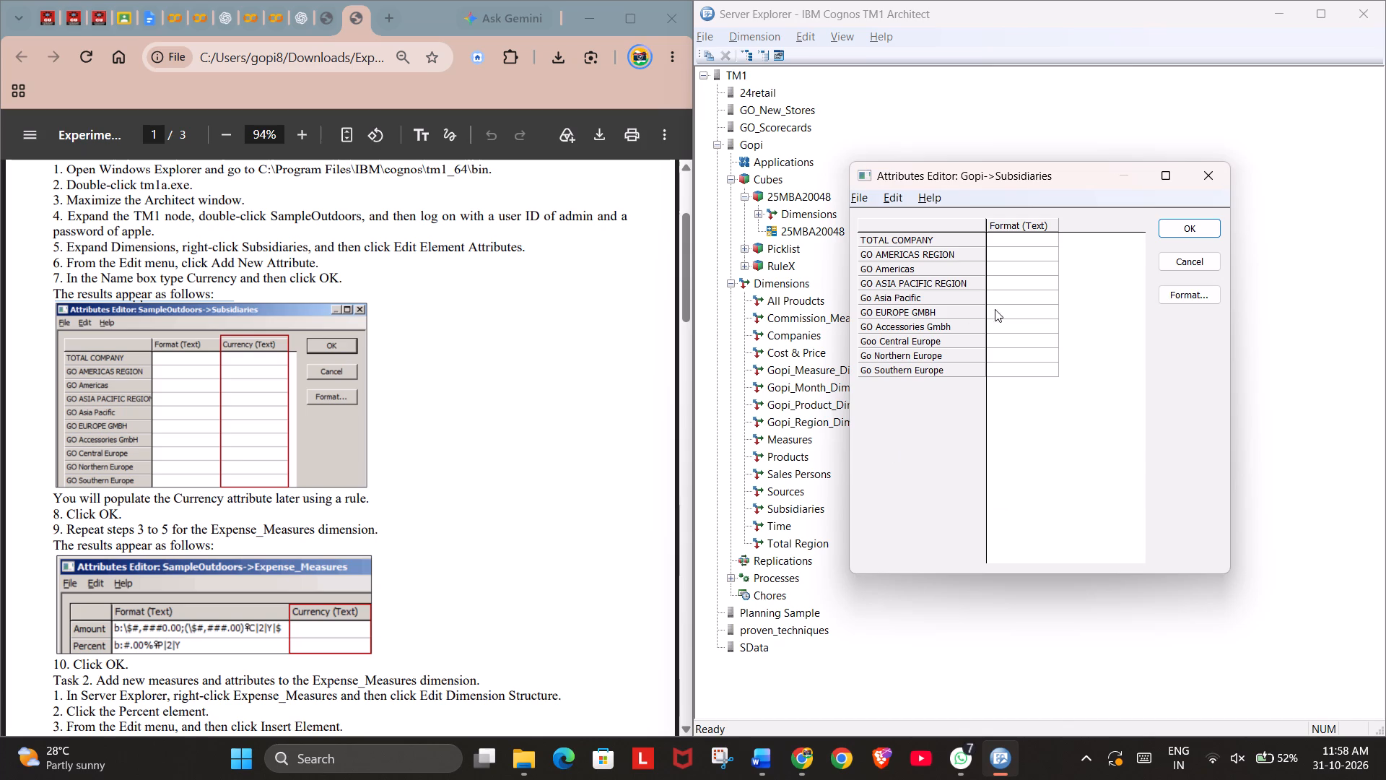
pyautogui.click(856, 202)
pyautogui.click(970, 290)
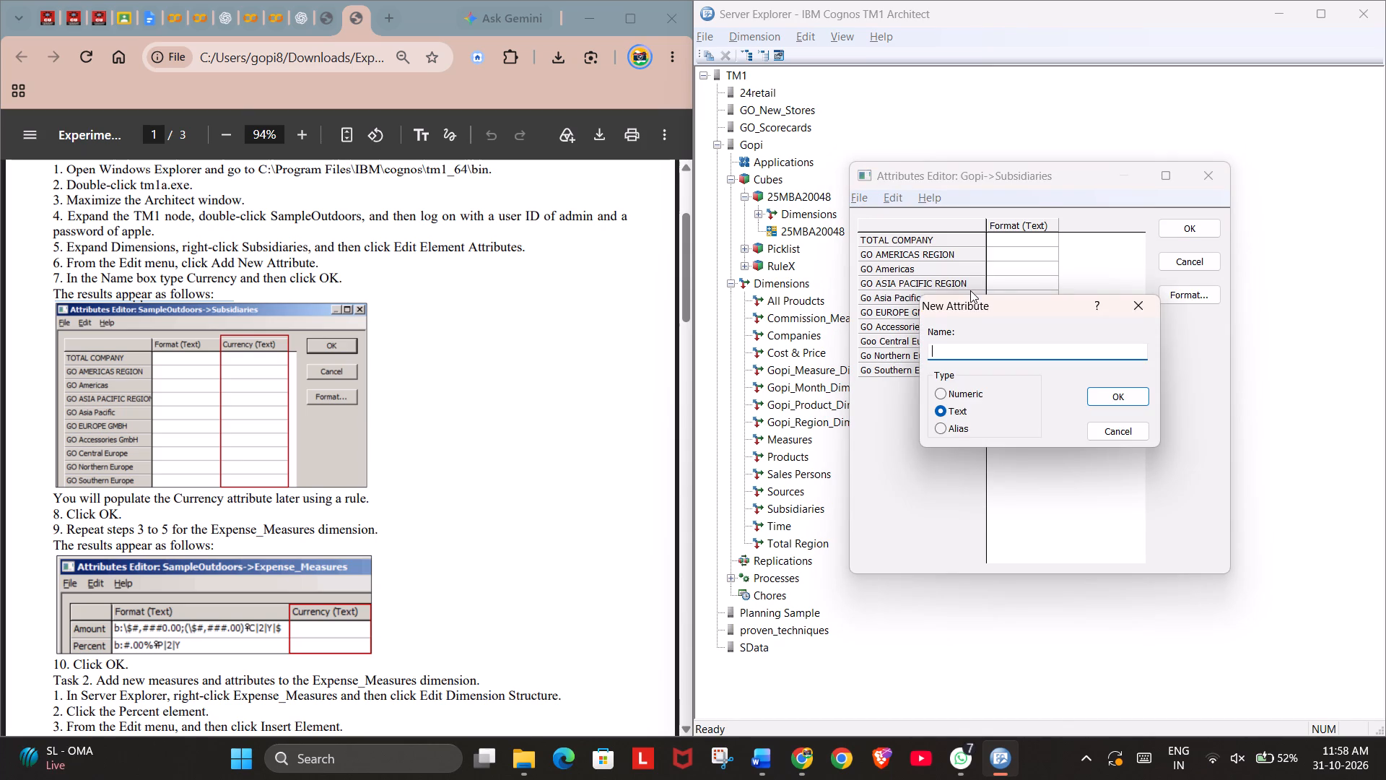
pyautogui.write('Currency')
pyautogui.hotkey('shift', '(')
pyautogui.write('Text')
pyautogui.hotkey('shift', ')')
pyautogui.press('Return')
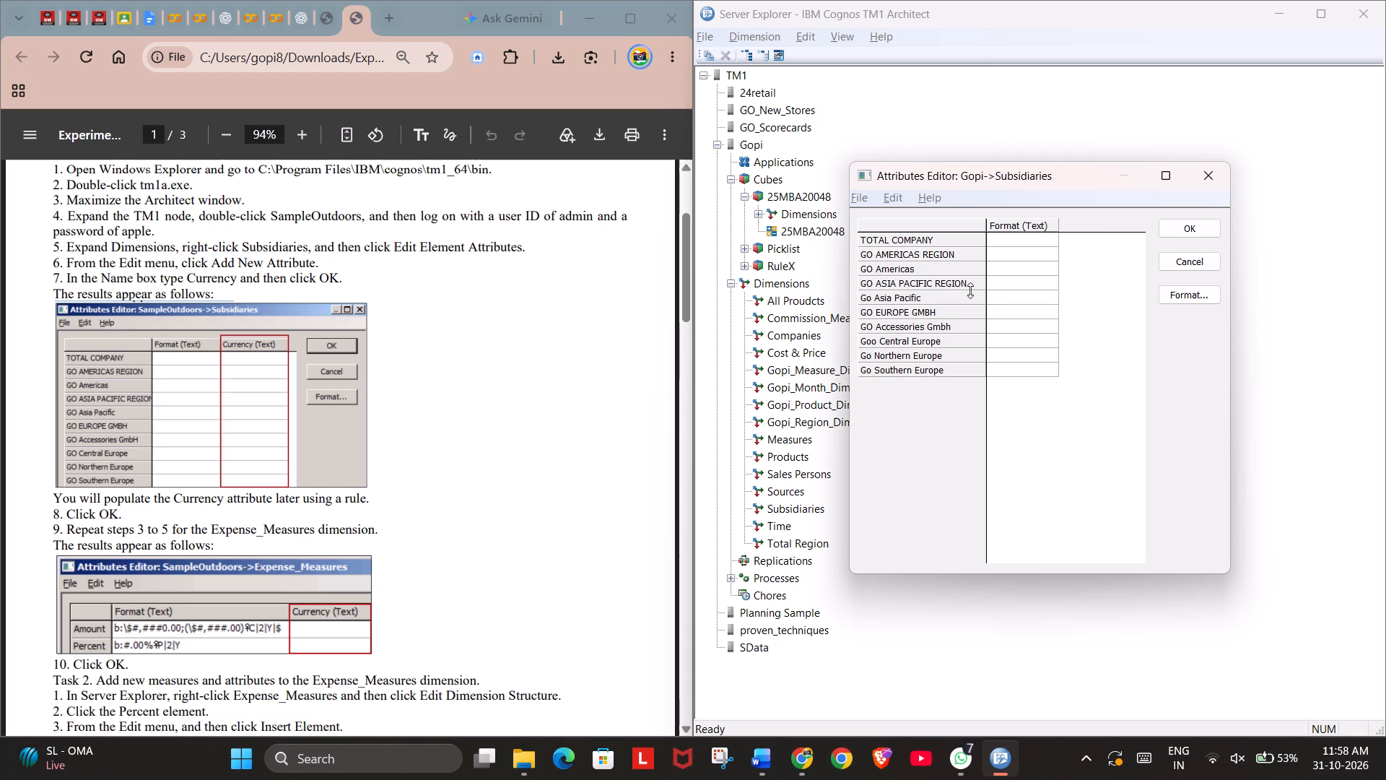
pyautogui.click(1195, 231)
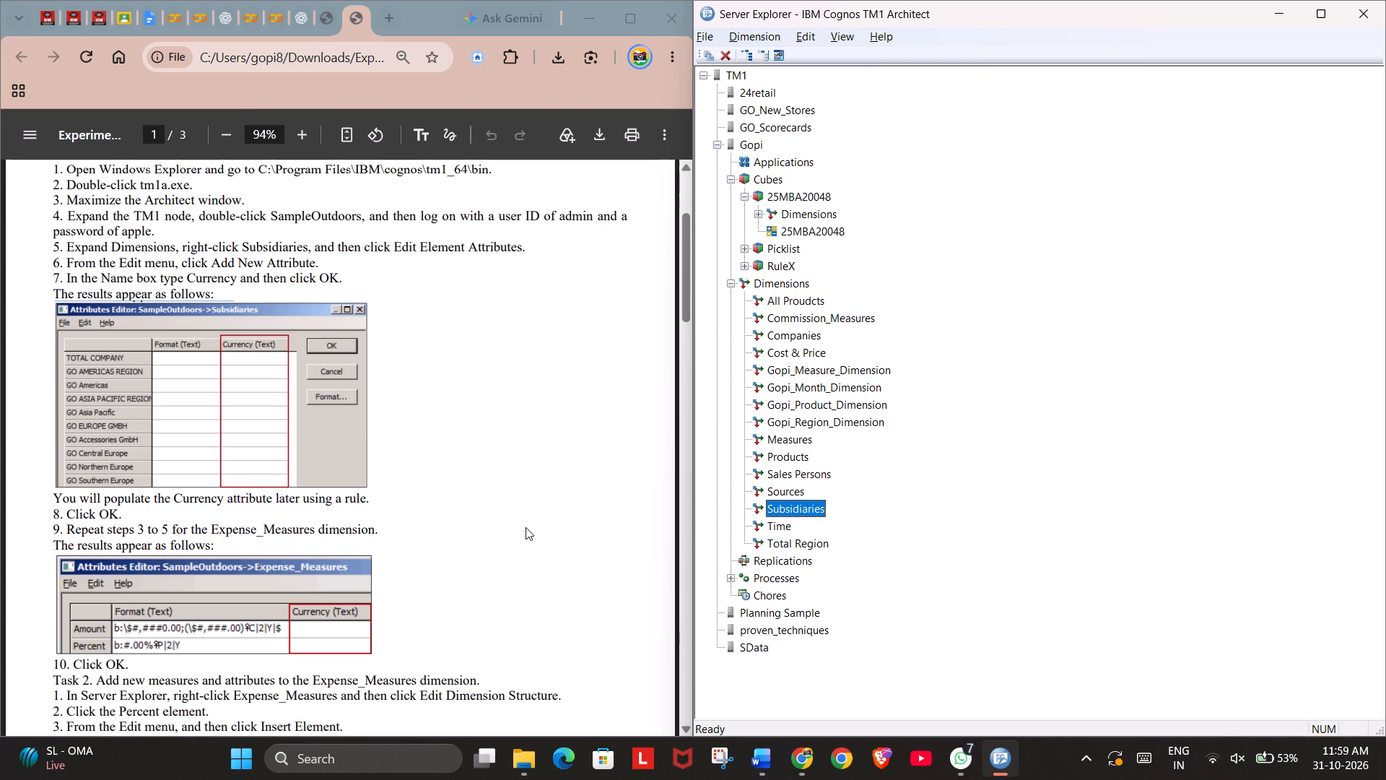
# Start creating another new dimension on the Gopi server.
pyautogui.rightClick(780, 282)
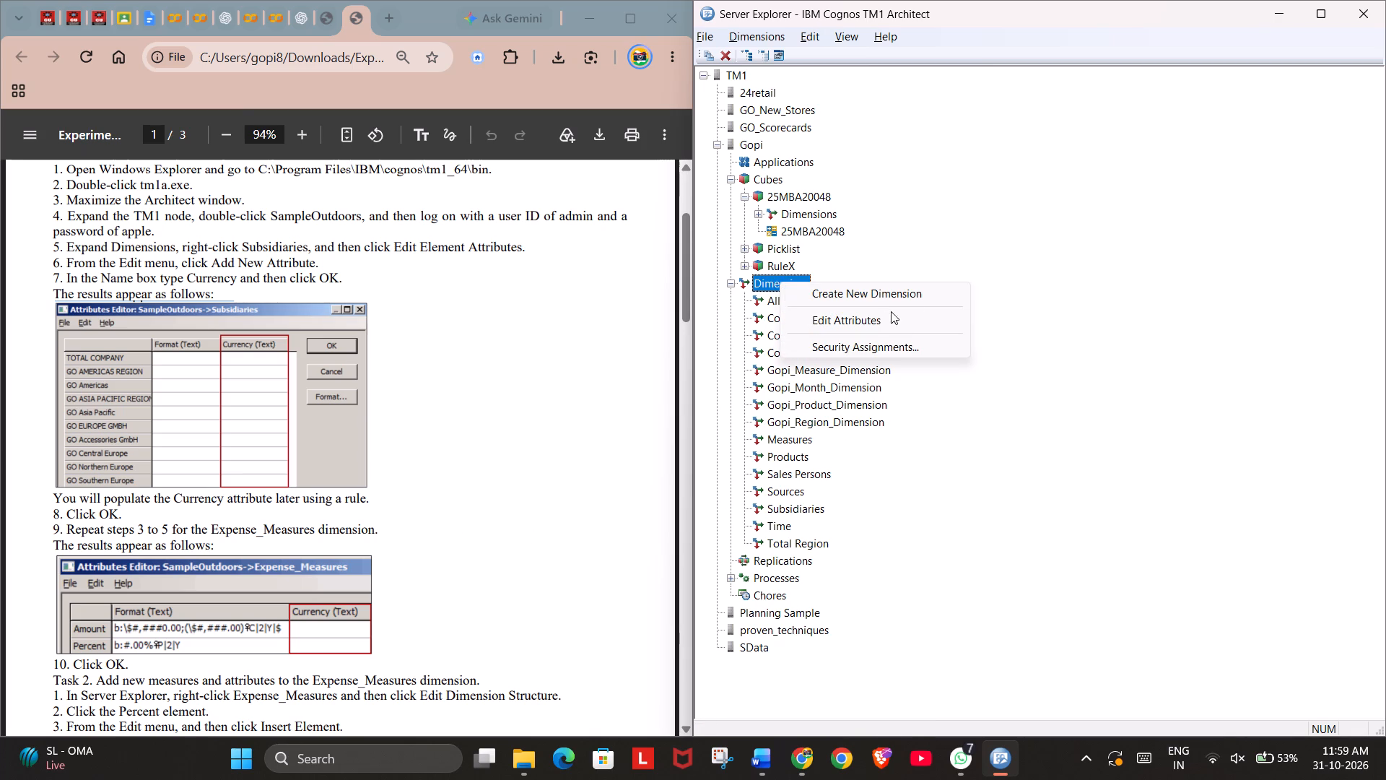
pyautogui.click(929, 296)
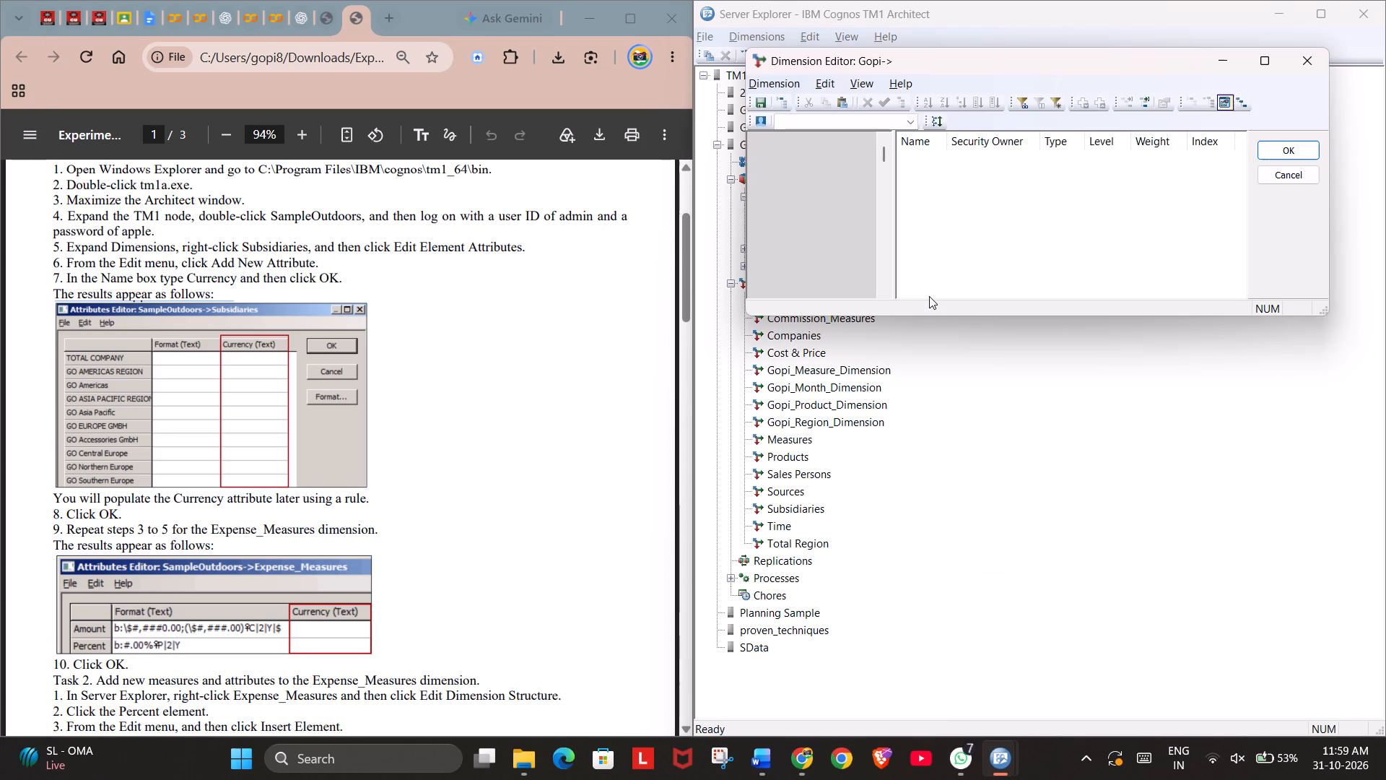
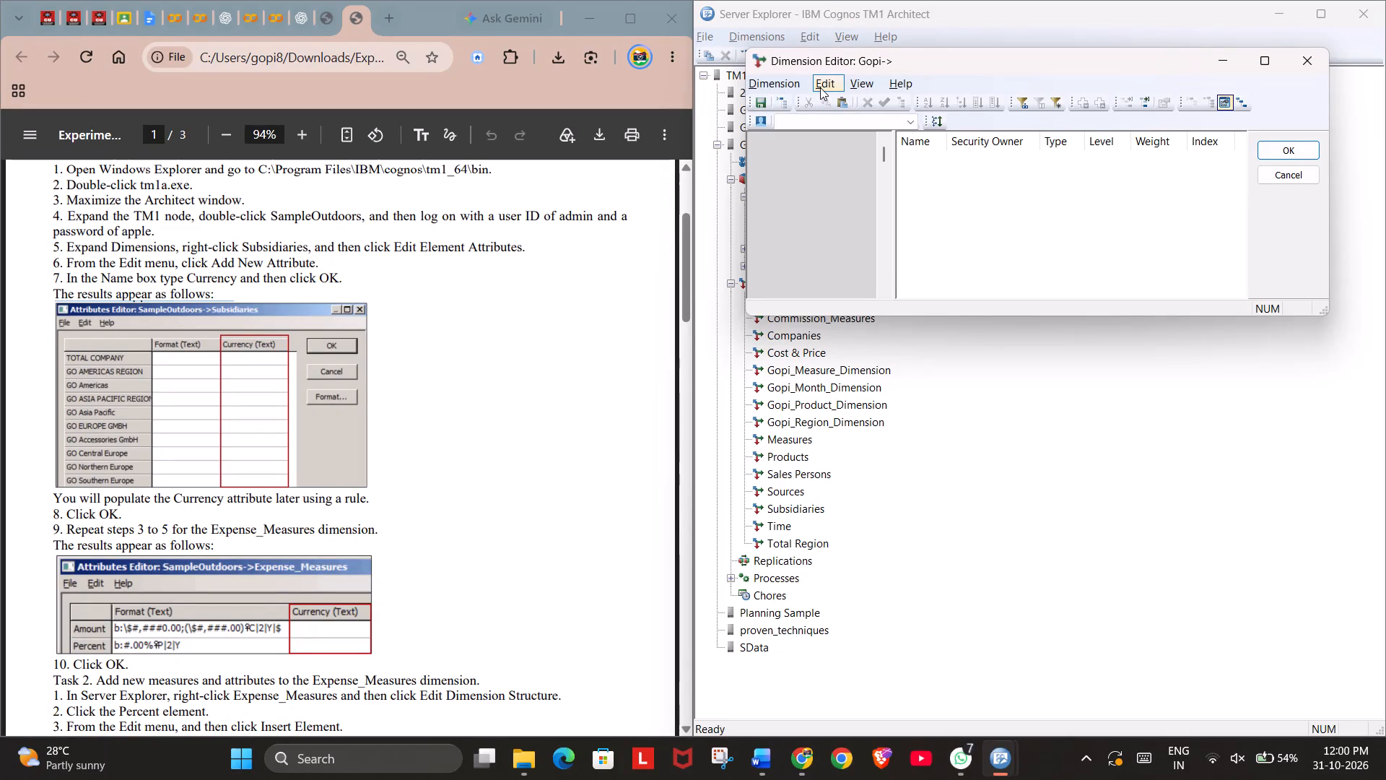
# Insert two simple elements named Amount and Percent at the root of the new dimension.
pyautogui.click(820, 87)
pyautogui.click(894, 229)
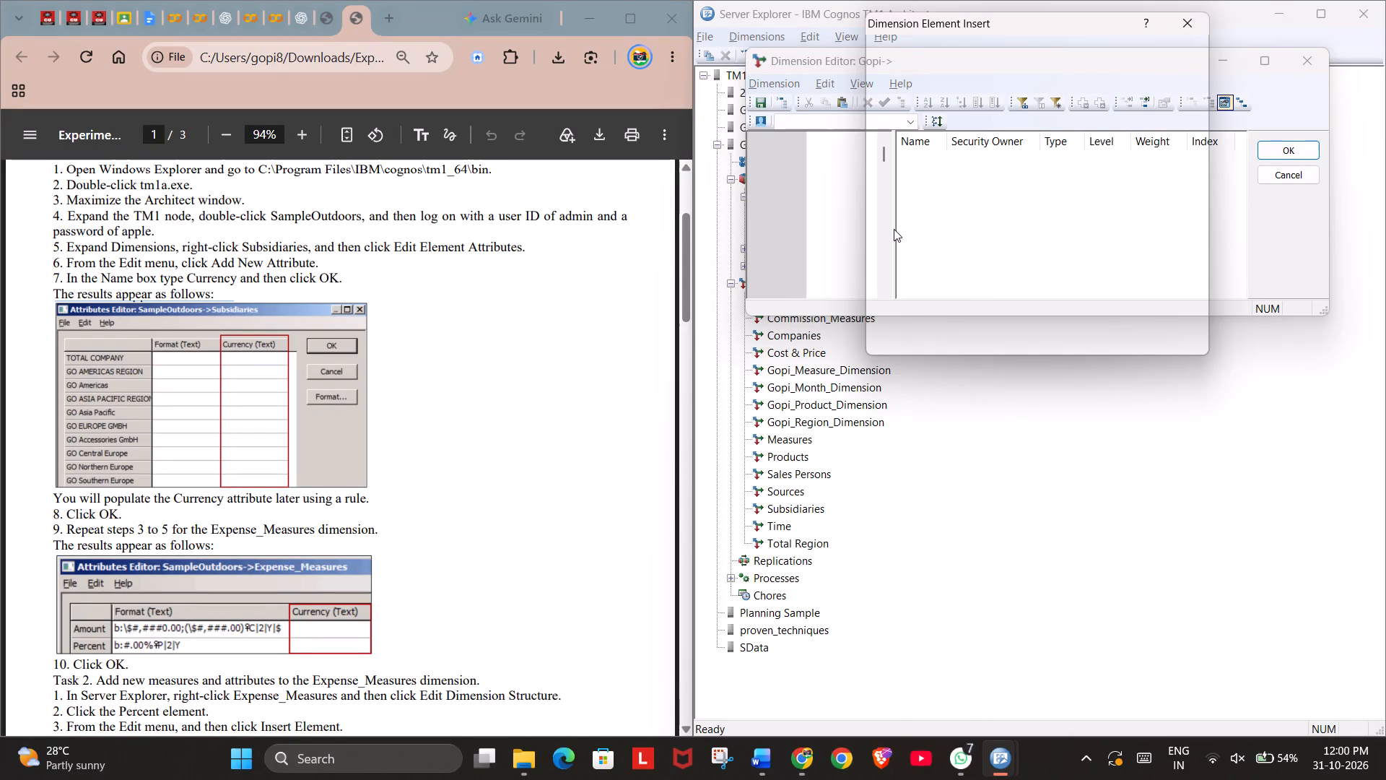
pyautogui.write('Amount')
pyautogui.press('Return')
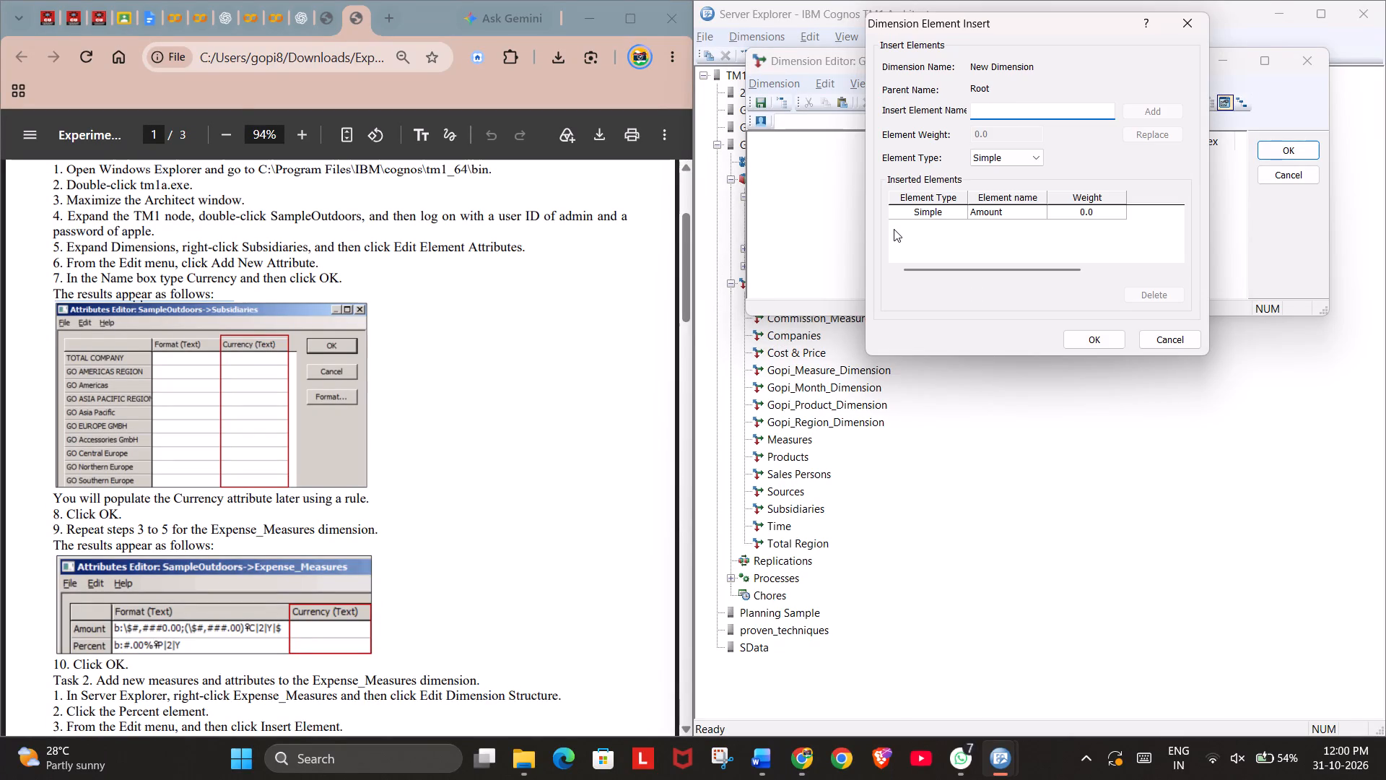
pyautogui.write('Percent')
pyautogui.press('Return')
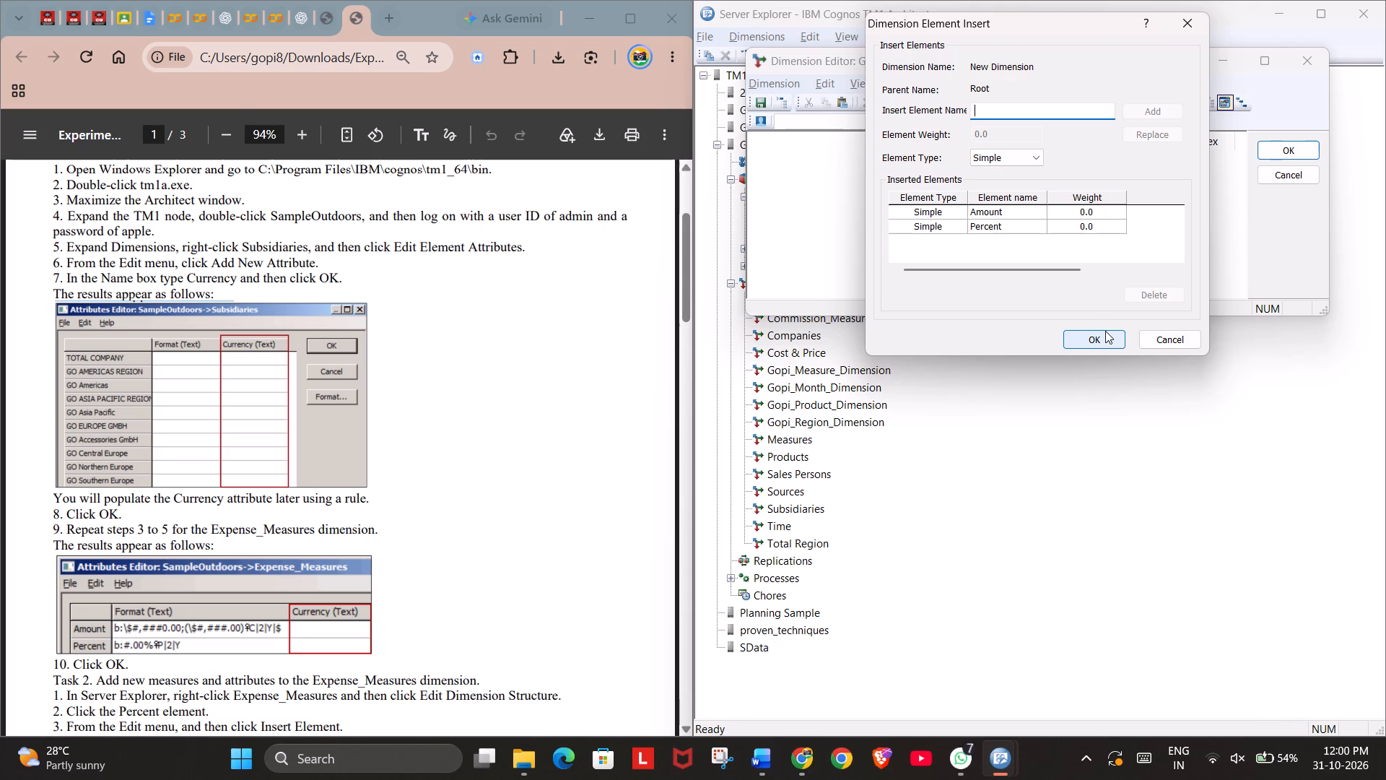
pyautogui.click(1105, 331)
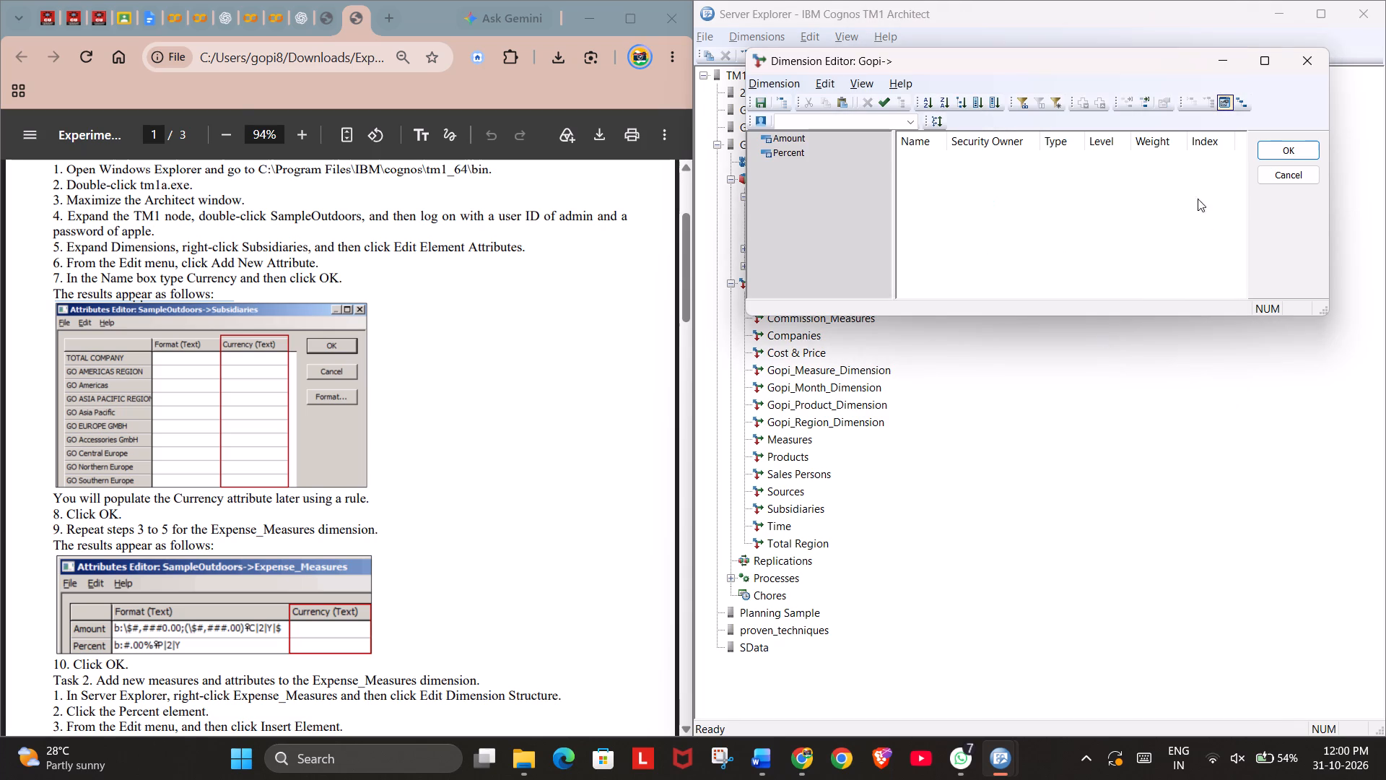
# Save the new dimension on the Gopi server under the name Expense_Measures.
pyautogui.click(1296, 155)
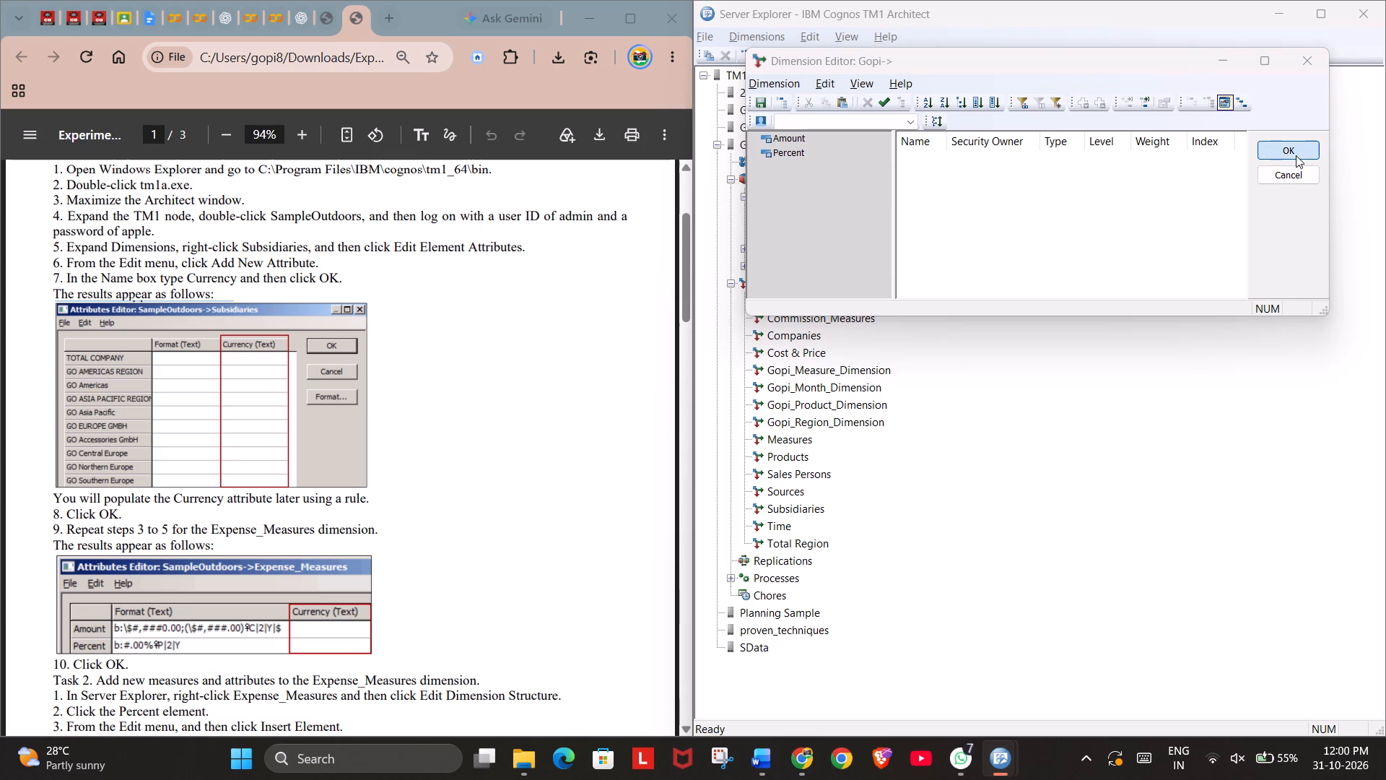
pyautogui.write('Expense')
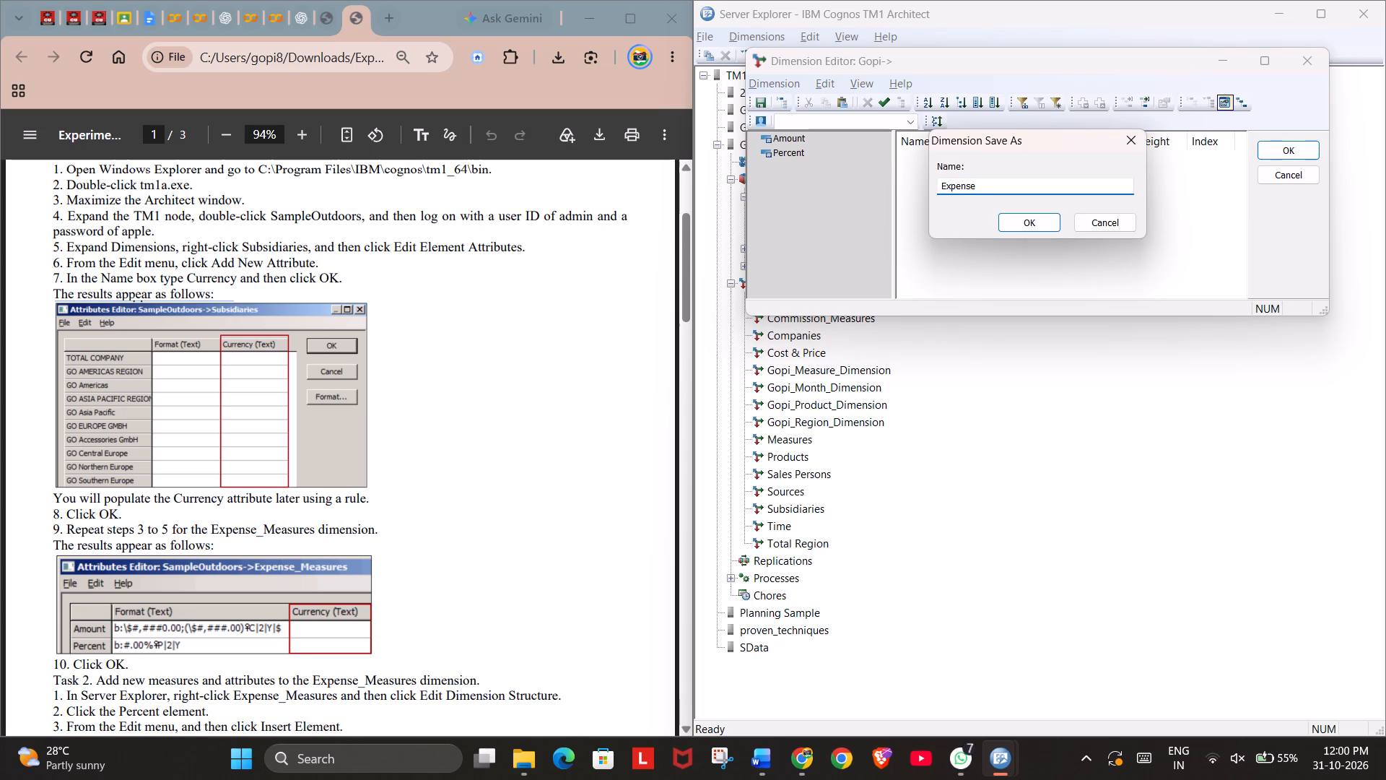
pyautogui.write('_Measures')
pyautogui.press('space')
pyautogui.write('dimensions')
pyautogui.press('BackSpace')
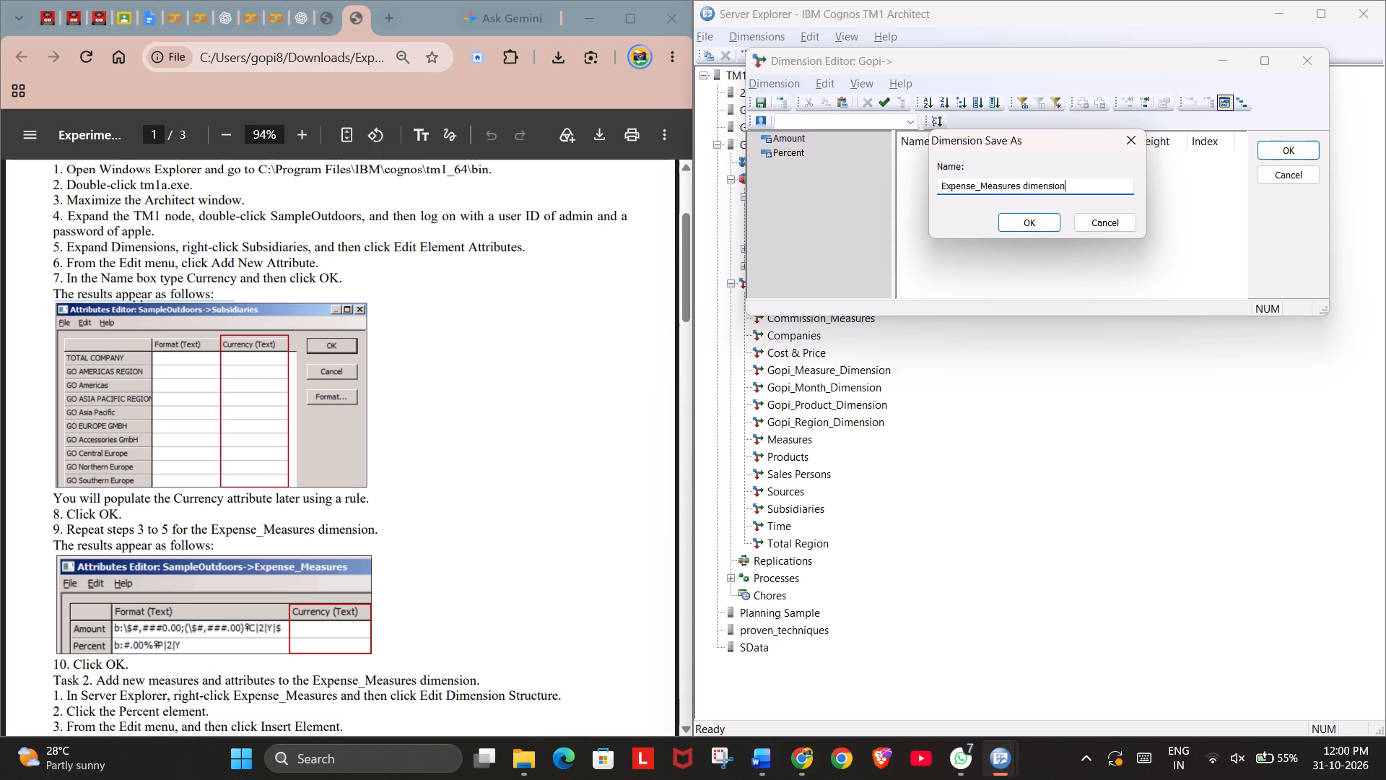
pyautogui.press('BackSpace')
pyautogui.press('BackSpace')
pyautogui.press('BackSpace')
pyautogui.press('BackSpace')
pyautogui.press('BackSpace')
pyautogui.press('BackSpace')
pyautogui.press('BackSpace')
pyautogui.press('BackSpace')
pyautogui.press('BackSpace')
pyautogui.press('BackSpace')
pyautogui.press('Return')
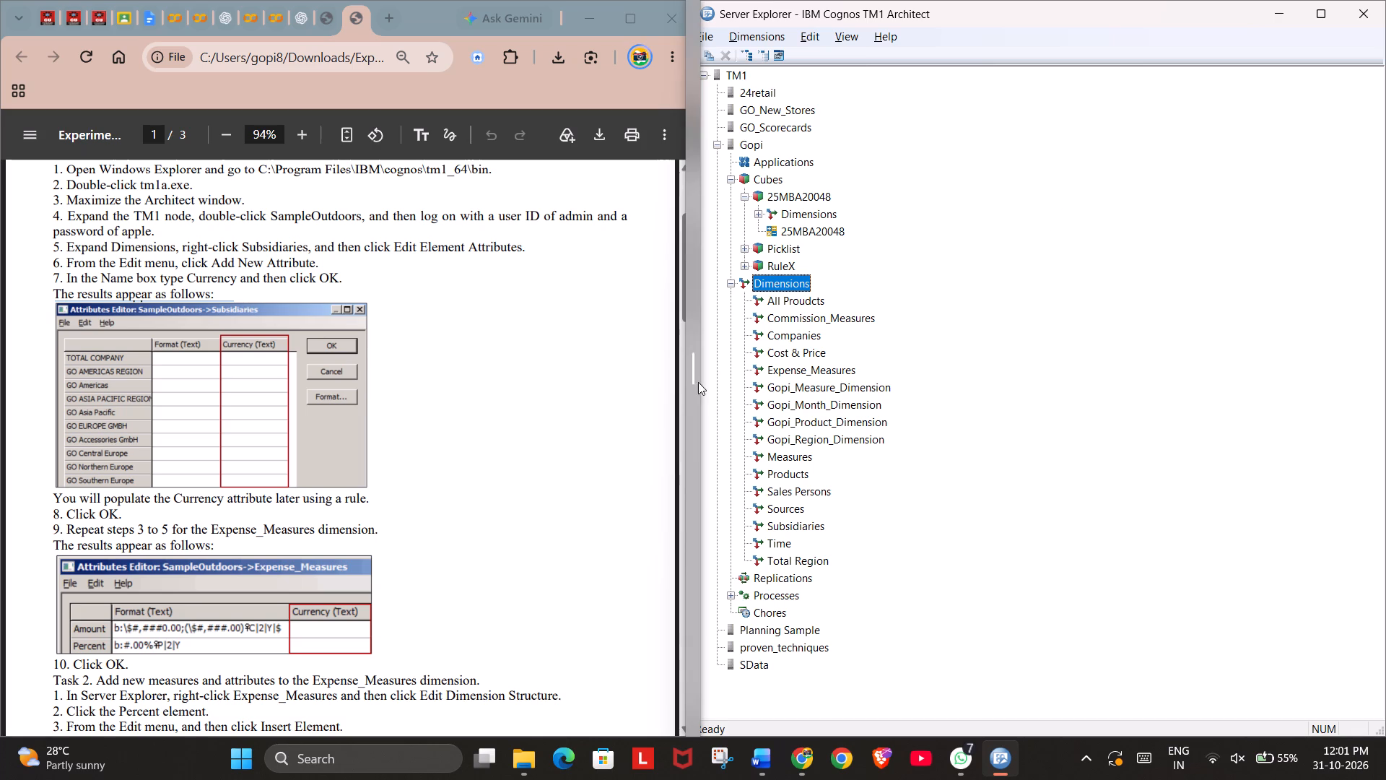
# Add a text attribute named Currency(Text) to the Expense_Measures dimension's elements.
pyautogui.rightClick(829, 370)
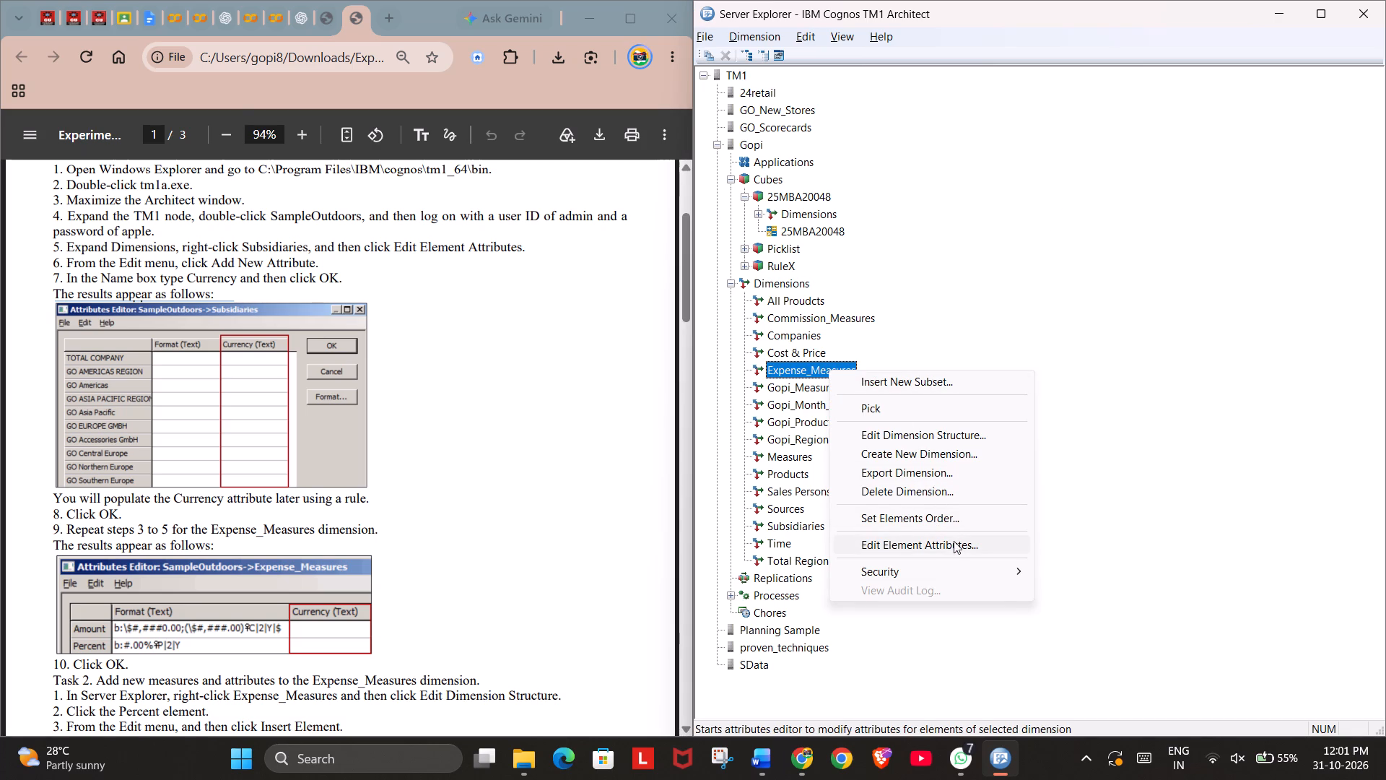
pyautogui.click(954, 542)
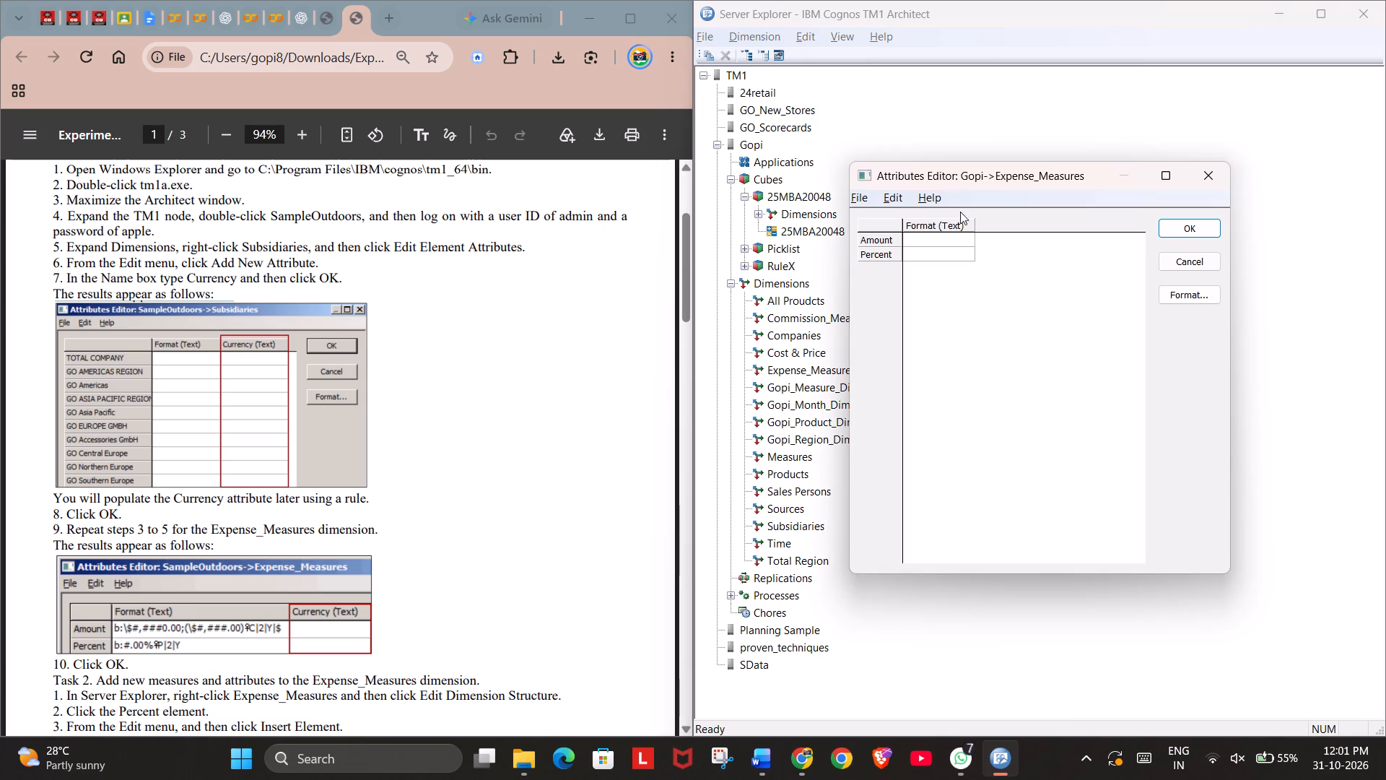
pyautogui.click(863, 196)
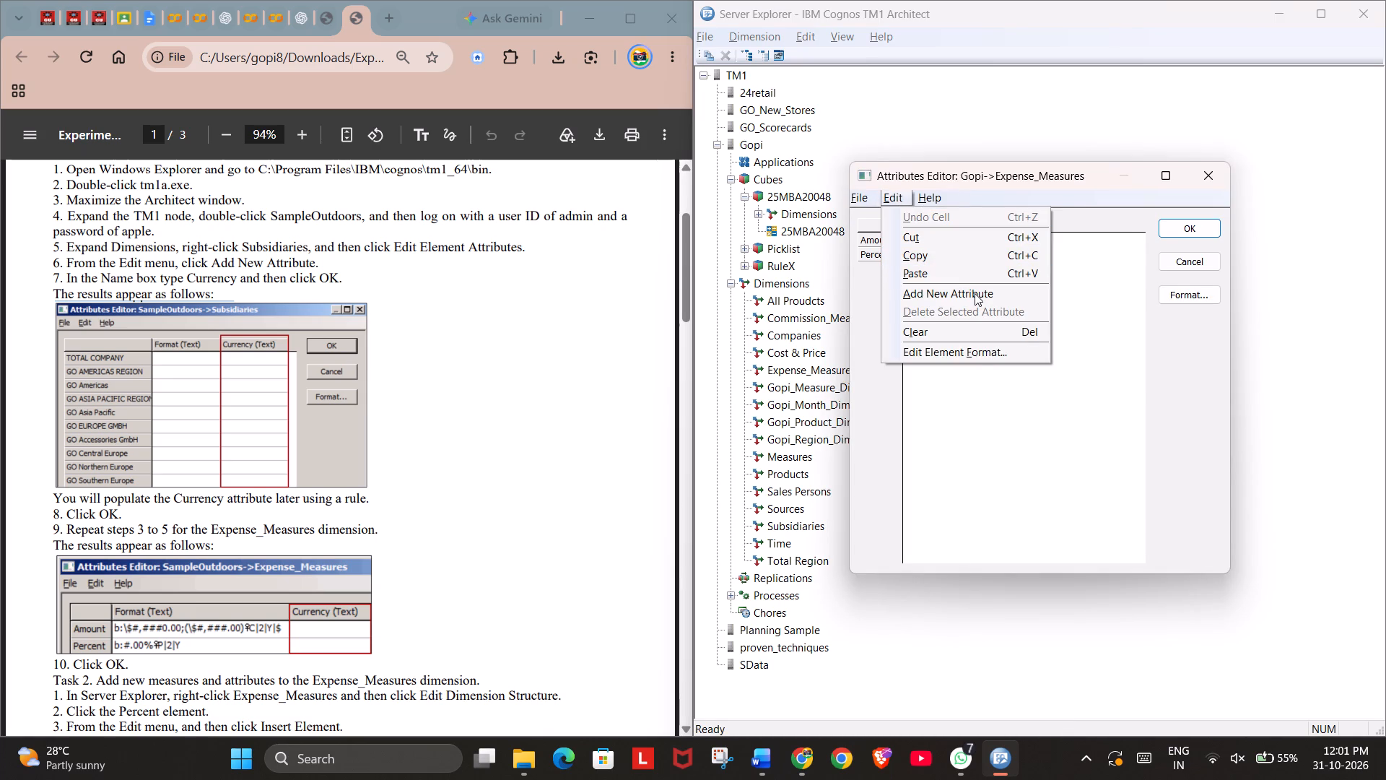
pyautogui.click(975, 293)
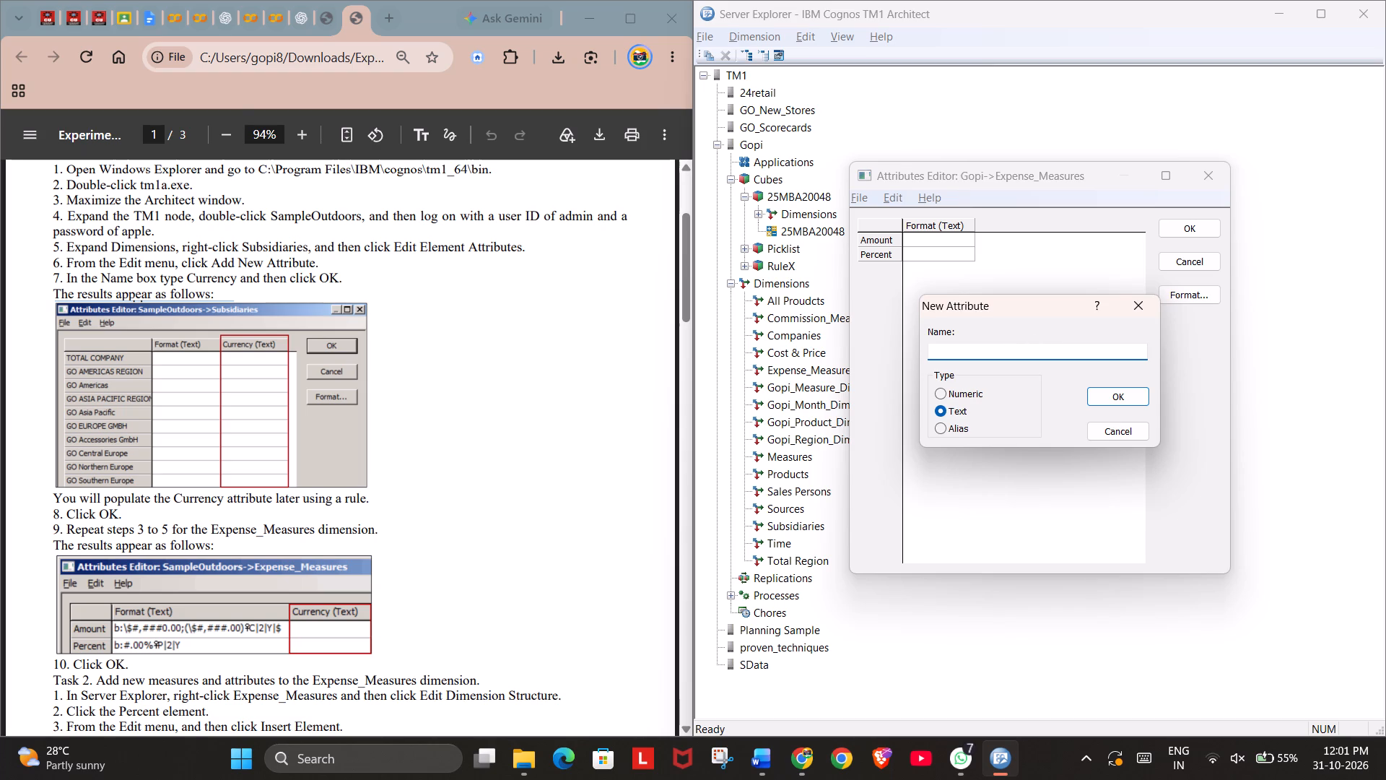
pyautogui.write('Currency')
pyautogui.hotkey('shift', '*')
pyautogui.hotkey('shift', 'BackSpace')
pyautogui.write('(TEx')
pyautogui.press('BackSpace')
pyautogui.press('BackSpace')
pyautogui.write('ext')
pyautogui.hotkey('shift', ')')
pyautogui.press('Return')
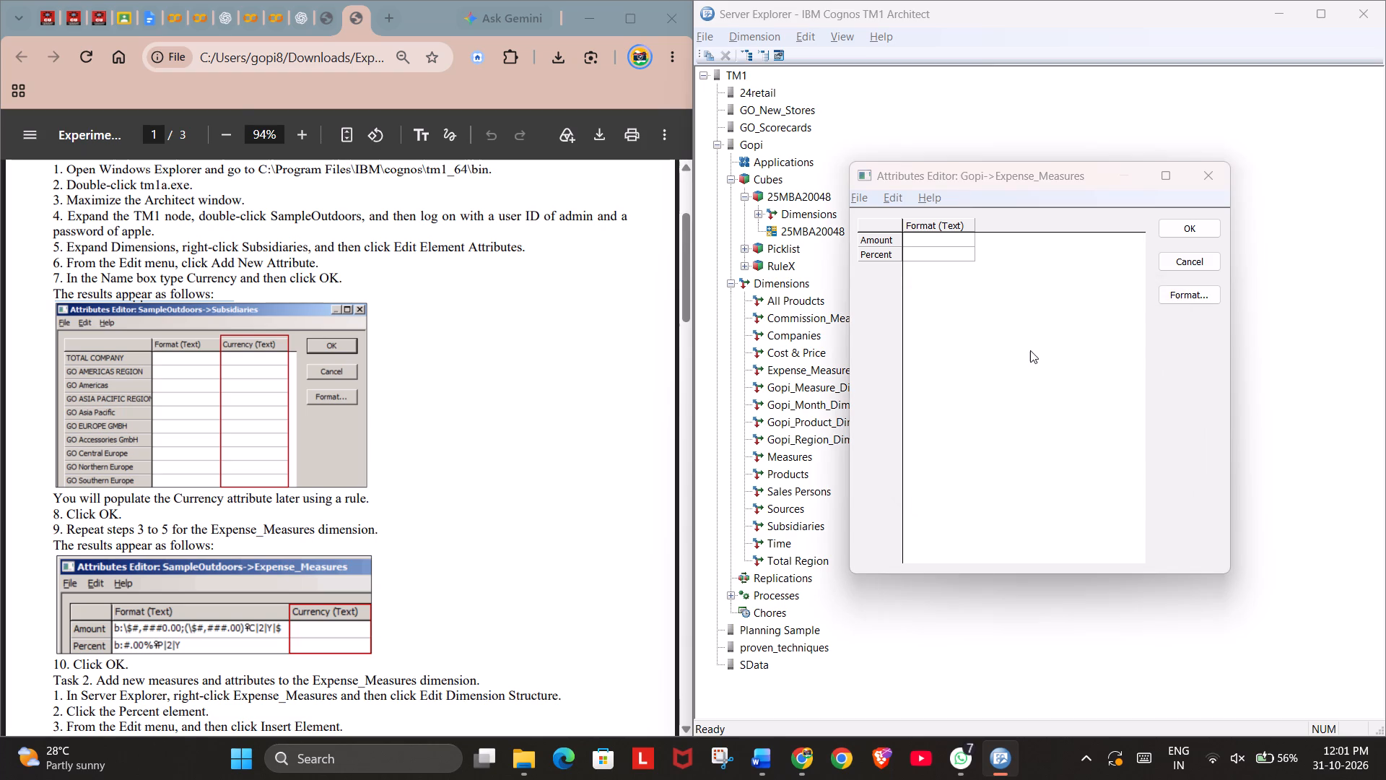
# Set the Format attribute of the Amount element to the Currency number format with precision 2 and negatives in parentheses.
pyautogui.click(946, 238)
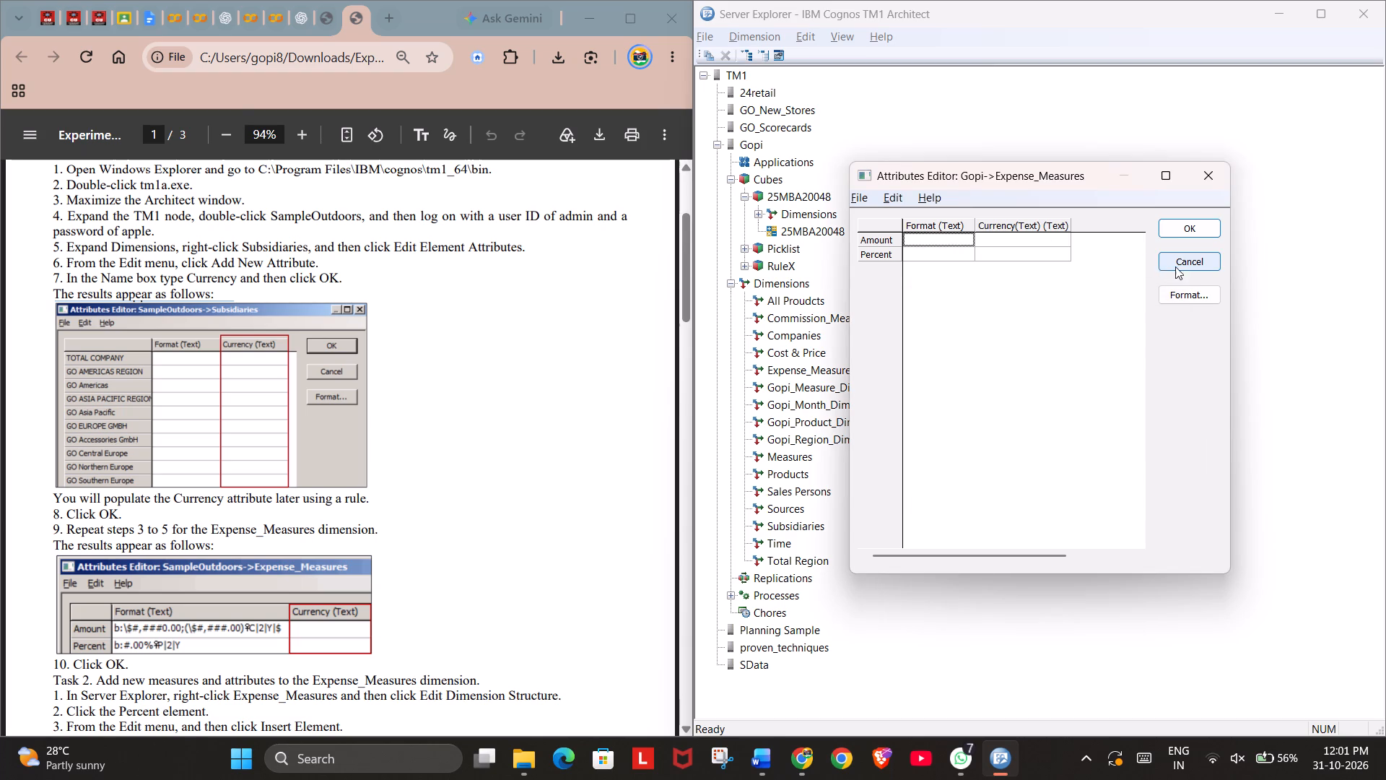
pyautogui.click(1199, 296)
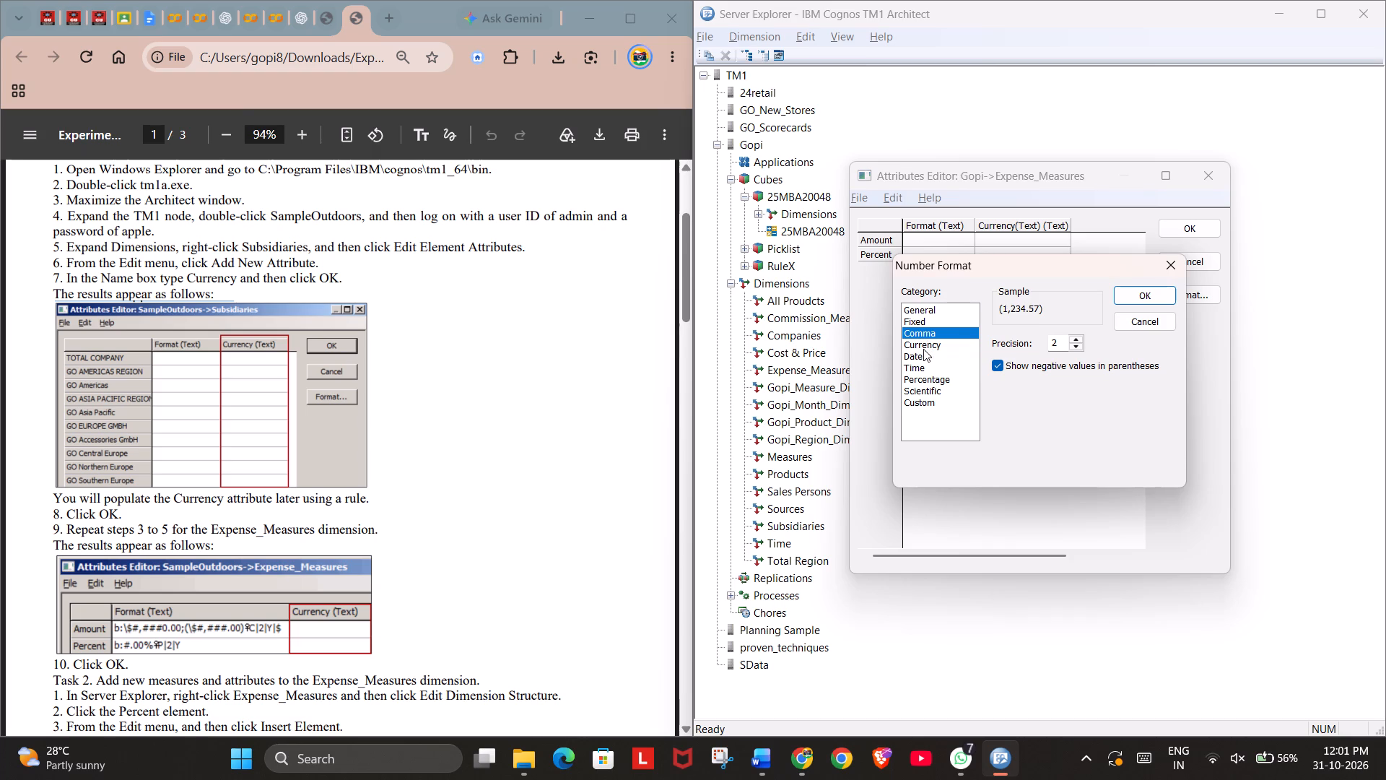
pyautogui.click(923, 349)
pyautogui.click(1151, 299)
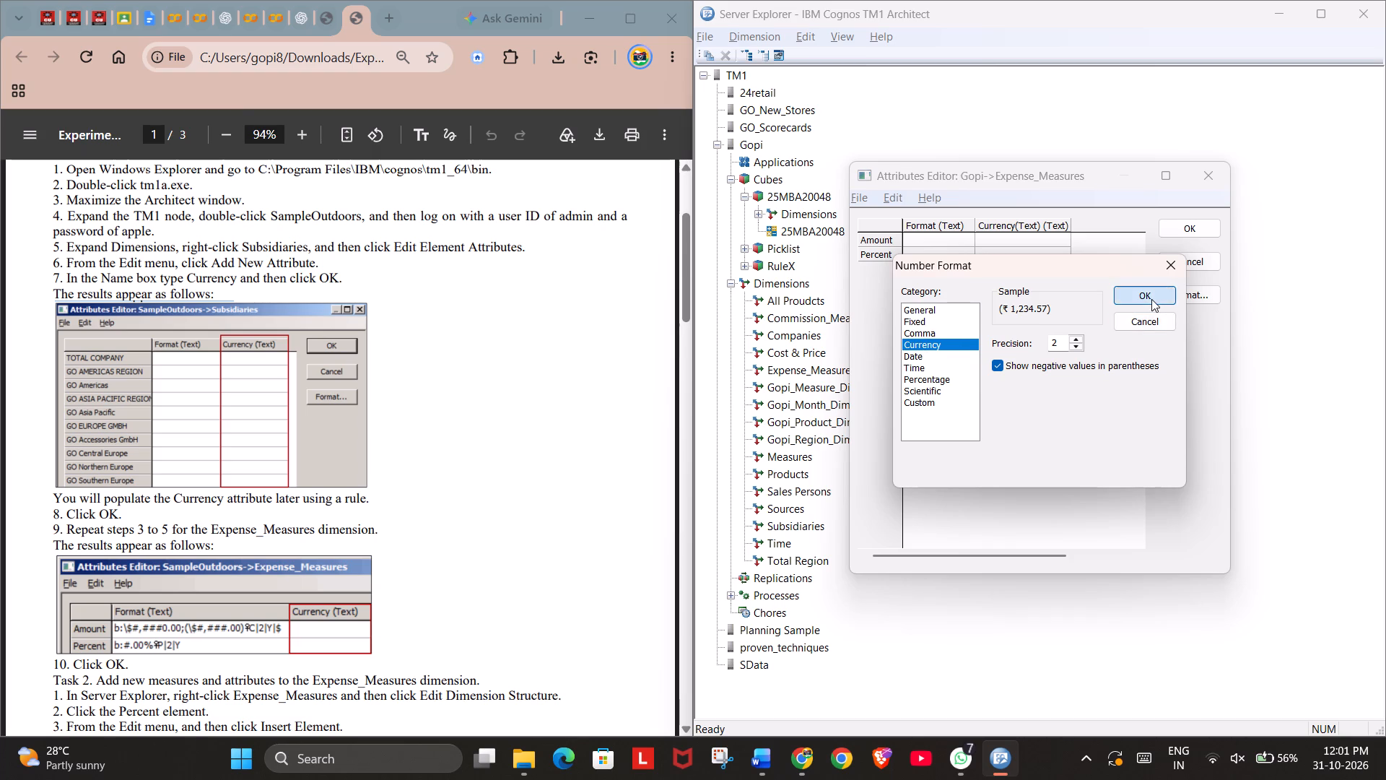
# Set the Format attribute of the Percent element to the Percentage number format with precision 2.
pyautogui.click(941, 252)
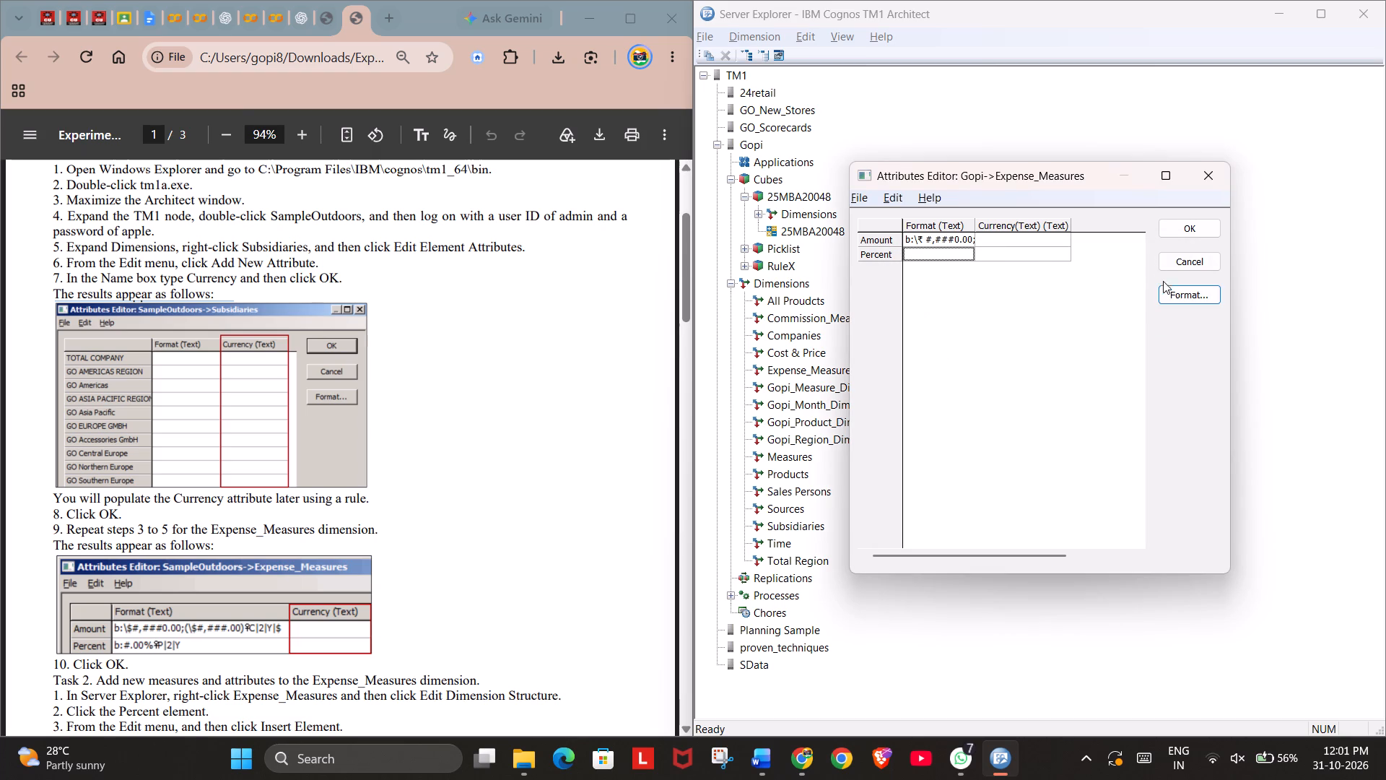
pyautogui.click(1177, 290)
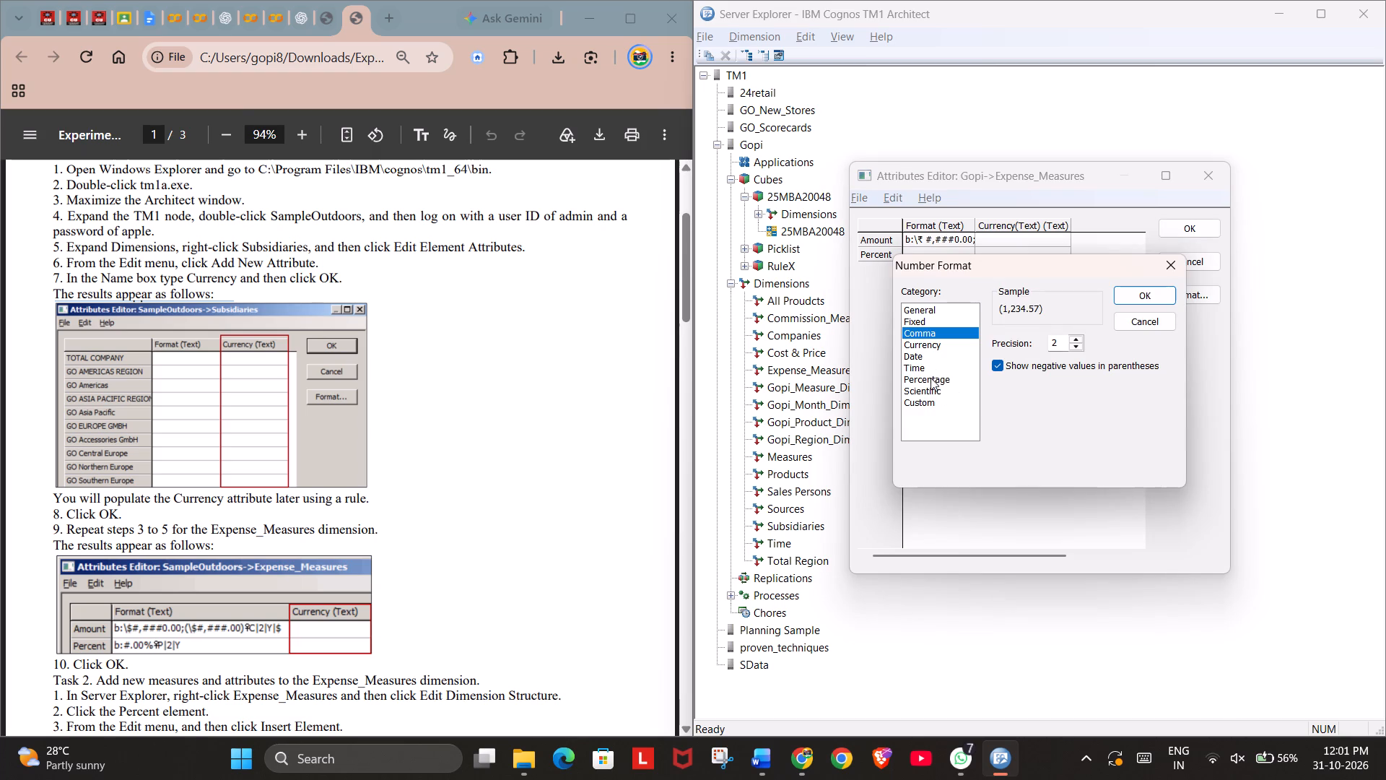
pyautogui.click(930, 378)
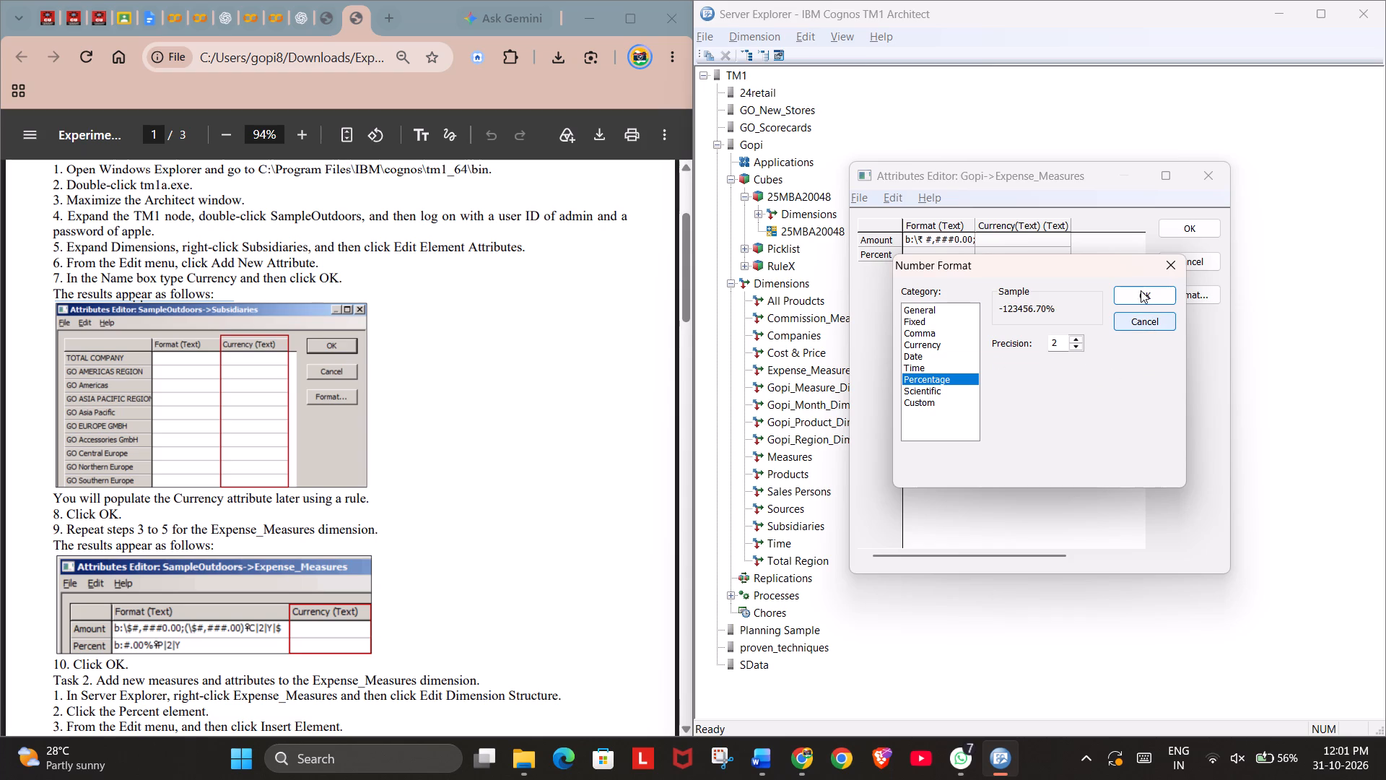
pyautogui.click(1143, 292)
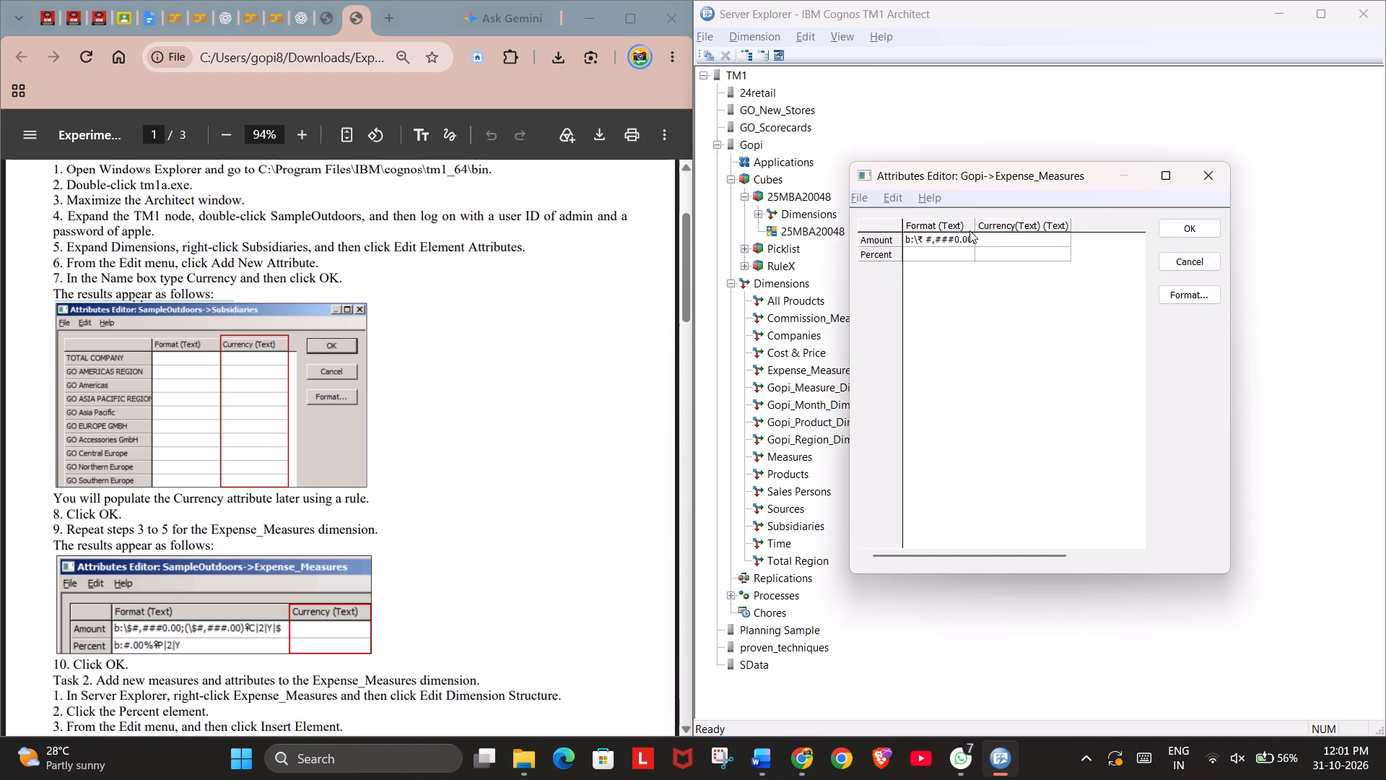
# Widen the Format column and the Attributes Editor window to show the format strings and the Currency(Text) column in full.
pyautogui.moveTo(974, 222); pyautogui.dragTo(1053, 223)
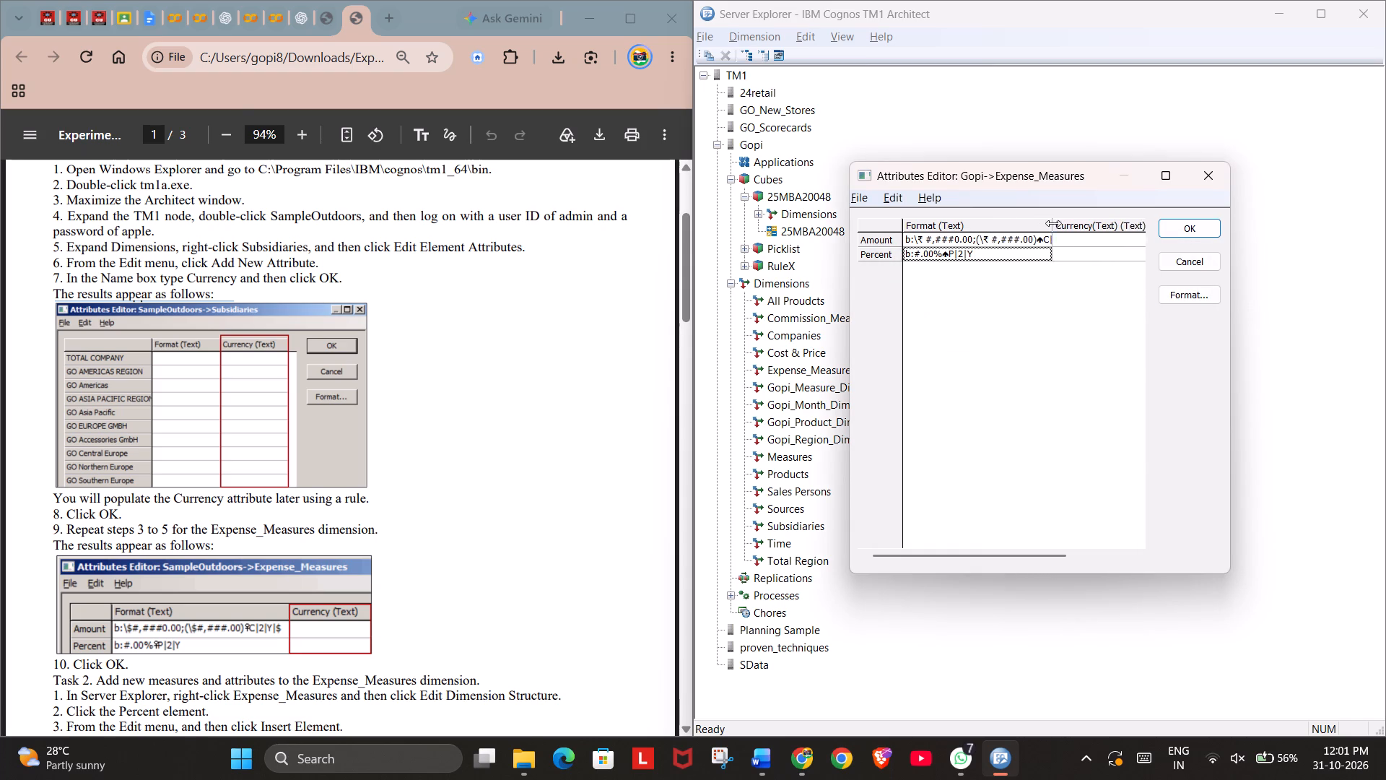
pyautogui.moveTo(1053, 223); pyautogui.dragTo(1094, 223)
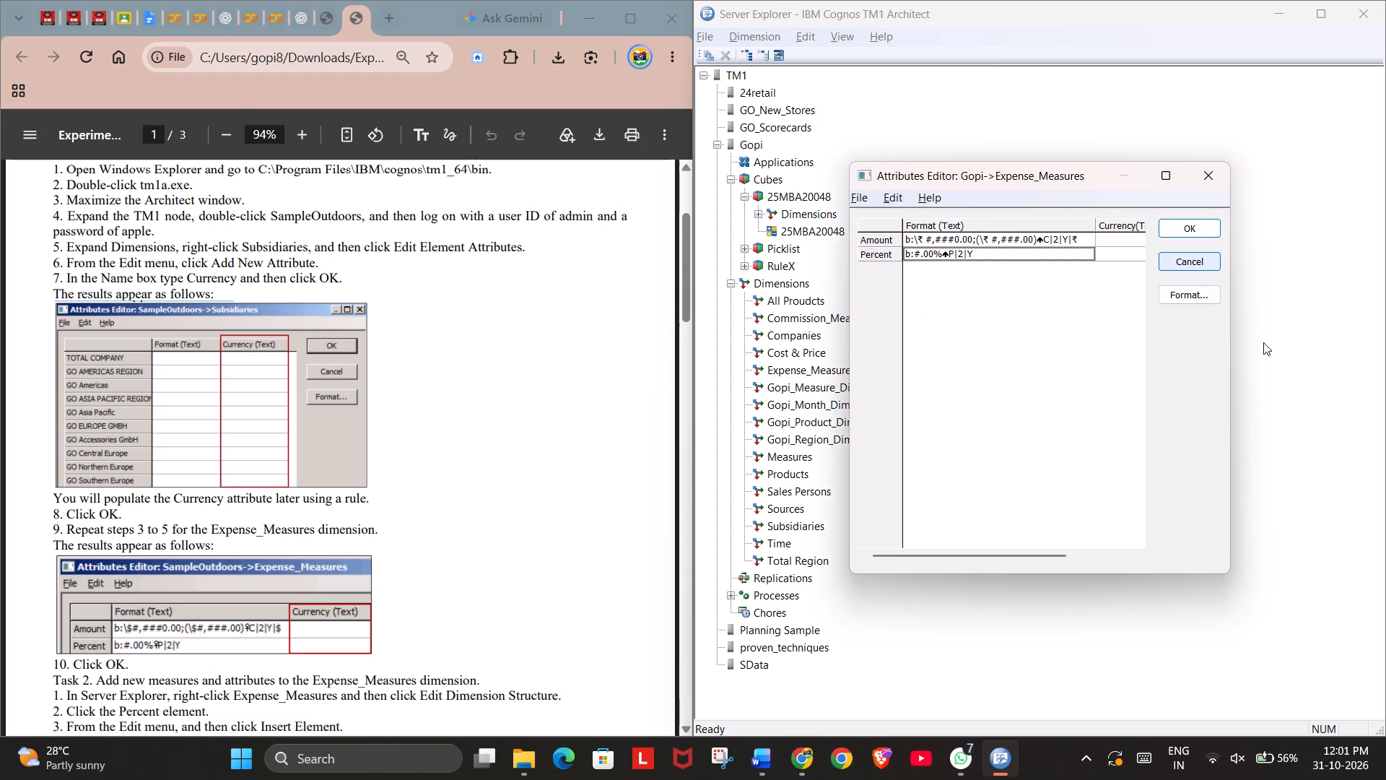
pyautogui.moveTo(1232, 357); pyautogui.dragTo(1339, 357)
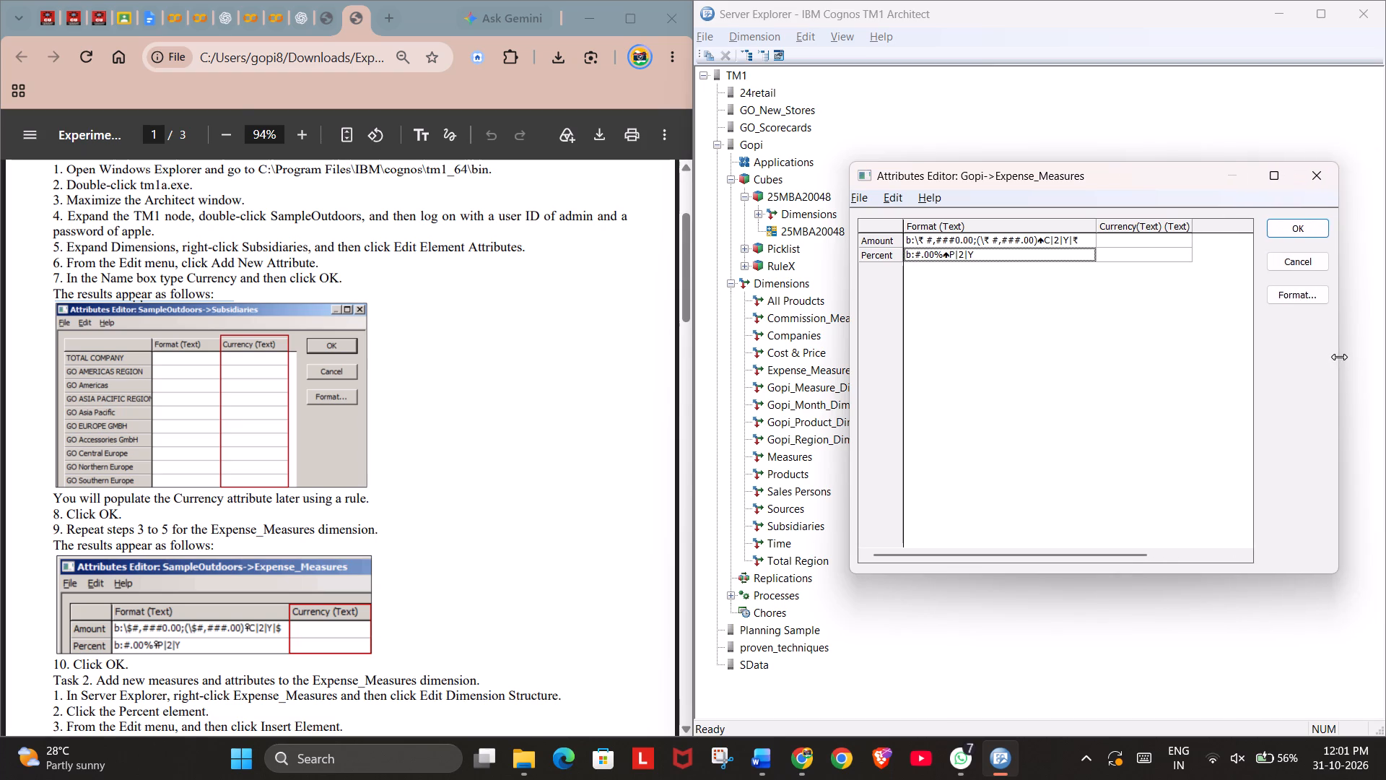
pyautogui.moveTo(1339, 357); pyautogui.dragTo(1320, 354)
pyautogui.click(1185, 220)
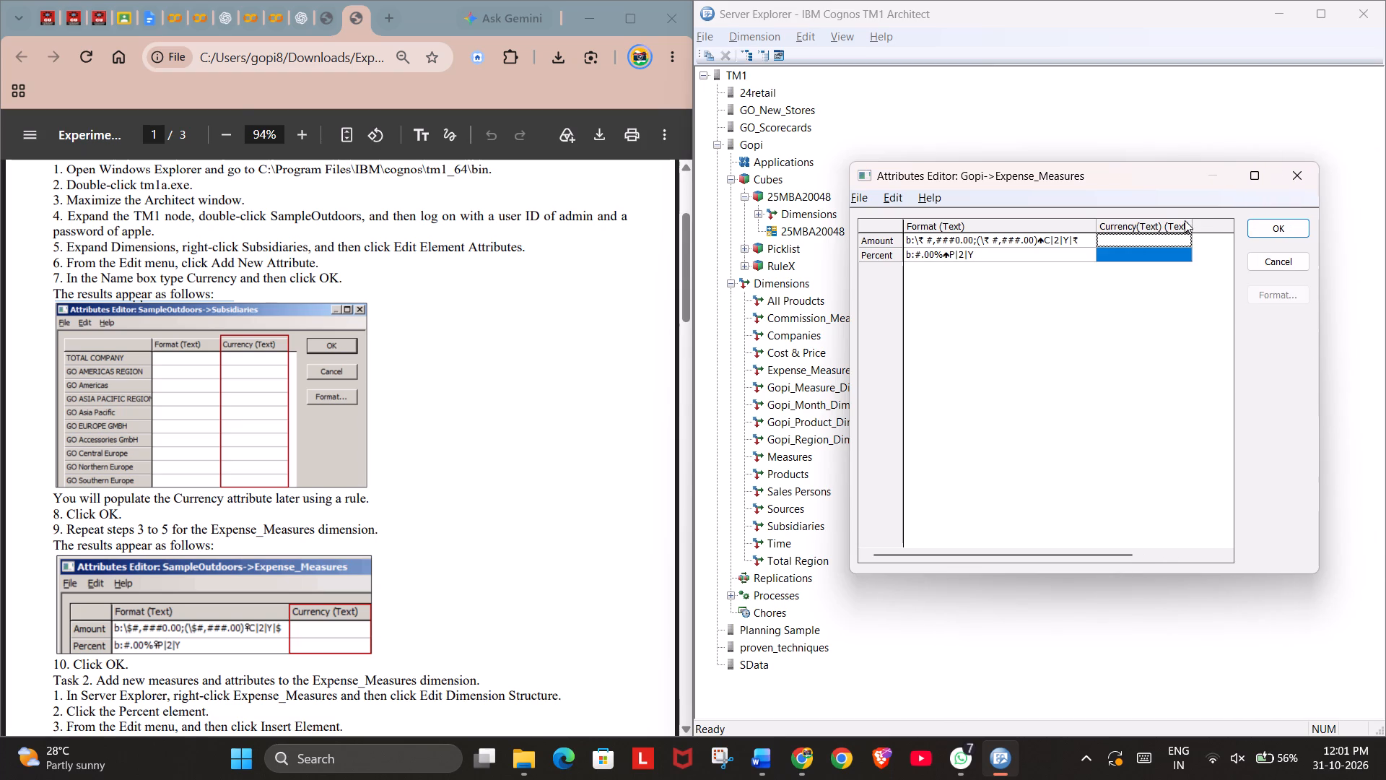
pyautogui.doubleClick(1185, 220)
pyautogui.click(1167, 228)
# Check the upcoming Task 2 instructions in the PDF and accept the Expense_Measures attribute changes.
pyautogui.scroll(-1, 245, 503)
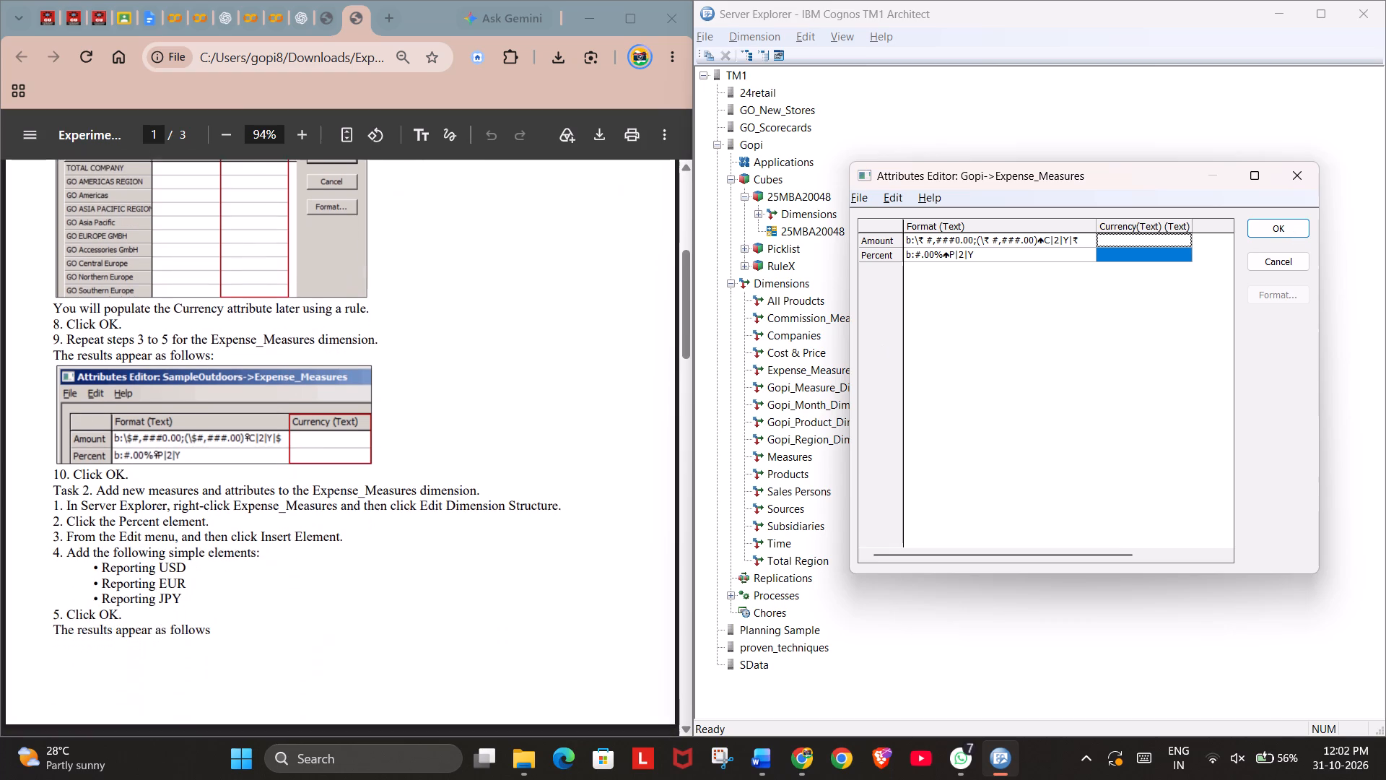
pyautogui.scroll(-2, 245, 503)
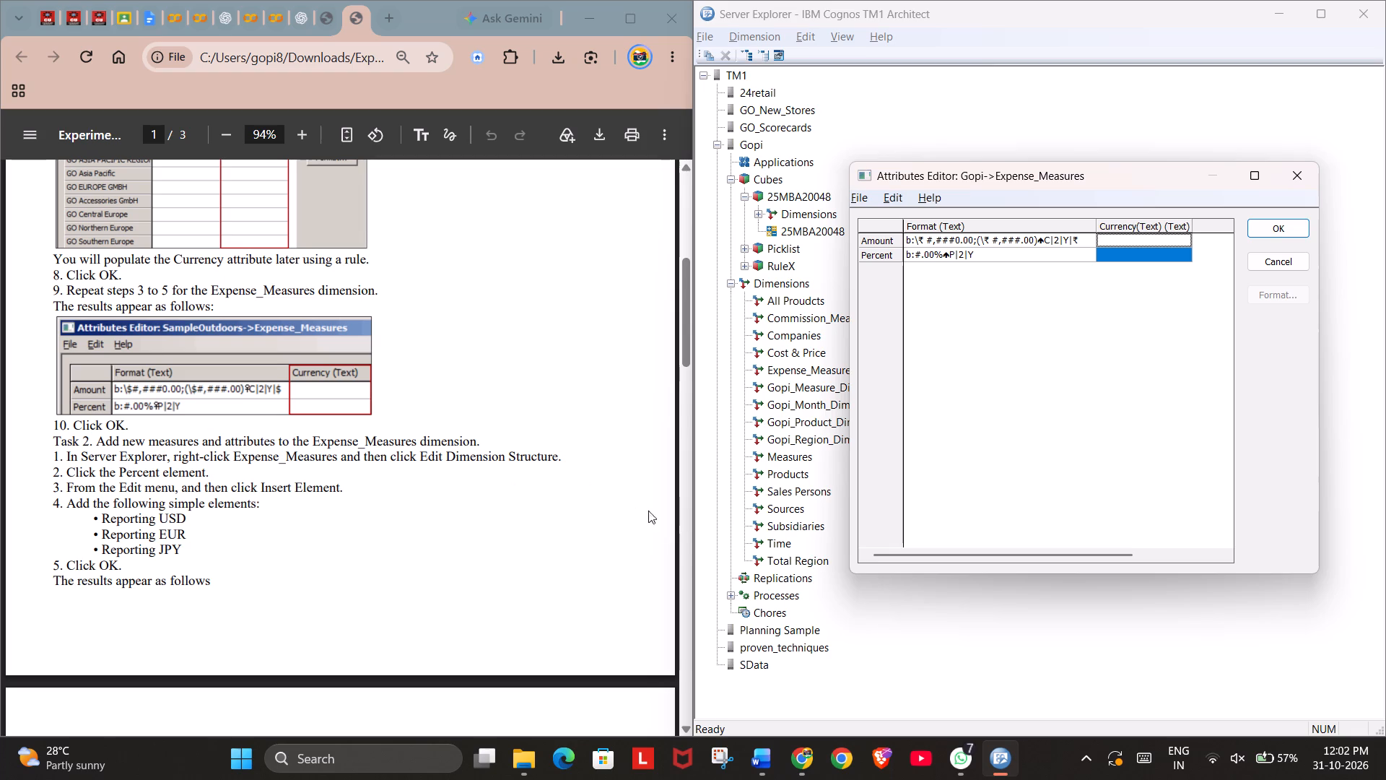
pyautogui.click(1281, 225)
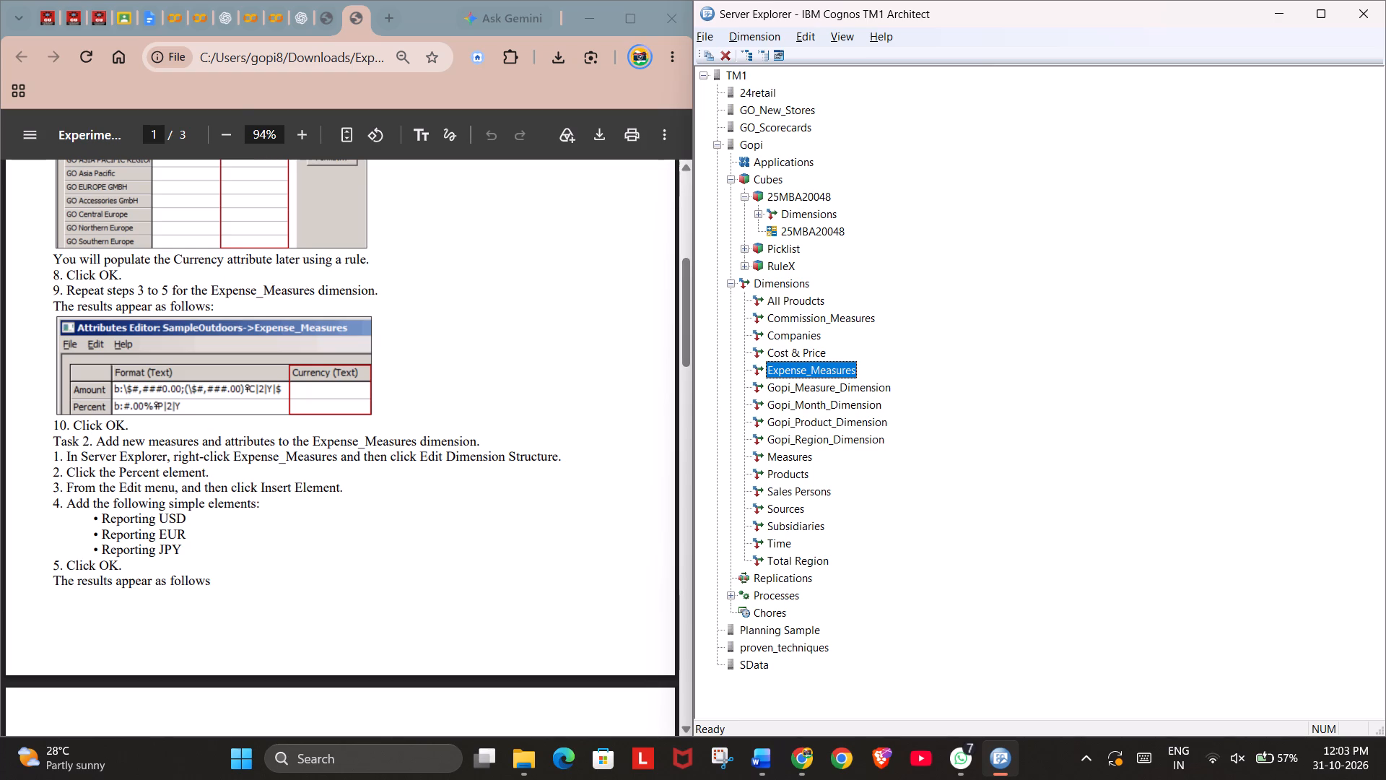
# Open the Expense_Measures dimension structure for editing and add a simple element named Reporting USD.
pyautogui.rightClick(832, 365)
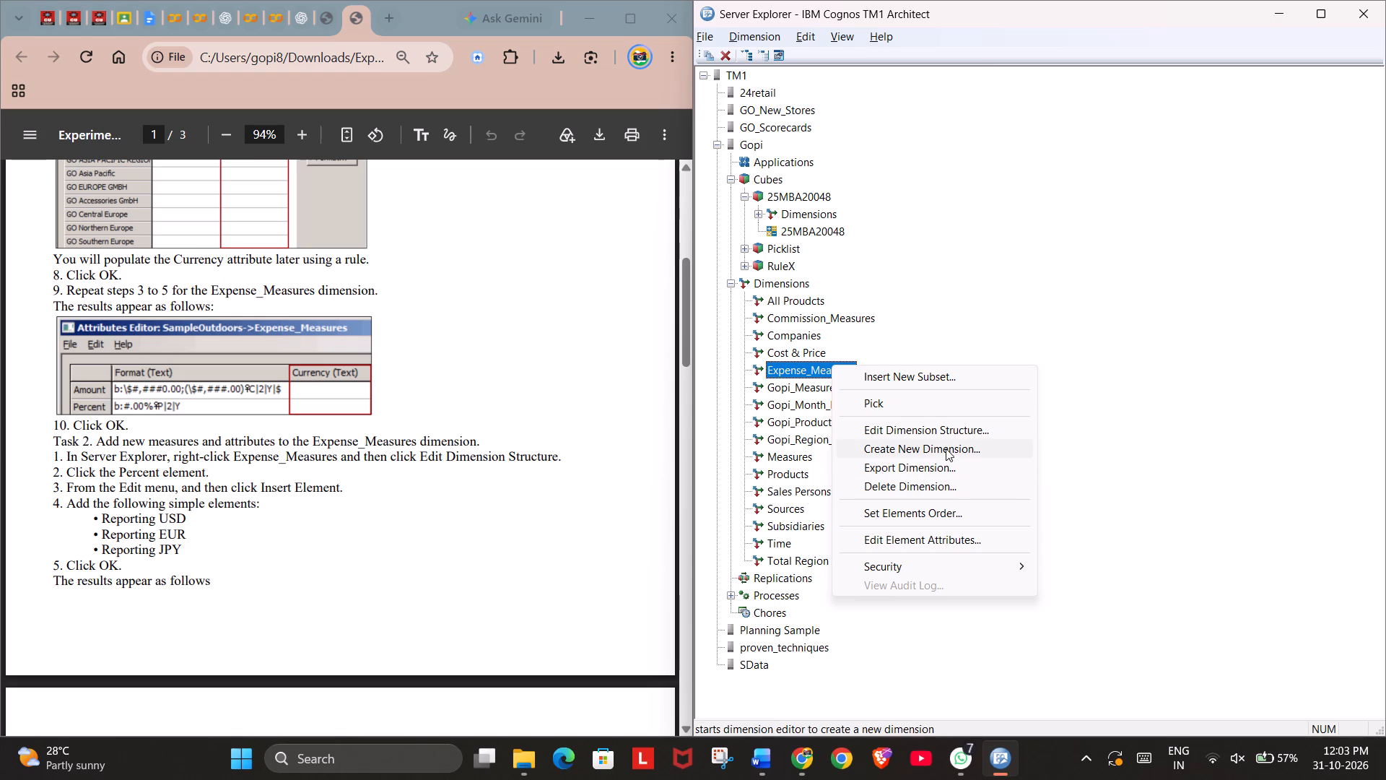
pyautogui.click(941, 428)
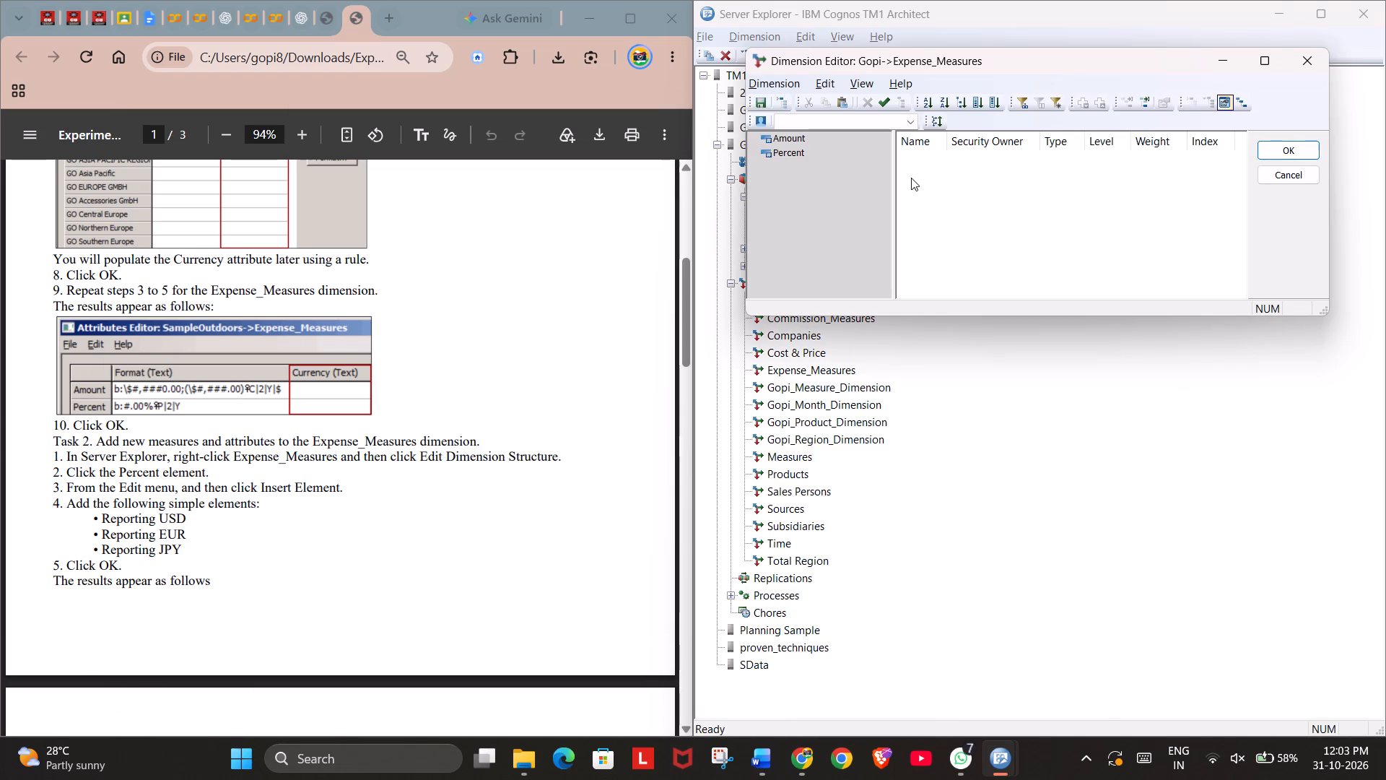
pyautogui.click(824, 77)
pyautogui.click(896, 227)
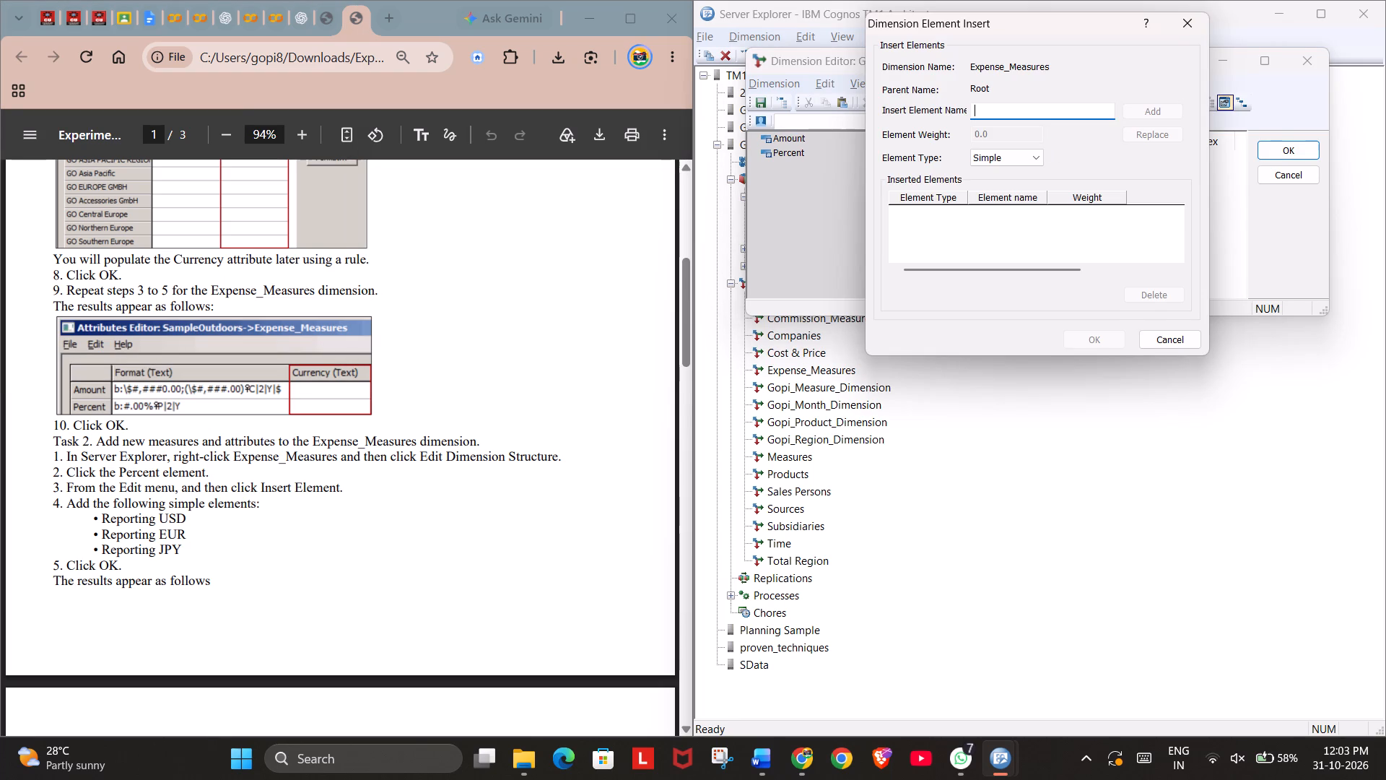
pyautogui.write('Report')
pyautogui.write('ing')
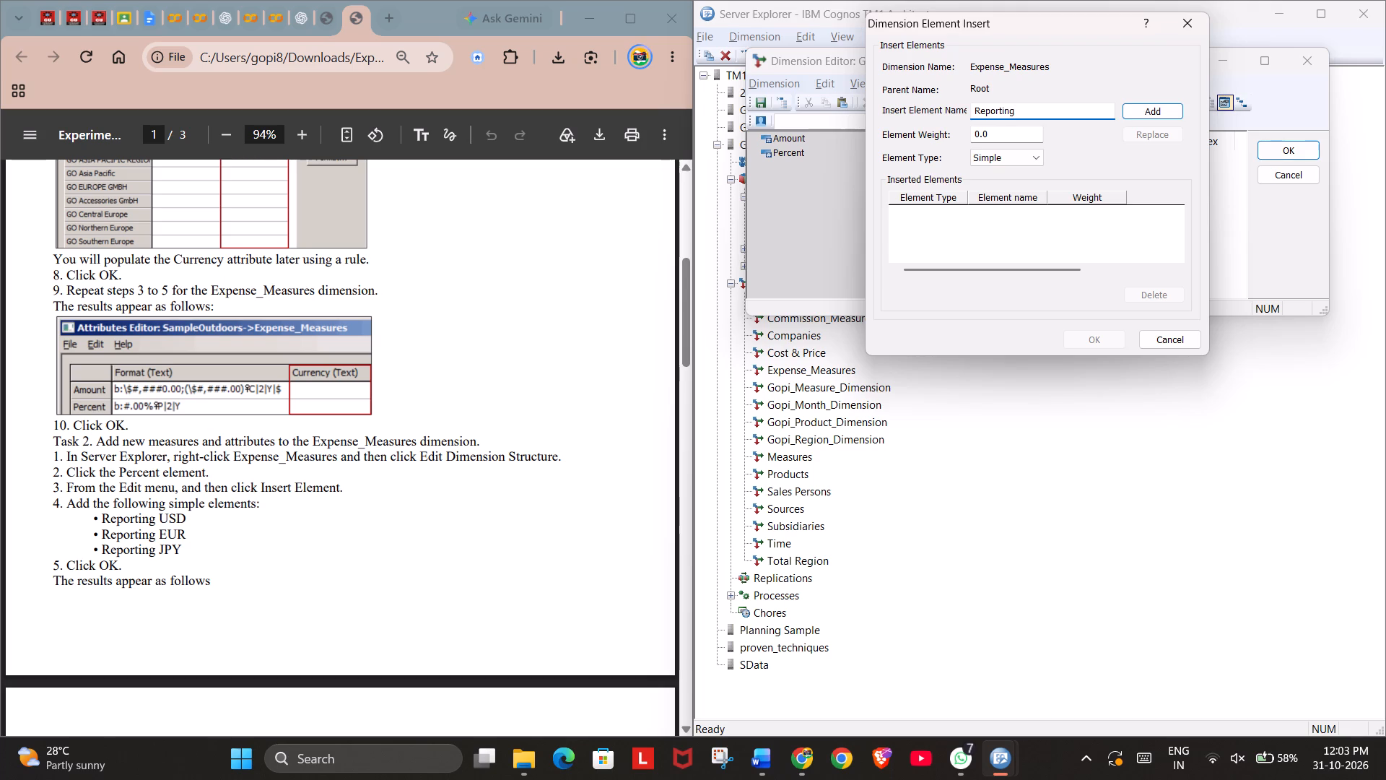
pyautogui.press('space')
pyautogui.write('USD')
pyautogui.press('Return')
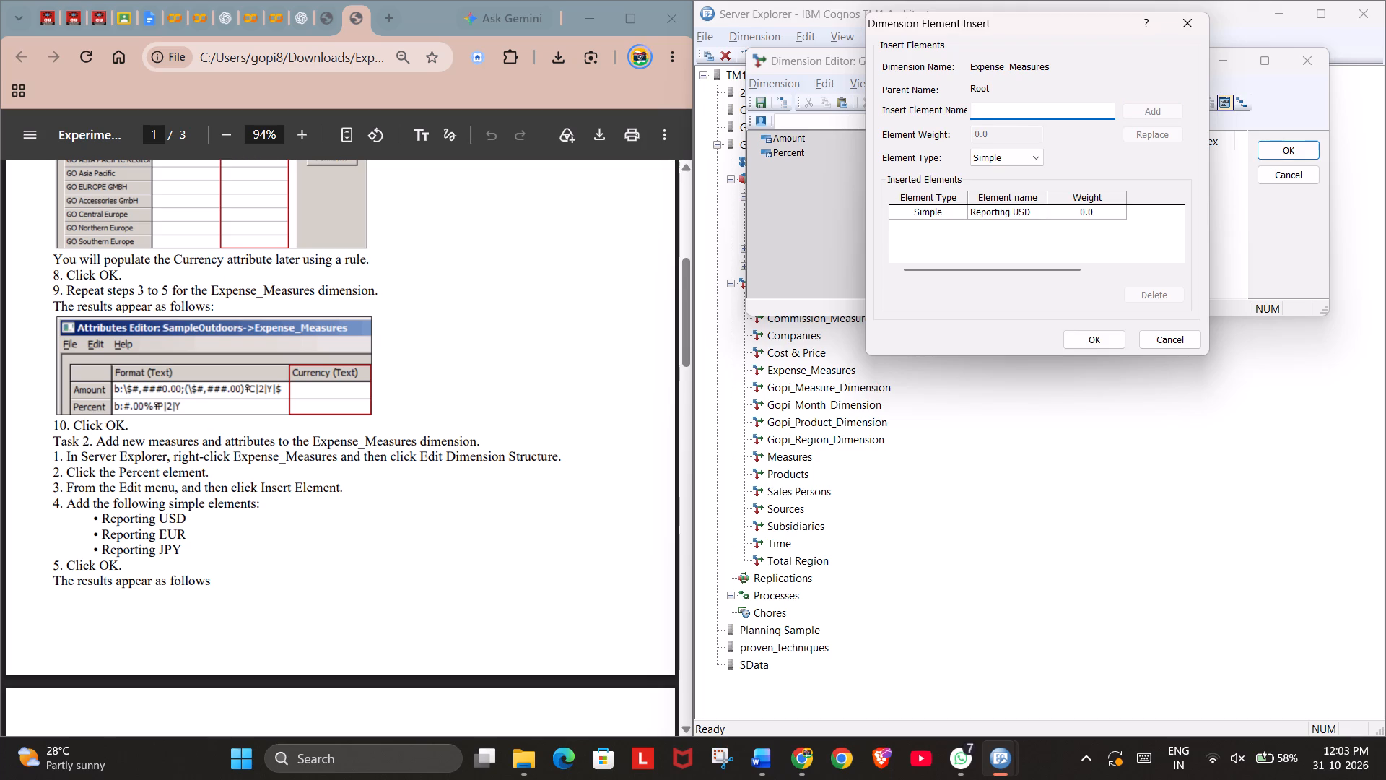
# Add the simple elements Reporting EUR and Reporting JPY and insert the new elements into the Expense_Measures dimension.
pyautogui.write('REp')
pyautogui.press('BackSpace')
pyautogui.press('BackSpace')
pyautogui.write('eporting')
pyautogui.press('space')
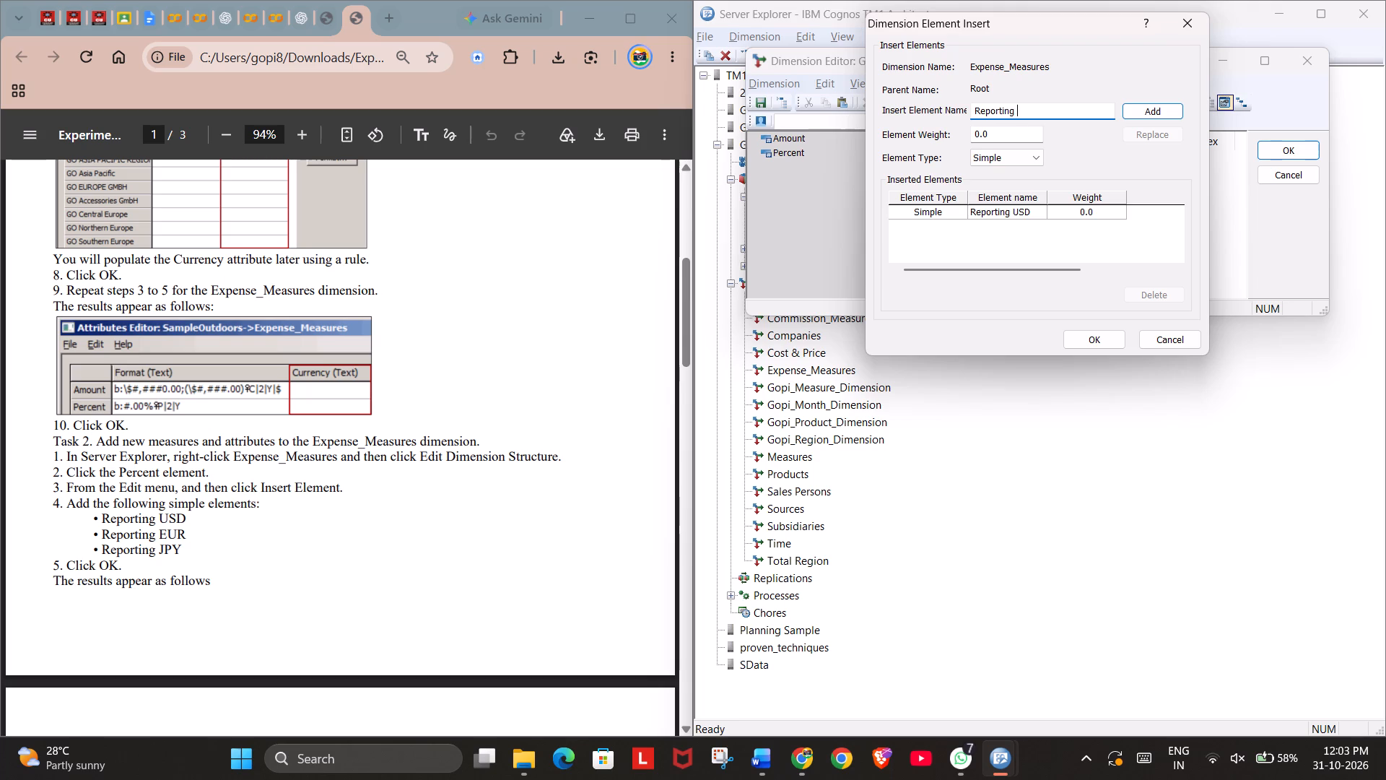
pyautogui.write('EUR')
pyautogui.press('Return')
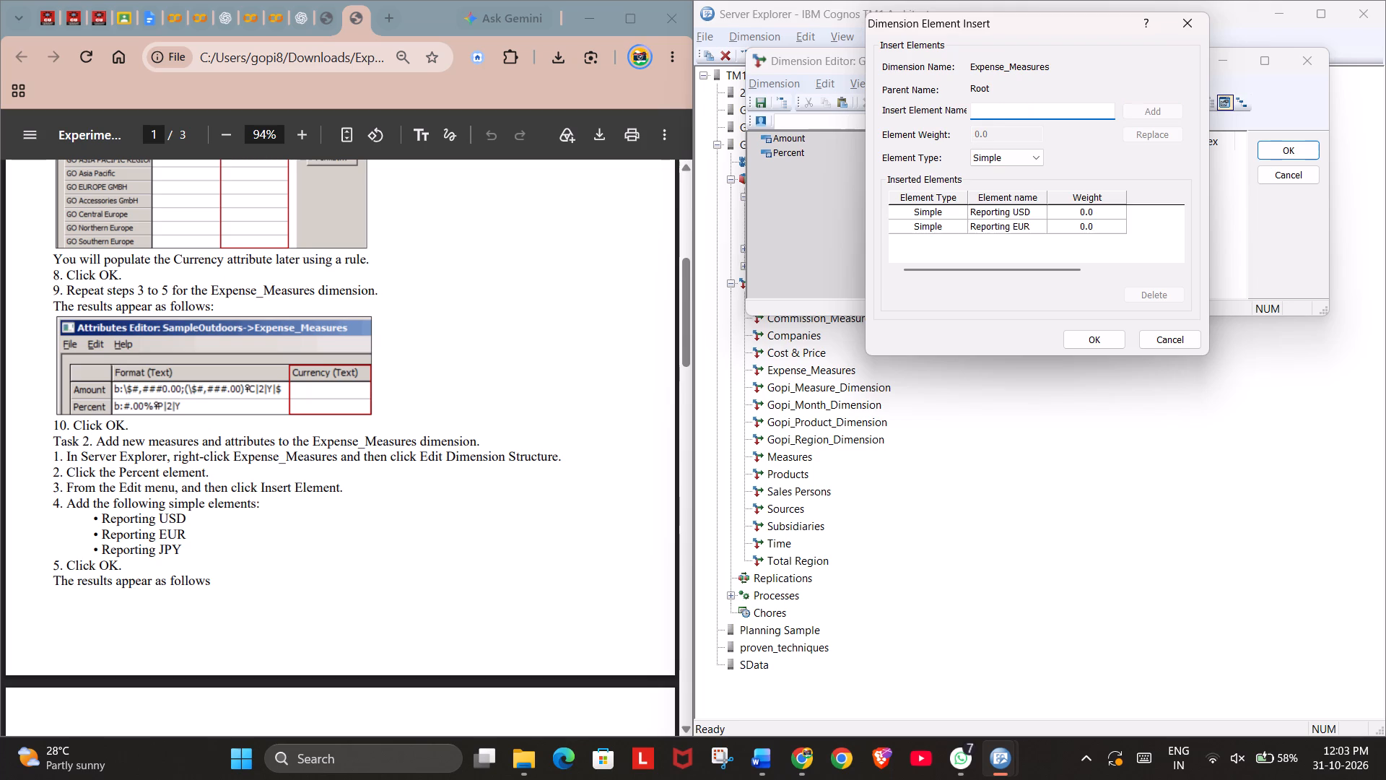
pyautogui.write('Reporting JPY')
pyautogui.press('Return')
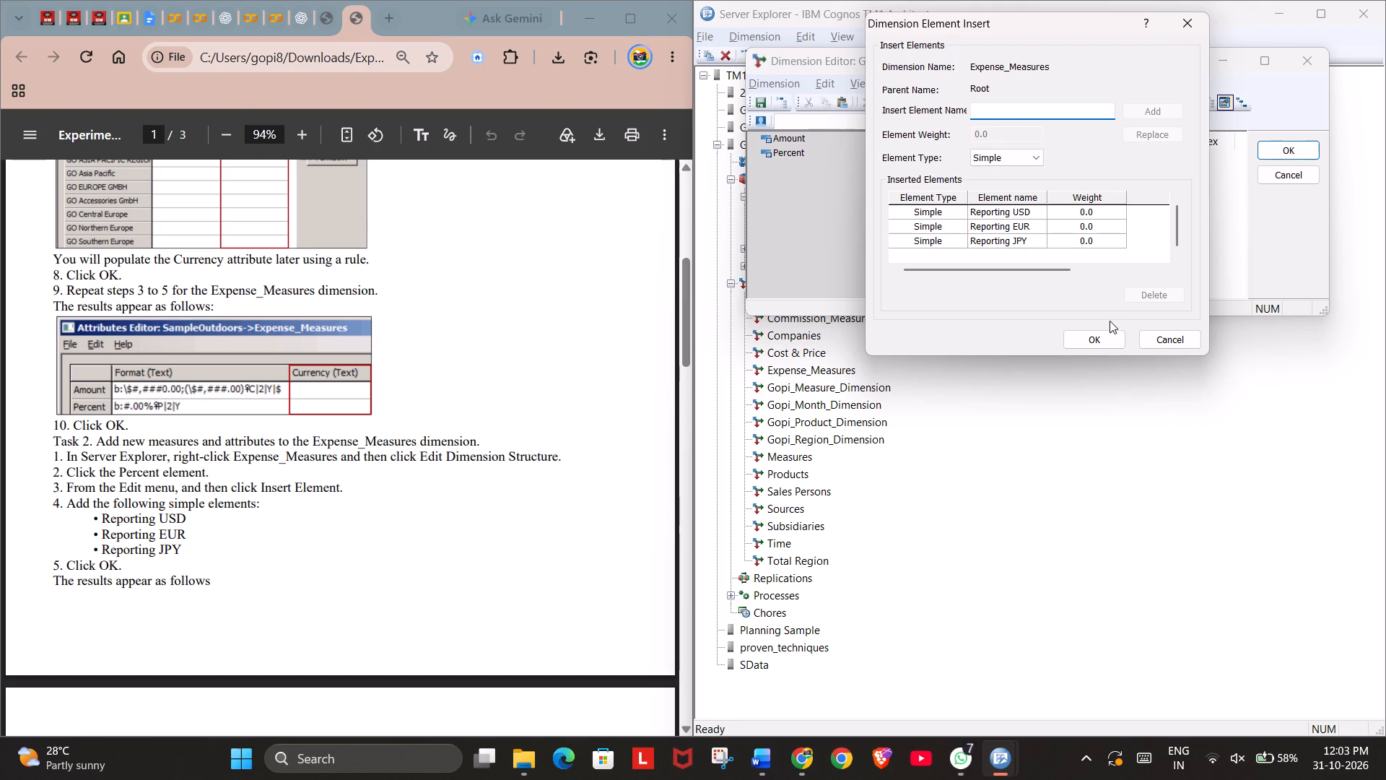
pyautogui.click(1099, 338)
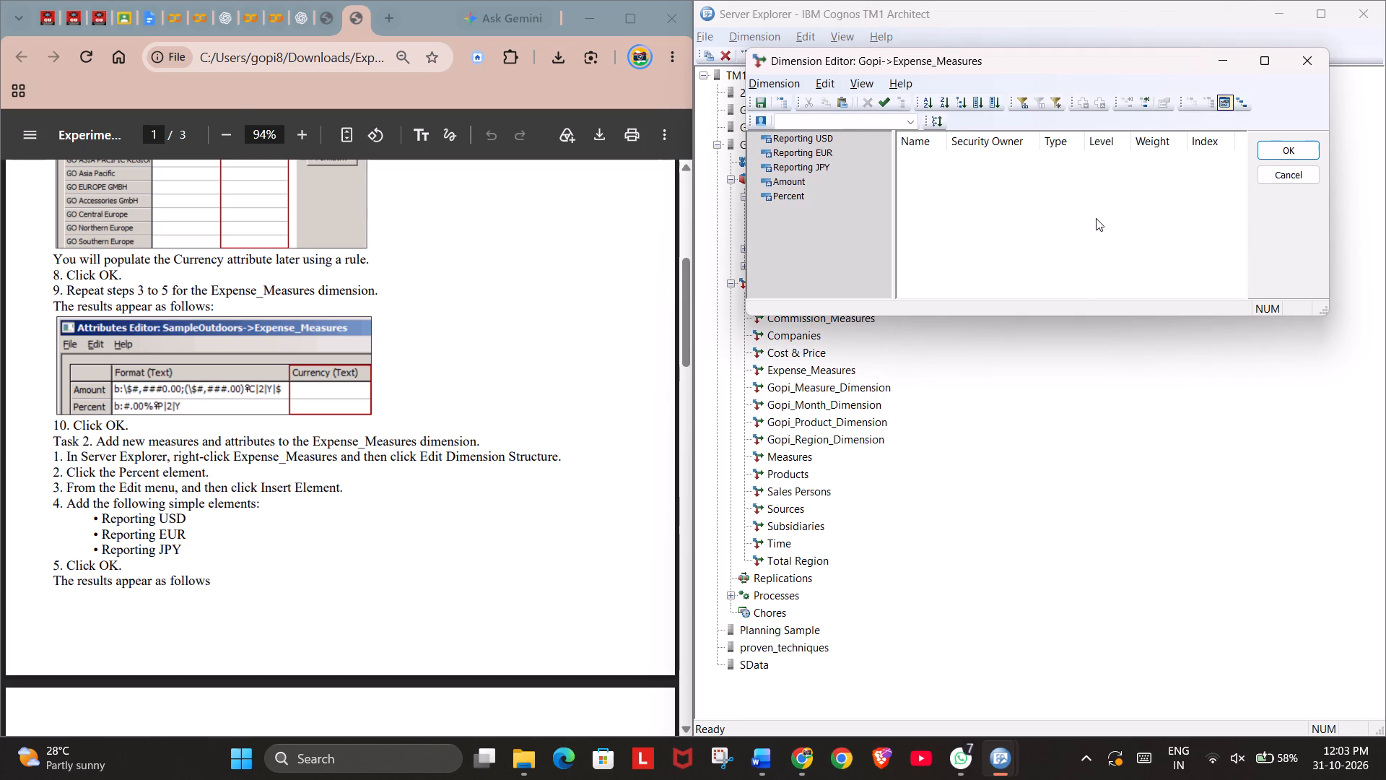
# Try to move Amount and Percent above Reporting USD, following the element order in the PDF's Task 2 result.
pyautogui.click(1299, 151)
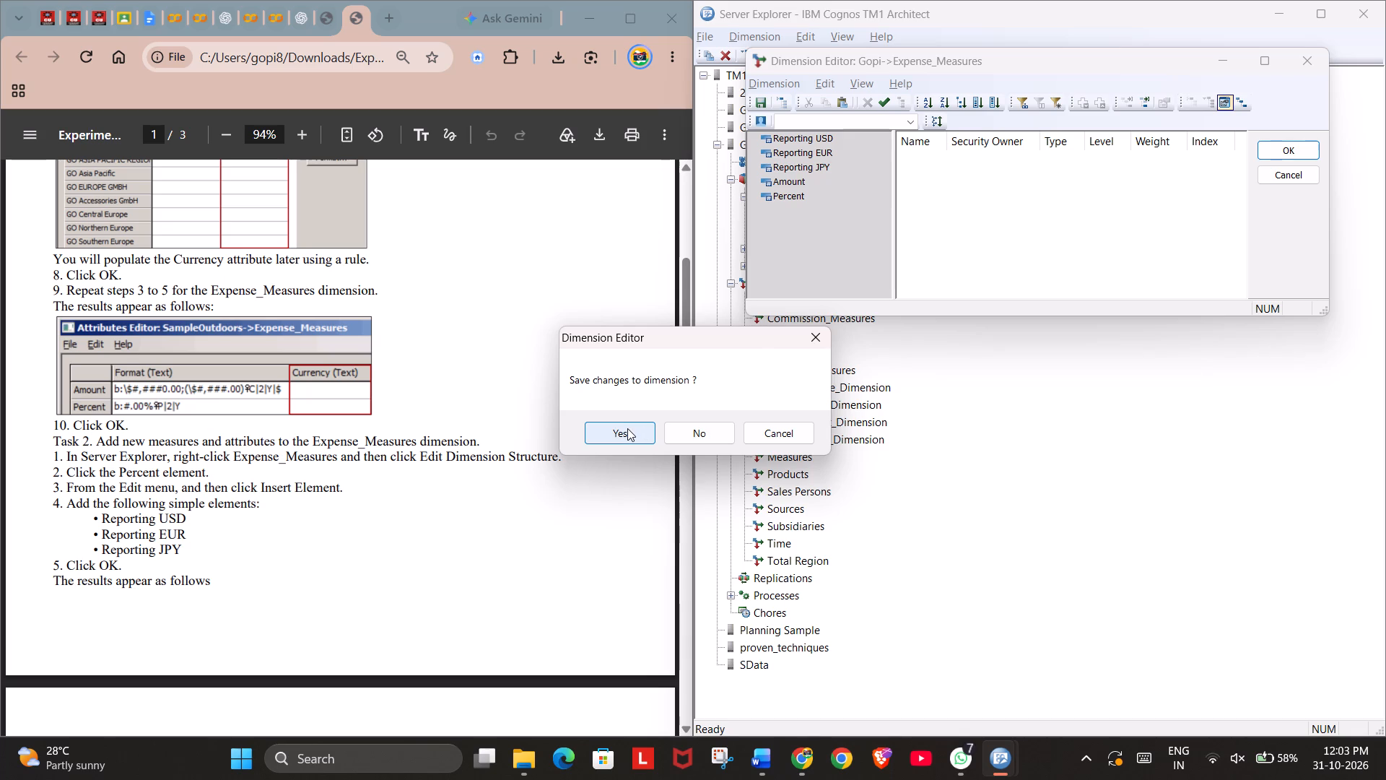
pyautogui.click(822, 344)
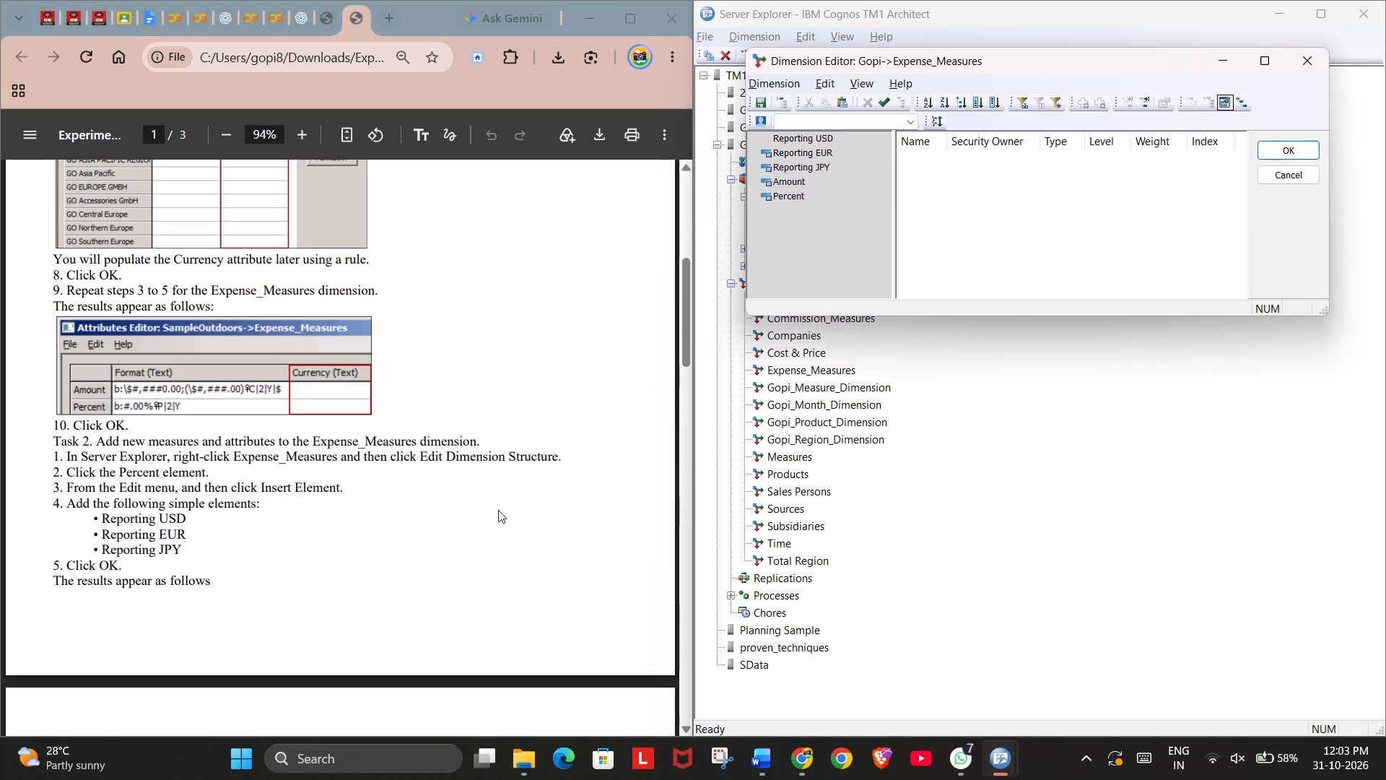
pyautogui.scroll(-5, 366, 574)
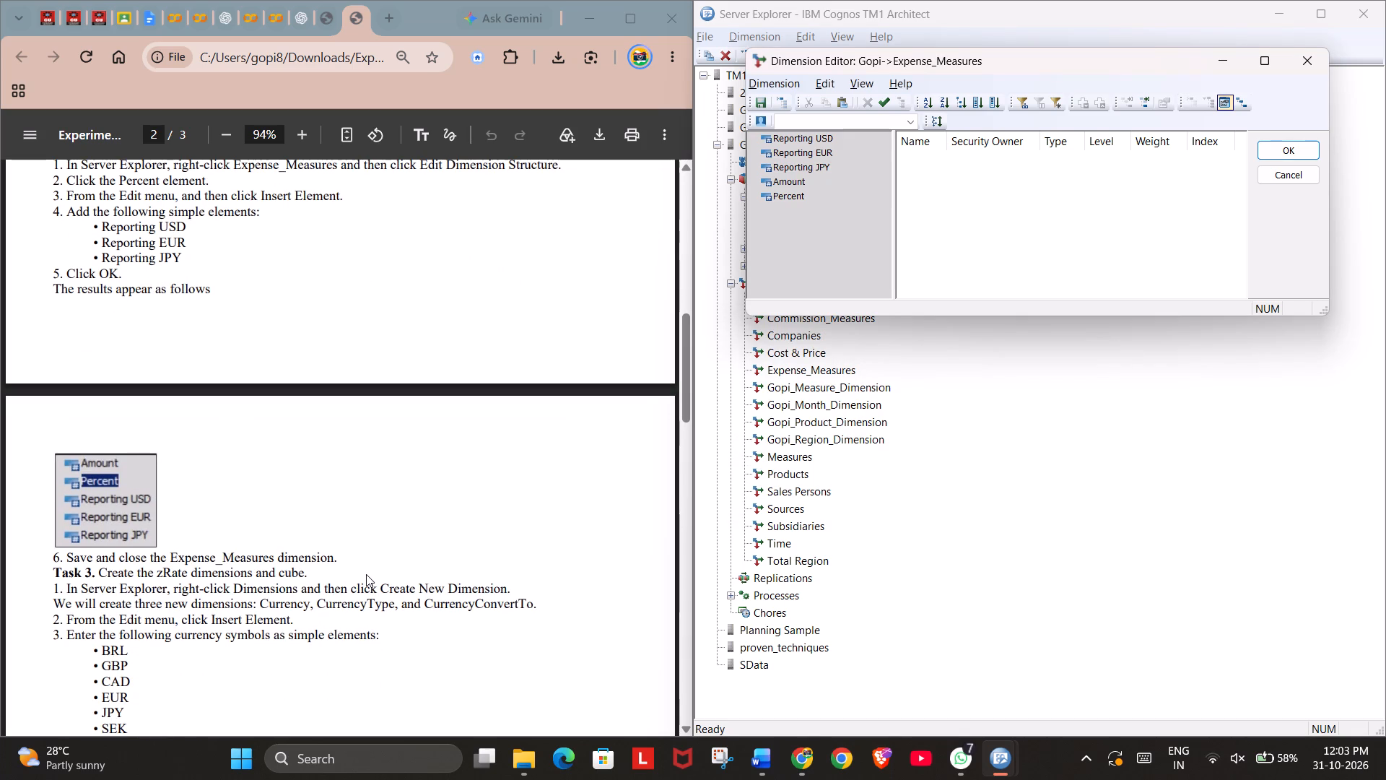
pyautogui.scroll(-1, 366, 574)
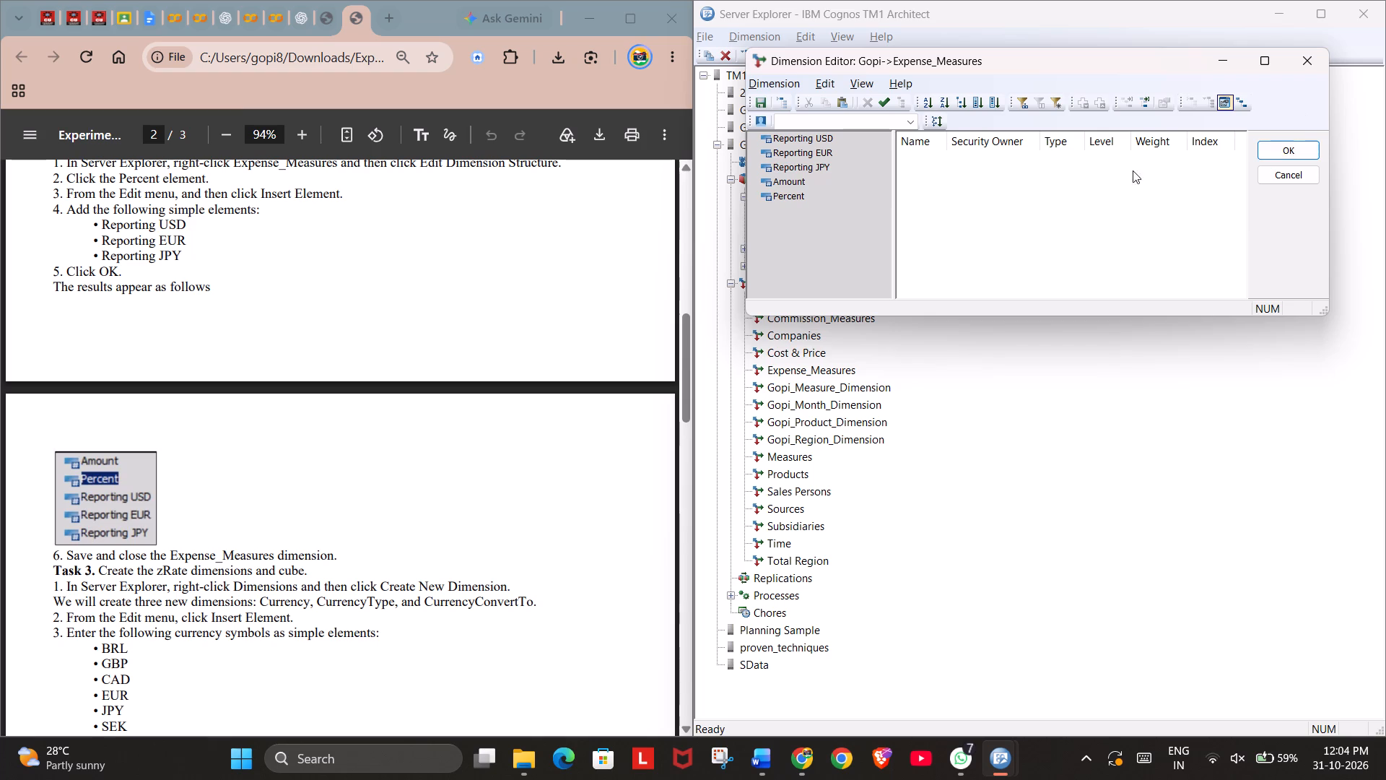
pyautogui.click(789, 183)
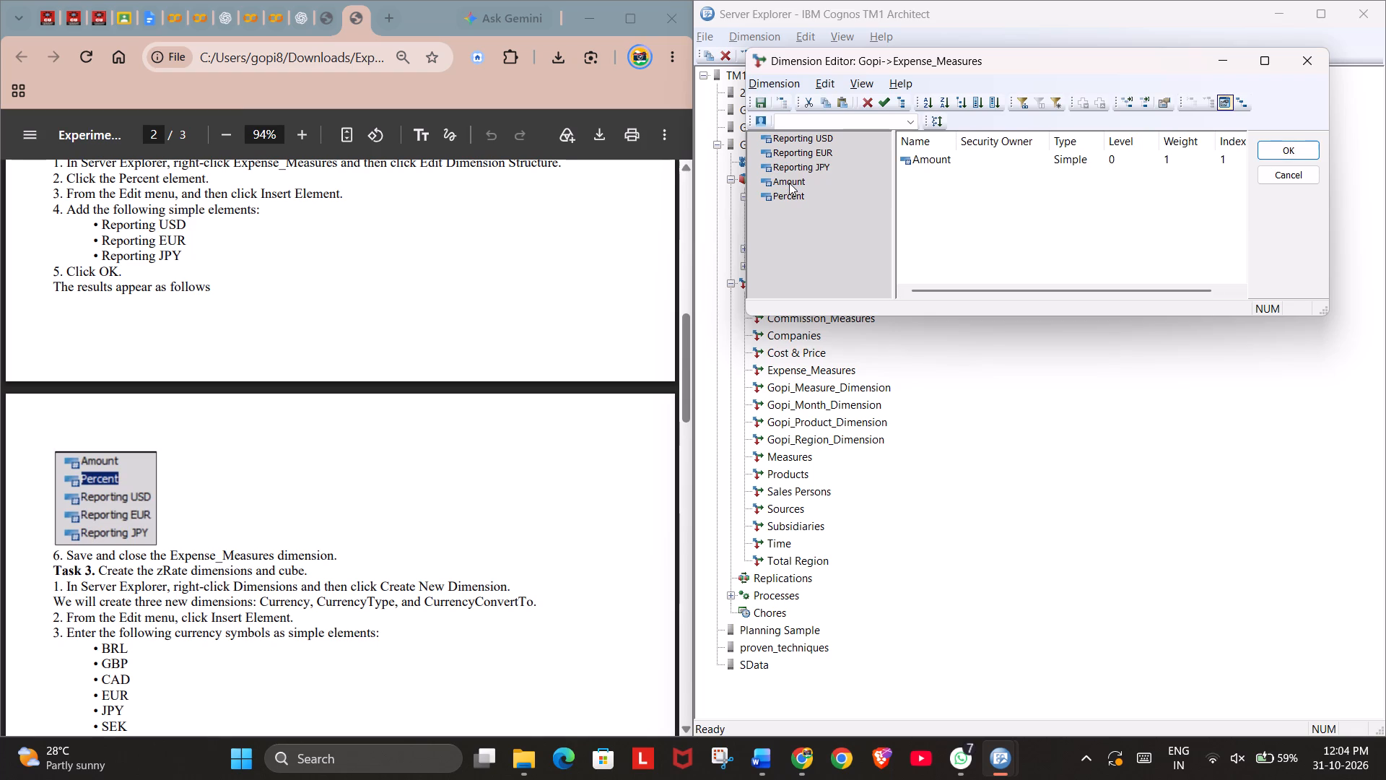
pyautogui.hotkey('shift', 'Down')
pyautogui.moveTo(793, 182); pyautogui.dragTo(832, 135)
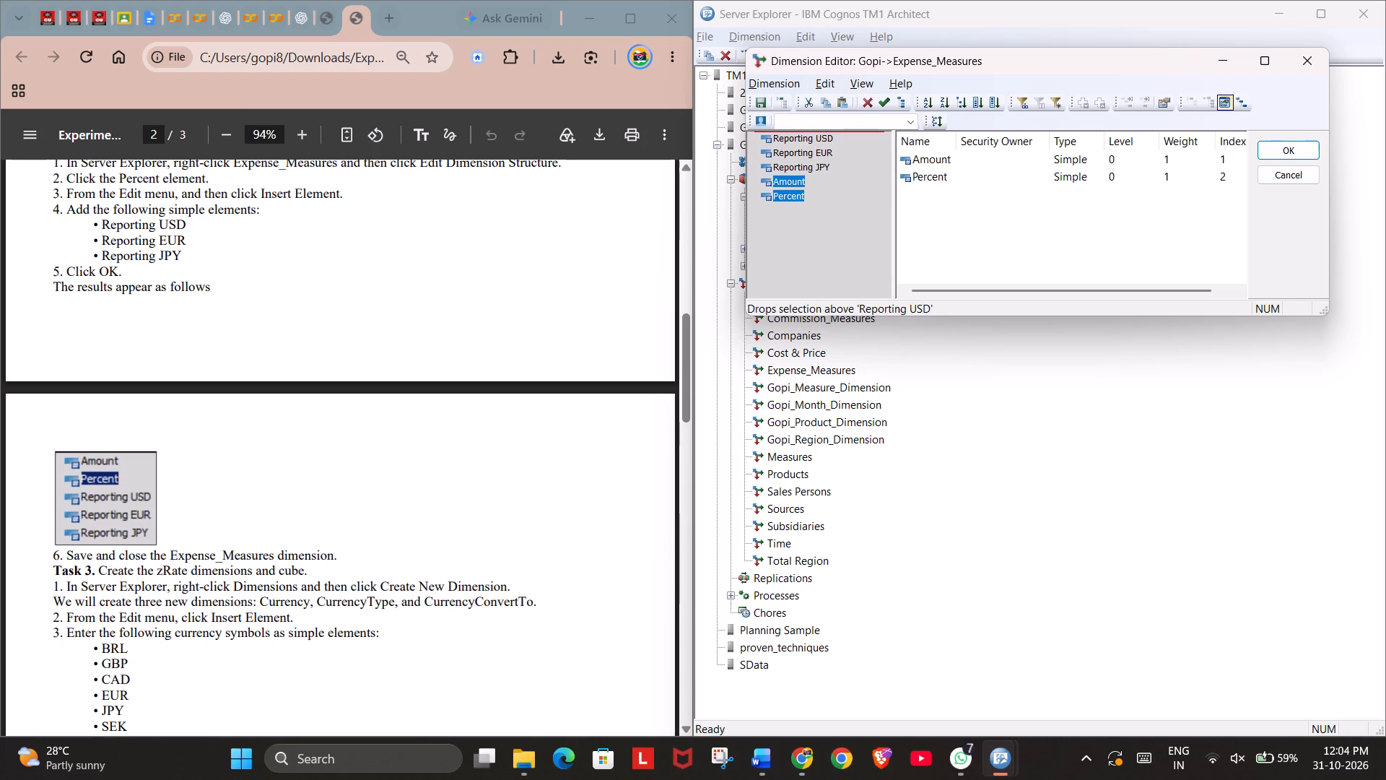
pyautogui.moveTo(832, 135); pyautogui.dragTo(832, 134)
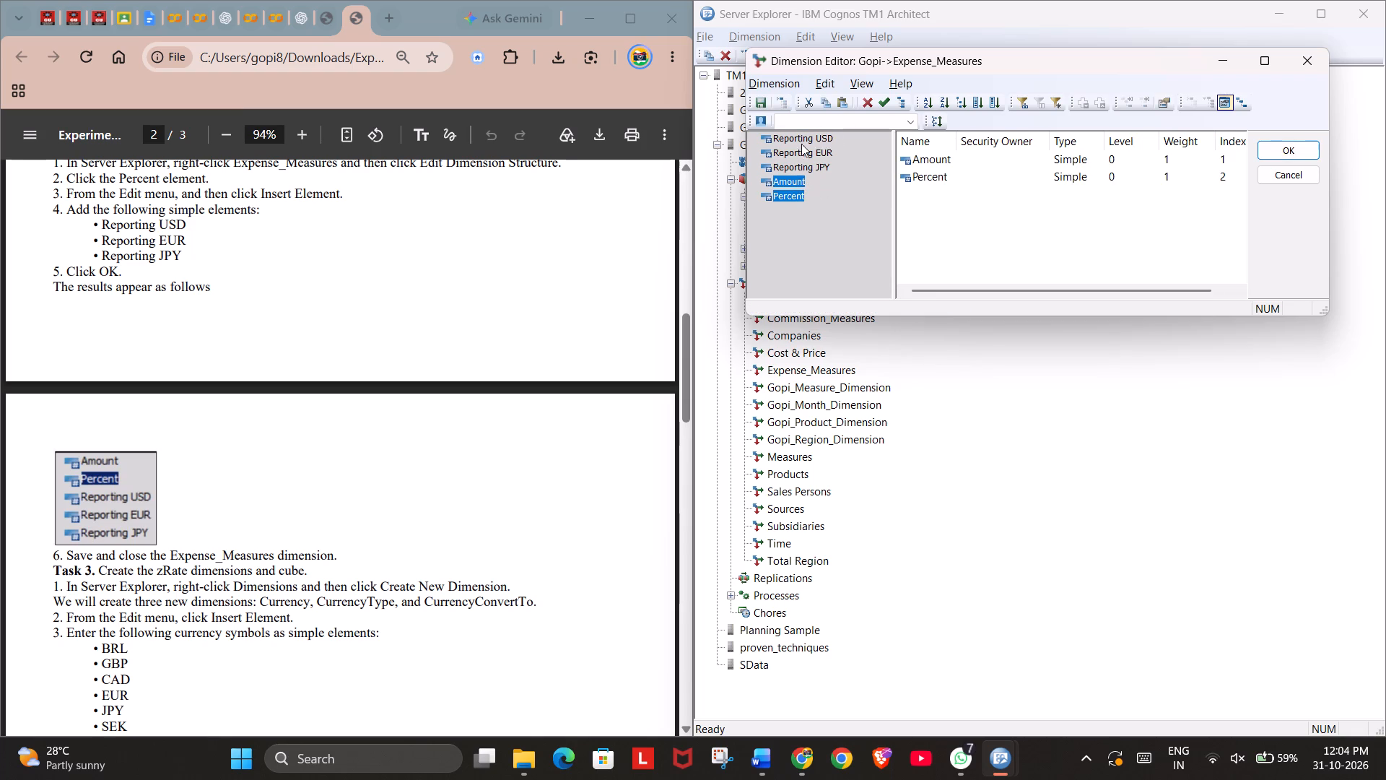
# Move Reporting USD, Reporting EUR and Reporting JPY together below Percent in the Expense_Measures element list.
pyautogui.click(804, 139)
pyautogui.hotkey('shift', 'Down')
pyautogui.hotkey('shift', 'Down')
pyautogui.hotkey('shift', 'Down')
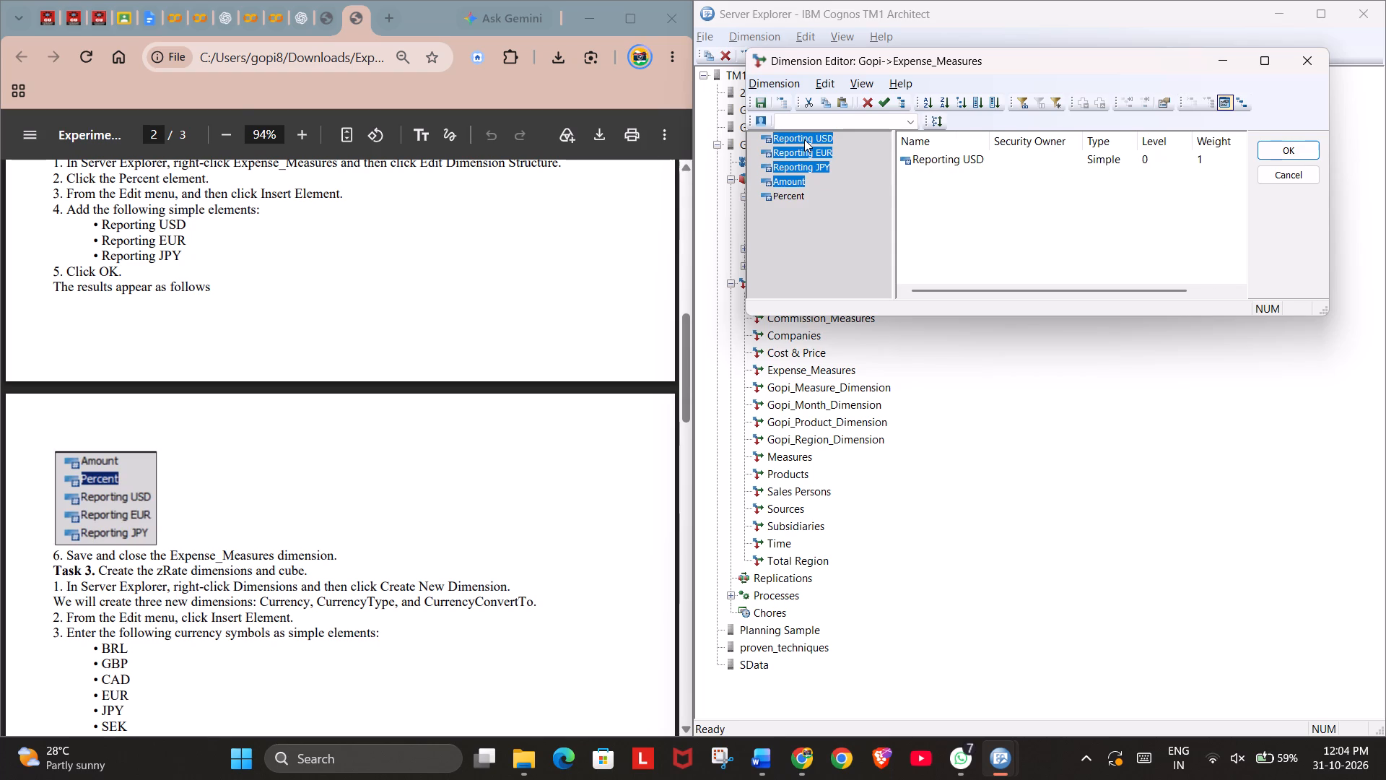
pyautogui.hotkey('shift', 'Up')
pyautogui.moveTo(806, 134); pyautogui.dragTo(803, 224)
pyautogui.click(764, 248)
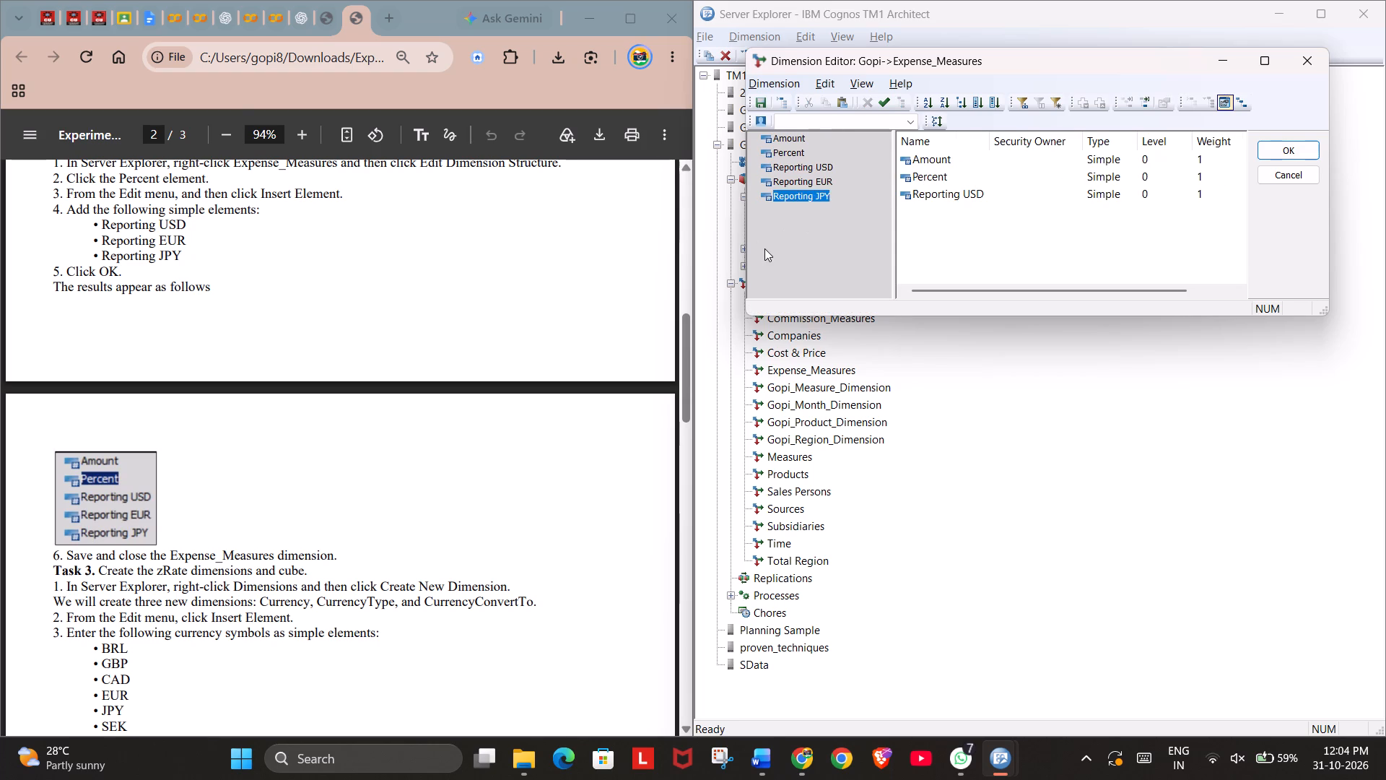
pyautogui.click(1063, 200)
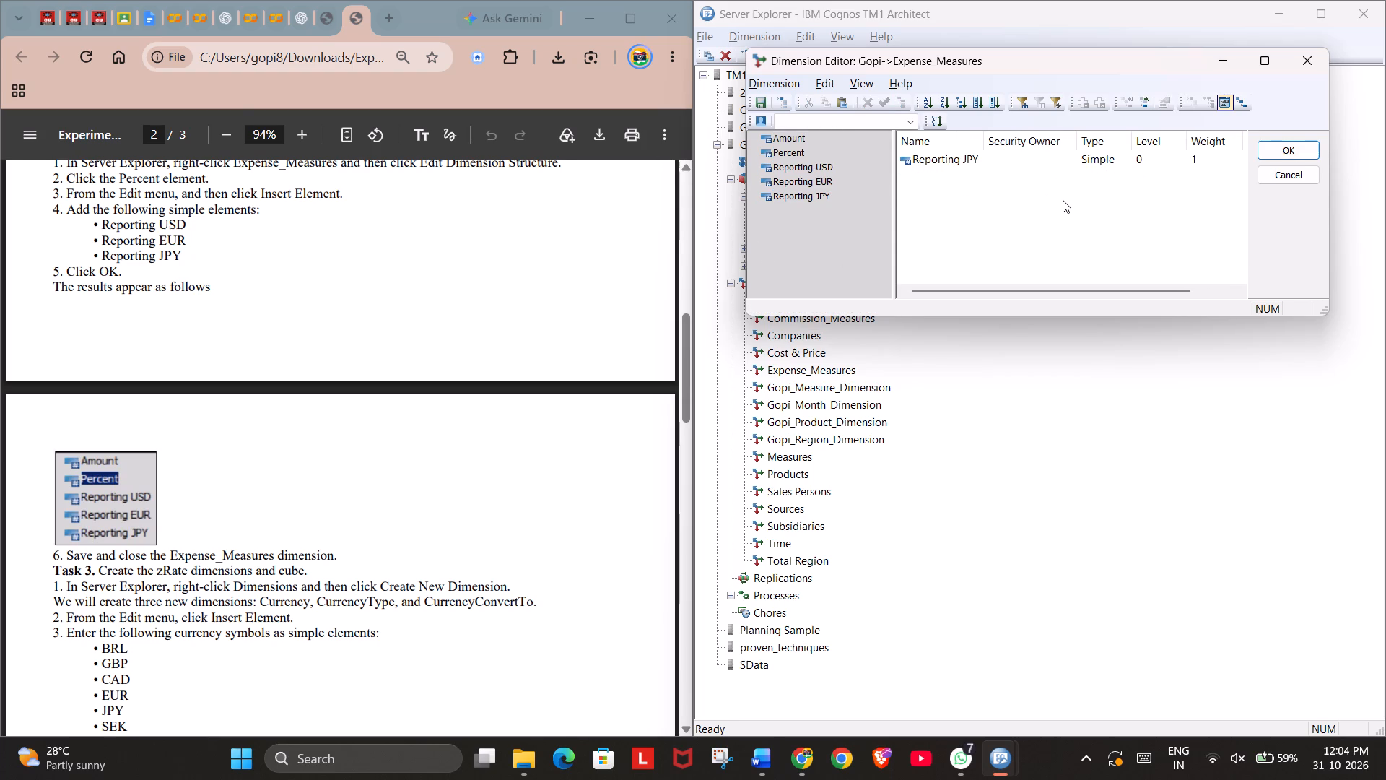
pyautogui.click(1063, 200)
# Save the changes to the Expense_Measures dimension and close its editor.
pyautogui.click(1282, 144)
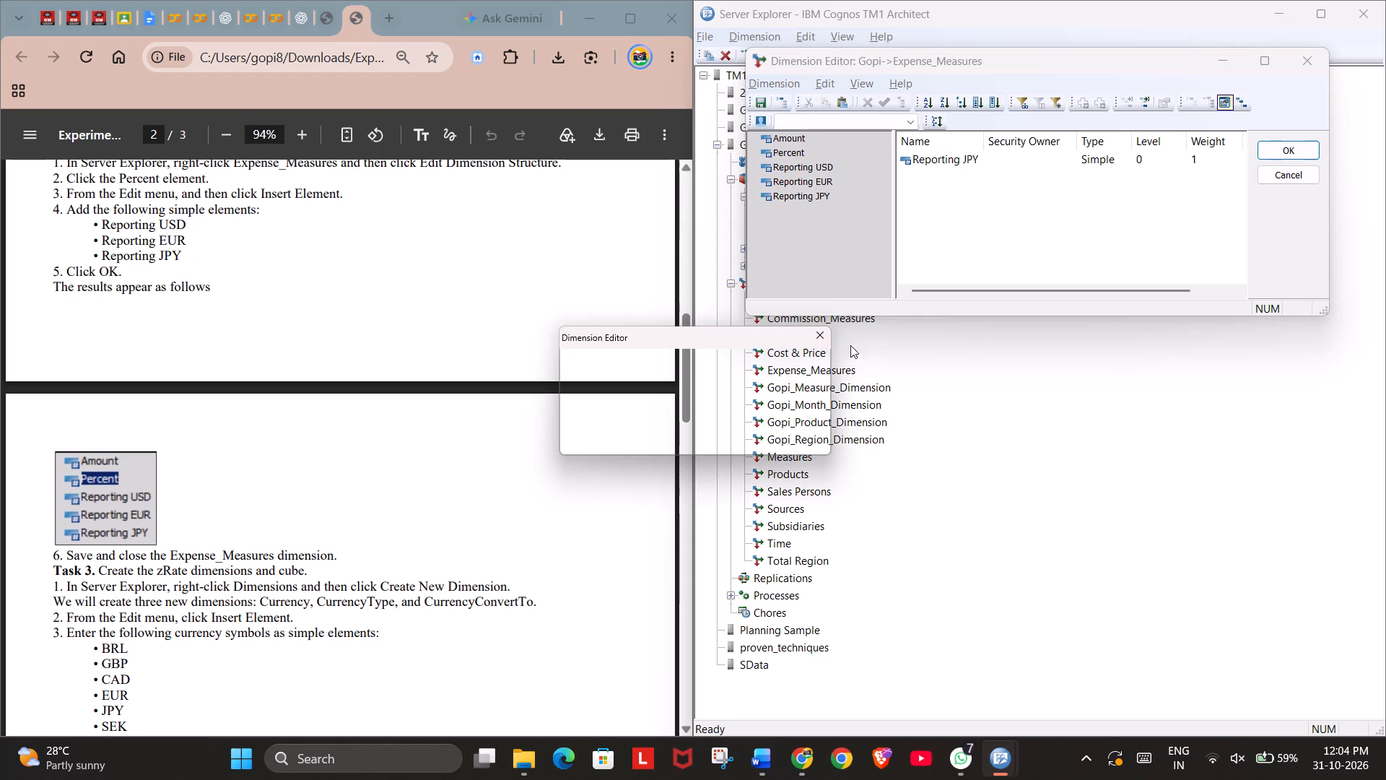
pyautogui.click(628, 425)
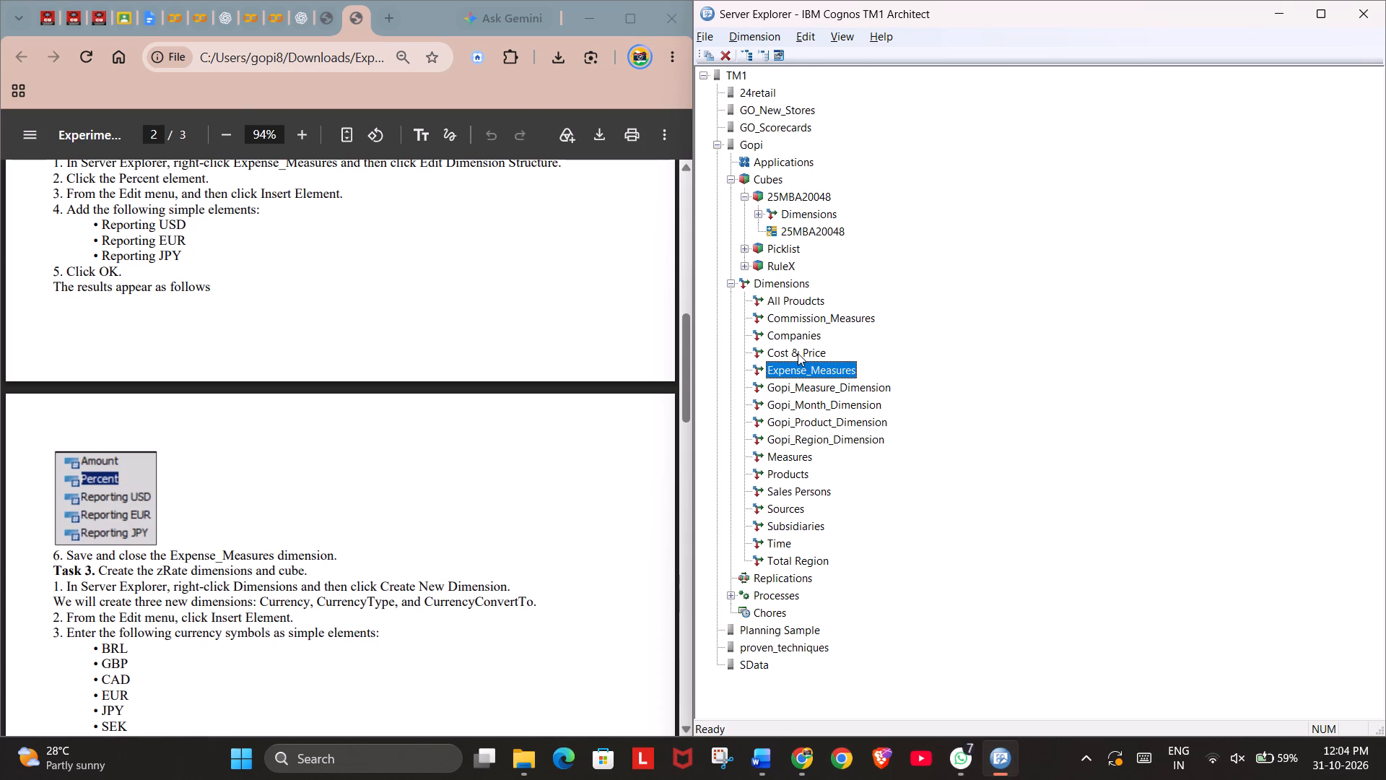
# Following Task 3 in the PDF, create a new dimension on Gopi and start inserting simple elements for the listed currency symbols.
pyautogui.scroll(-2, 421, 586)
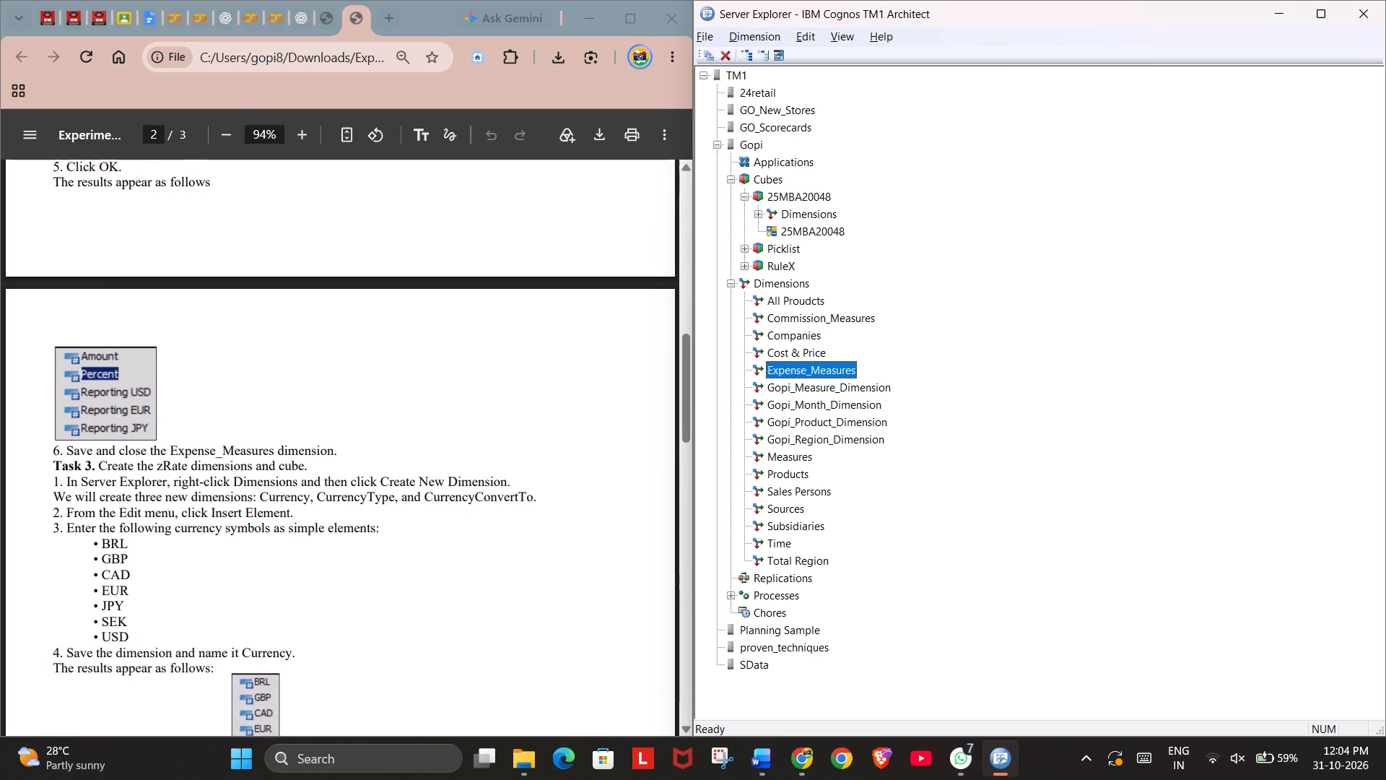
pyautogui.scroll(-2, 421, 586)
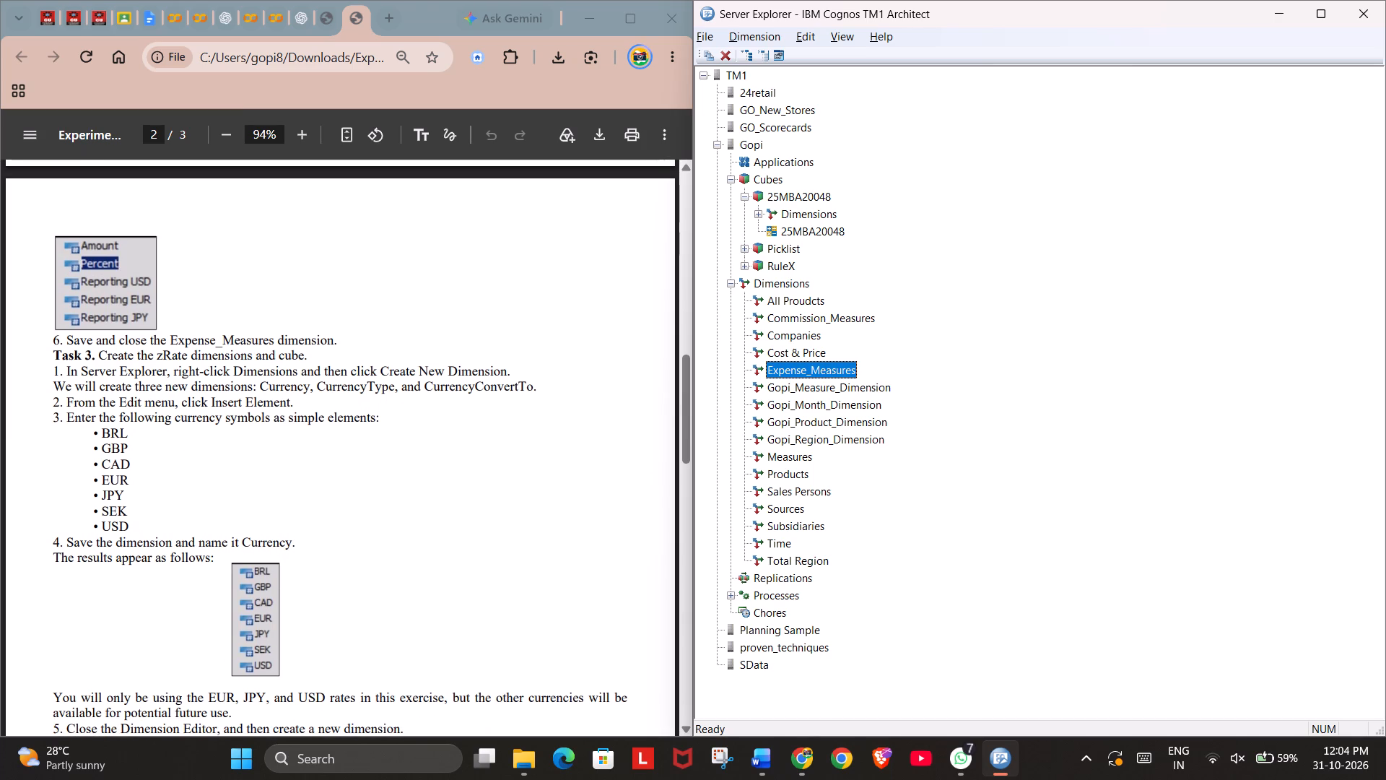
pyautogui.rightClick(778, 279)
pyautogui.click(860, 288)
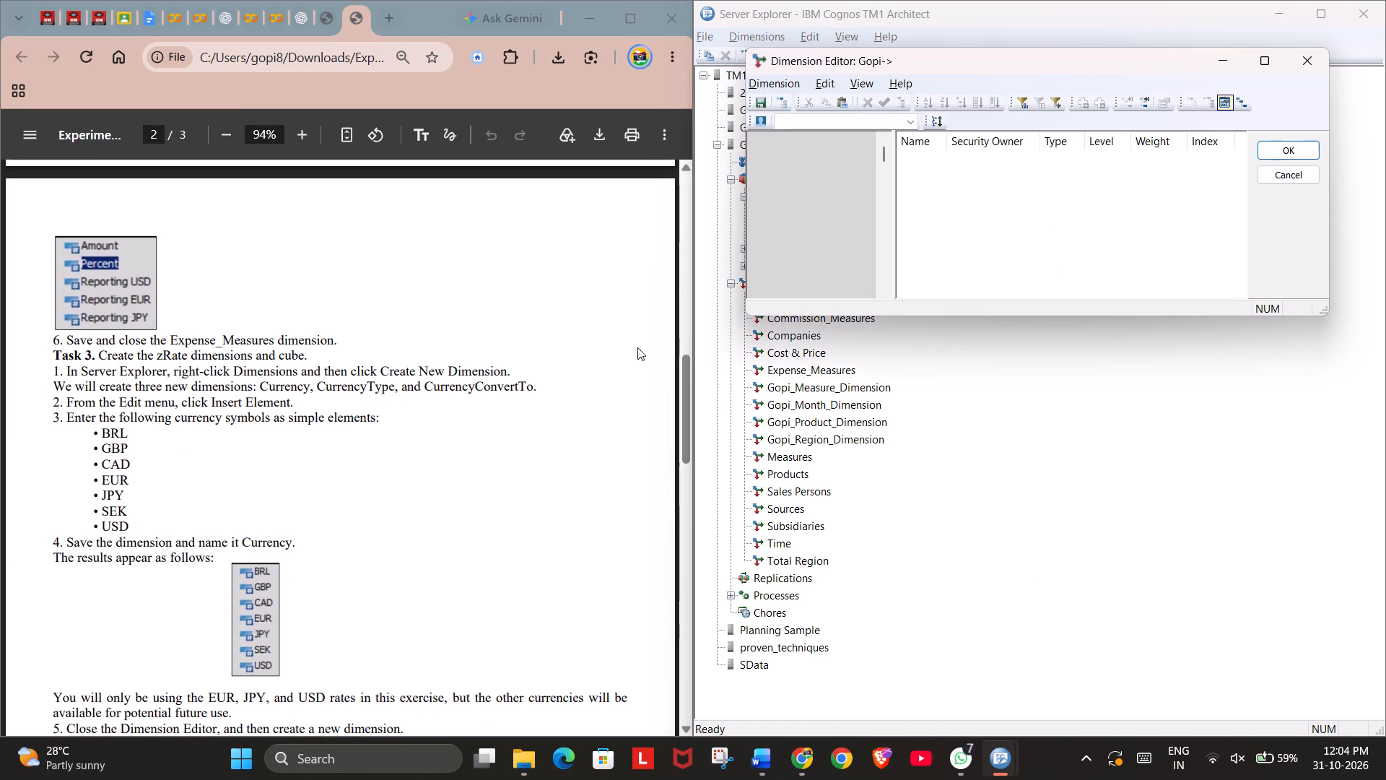
pyautogui.click(823, 84)
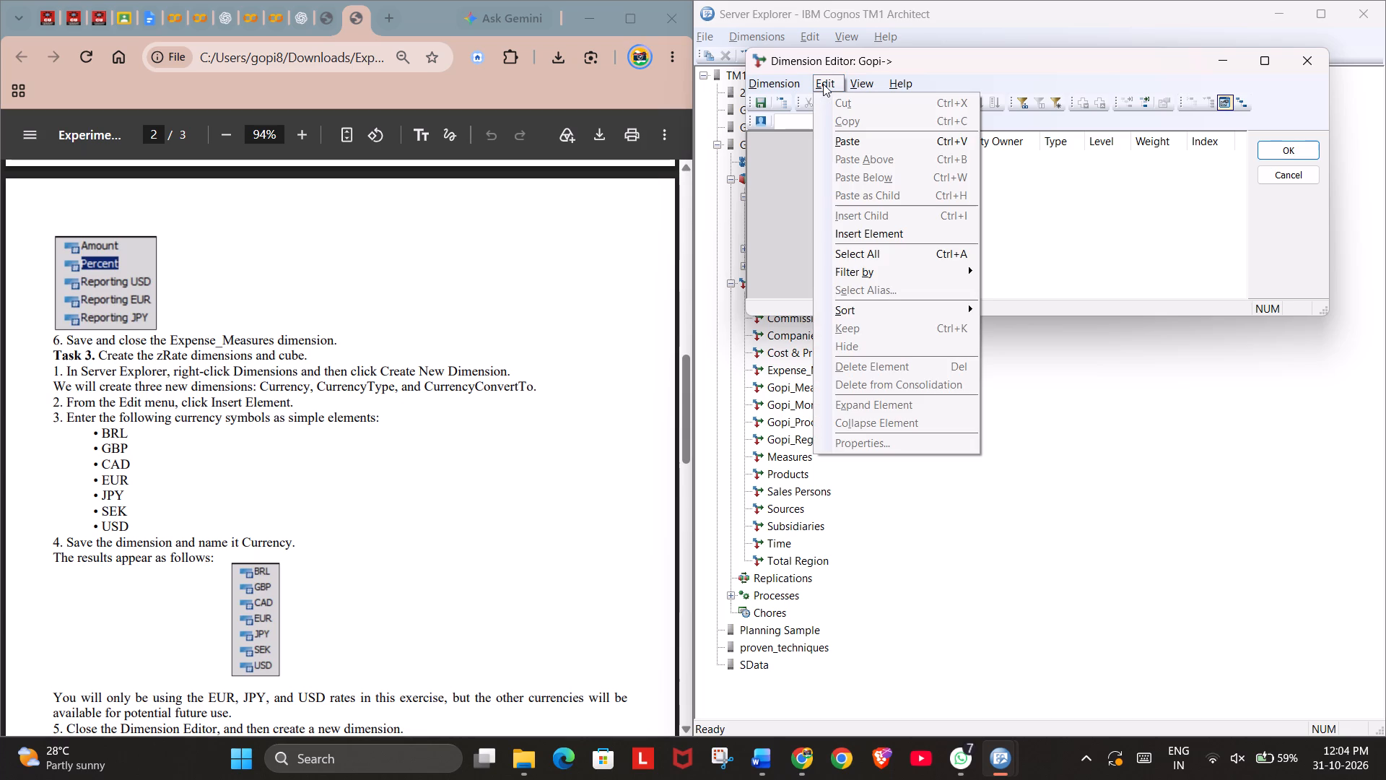
pyautogui.click(922, 233)
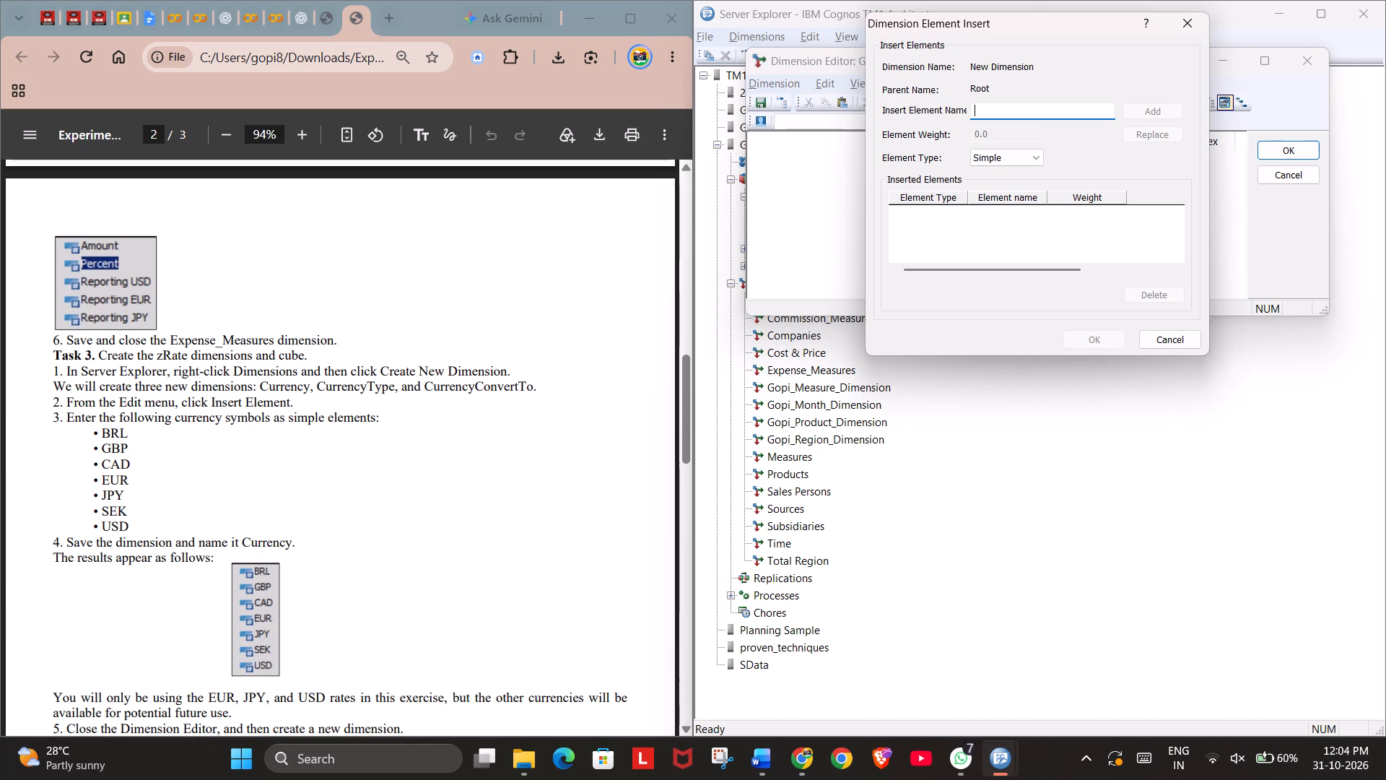
pyautogui.moveTo(105, 432); pyautogui.dragTo(129, 526)
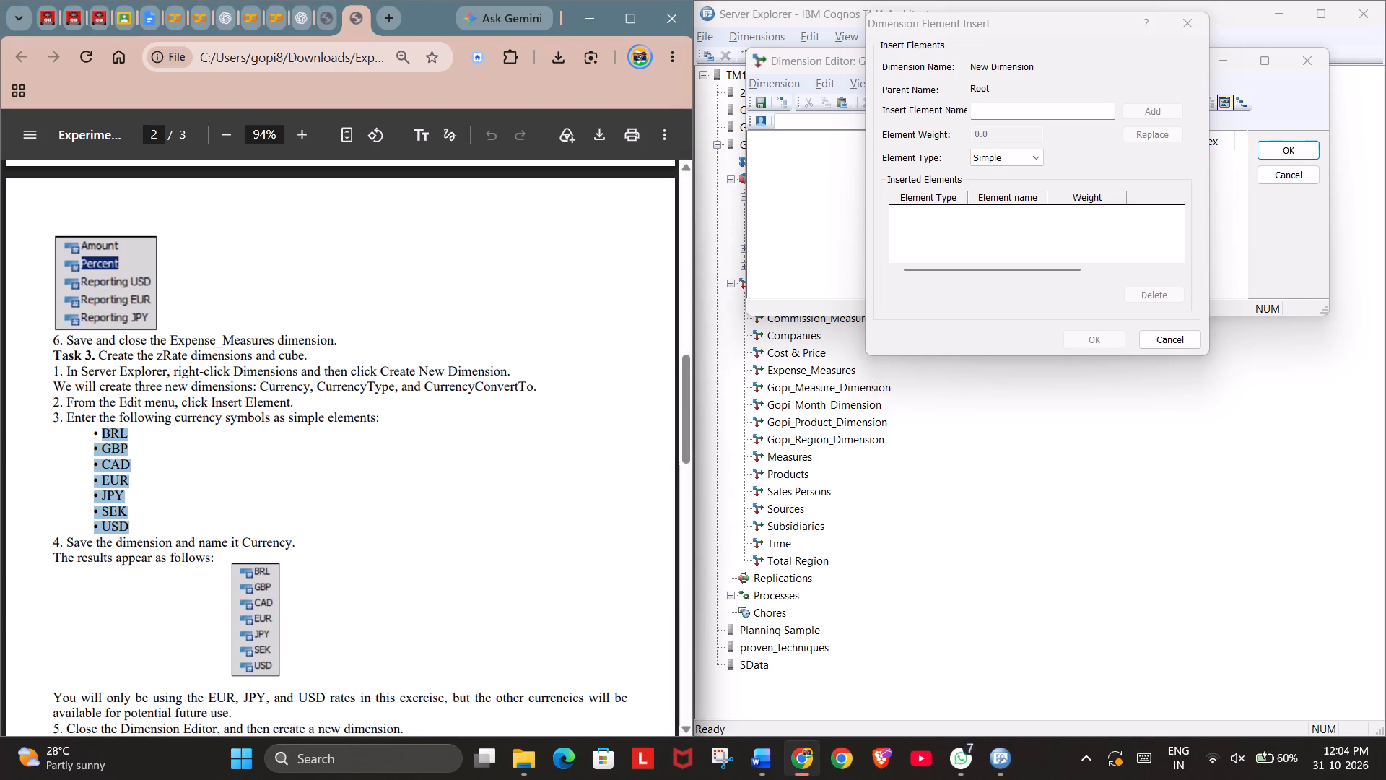
pyautogui.click(192, 490)
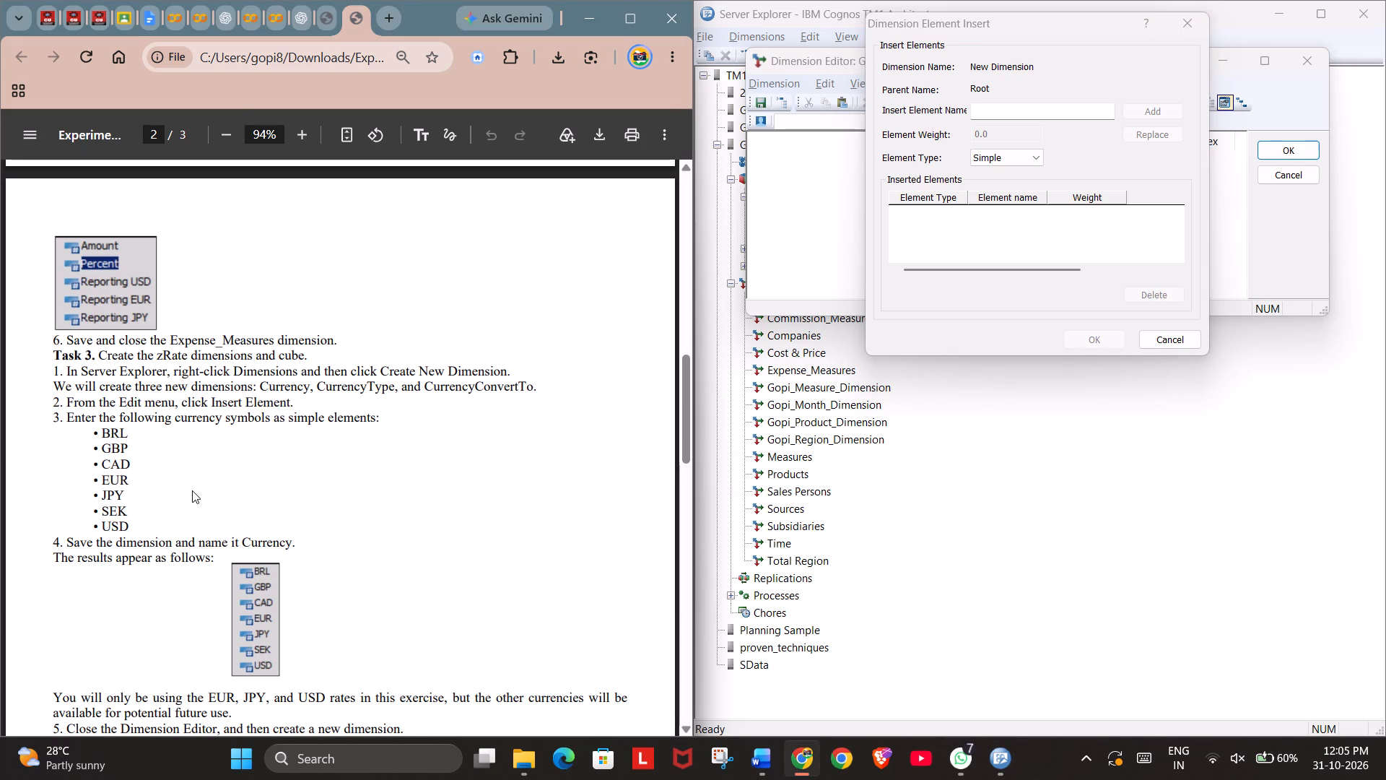
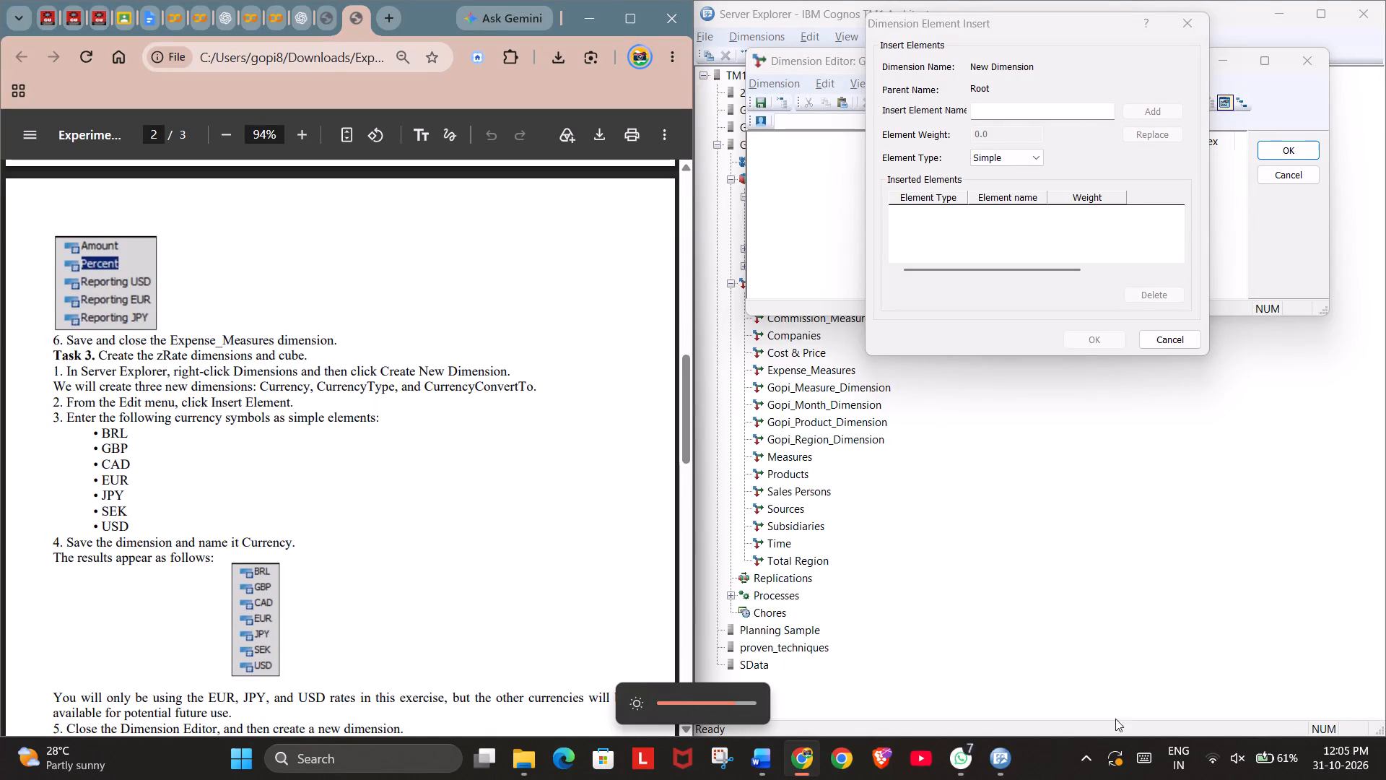
# Add BRL, GBP, CAD and EUR as simple elements for the new dimension.
pyautogui.click(1019, 114)
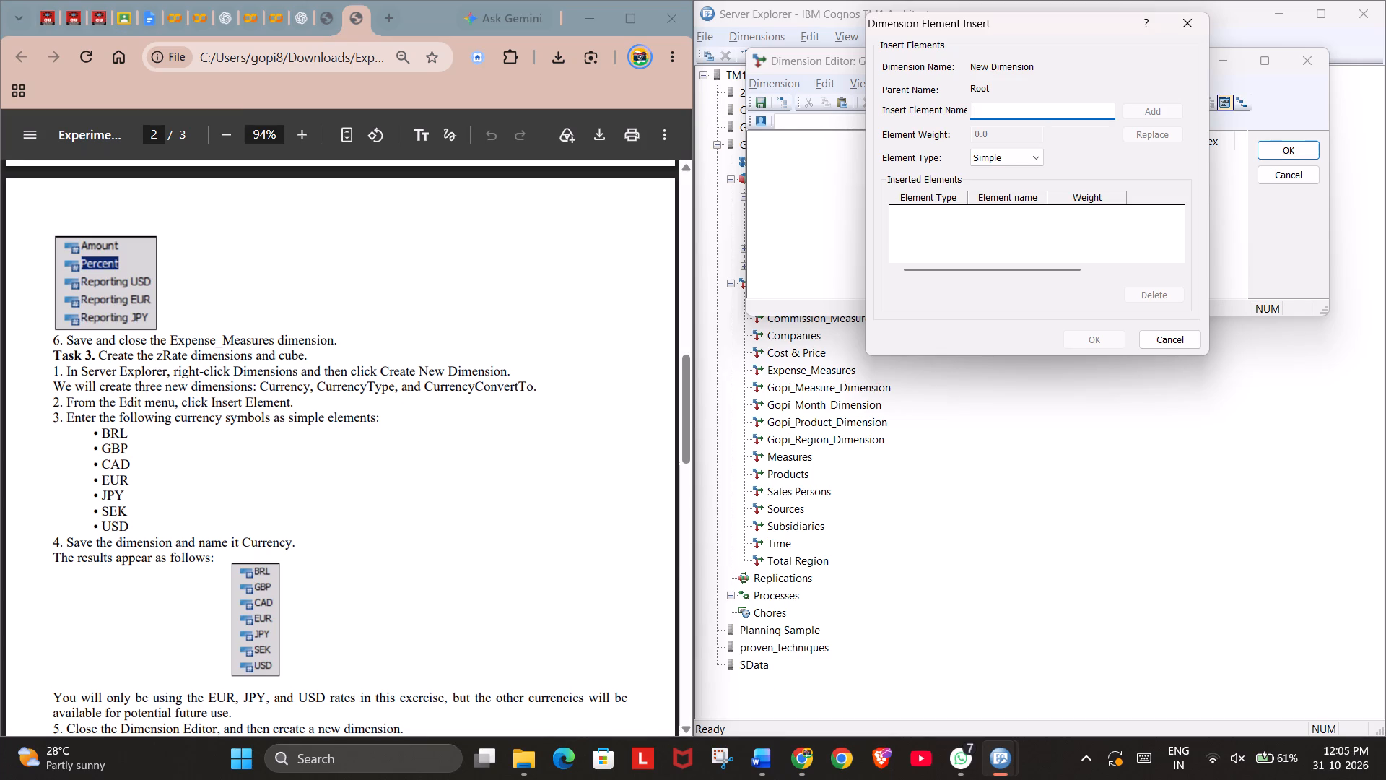
pyautogui.write('BRI')
pyautogui.press('BackSpace')
pyautogui.press('l')
pyautogui.press('Return')
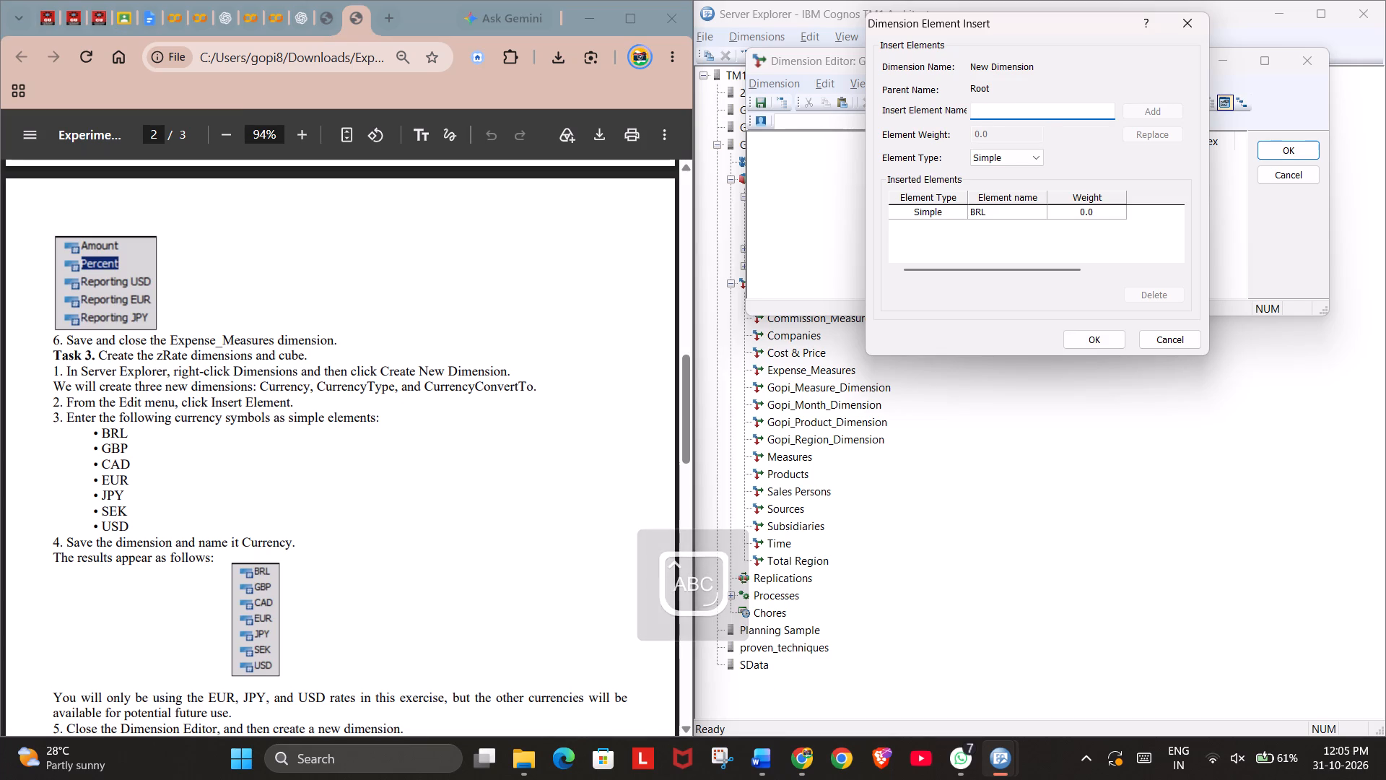
pyautogui.press('g')
pyautogui.press('b')
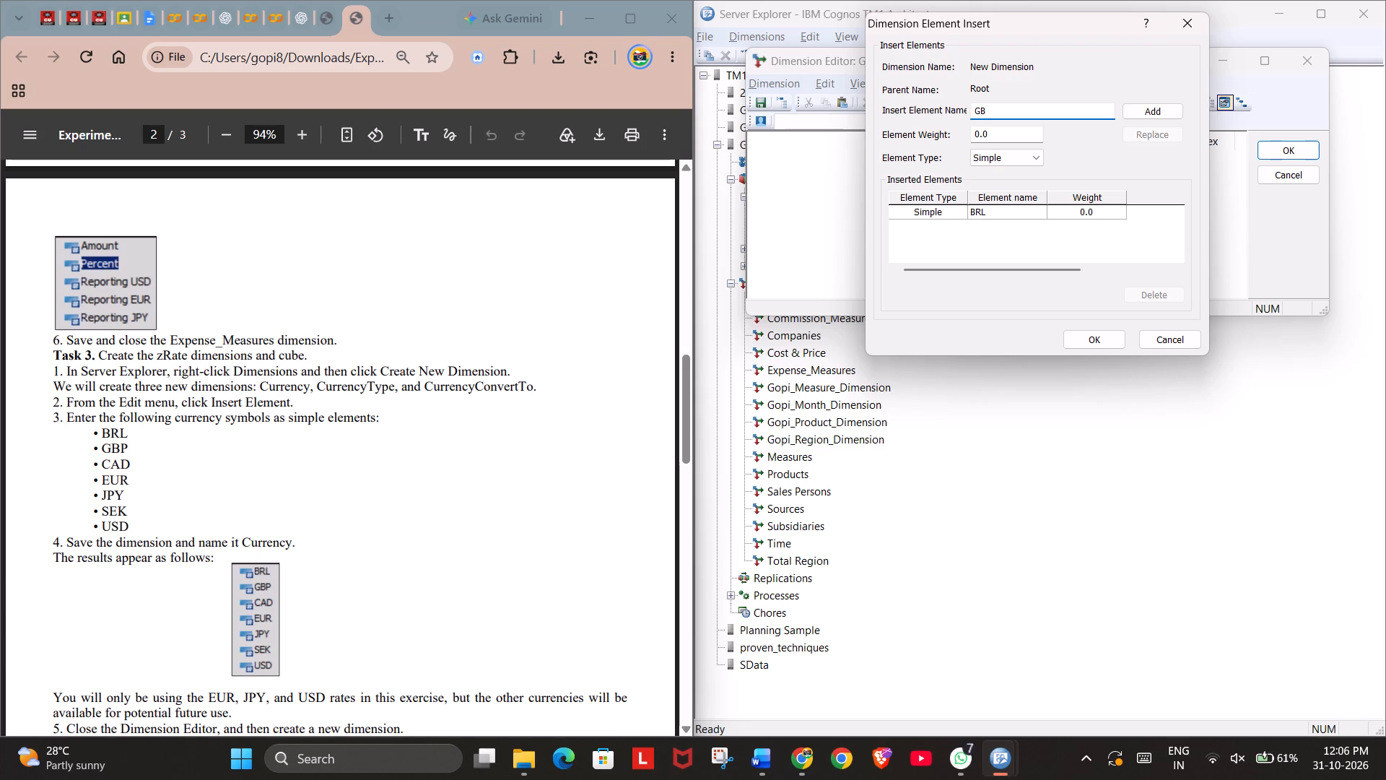
pyautogui.press('p')
pyautogui.press('Return')
pyautogui.write('CAD')
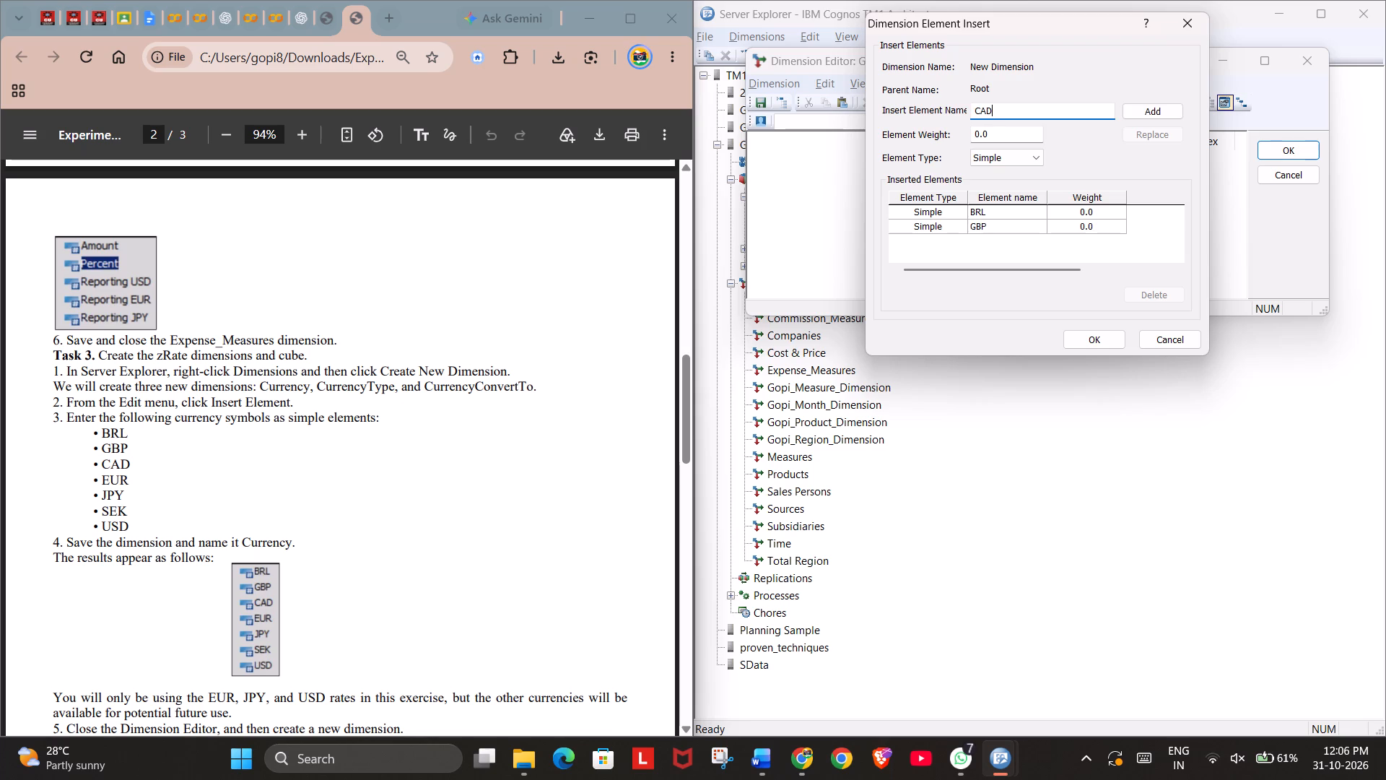
pyautogui.press('Return')
pyautogui.write('EUR')
pyautogui.press('Return')
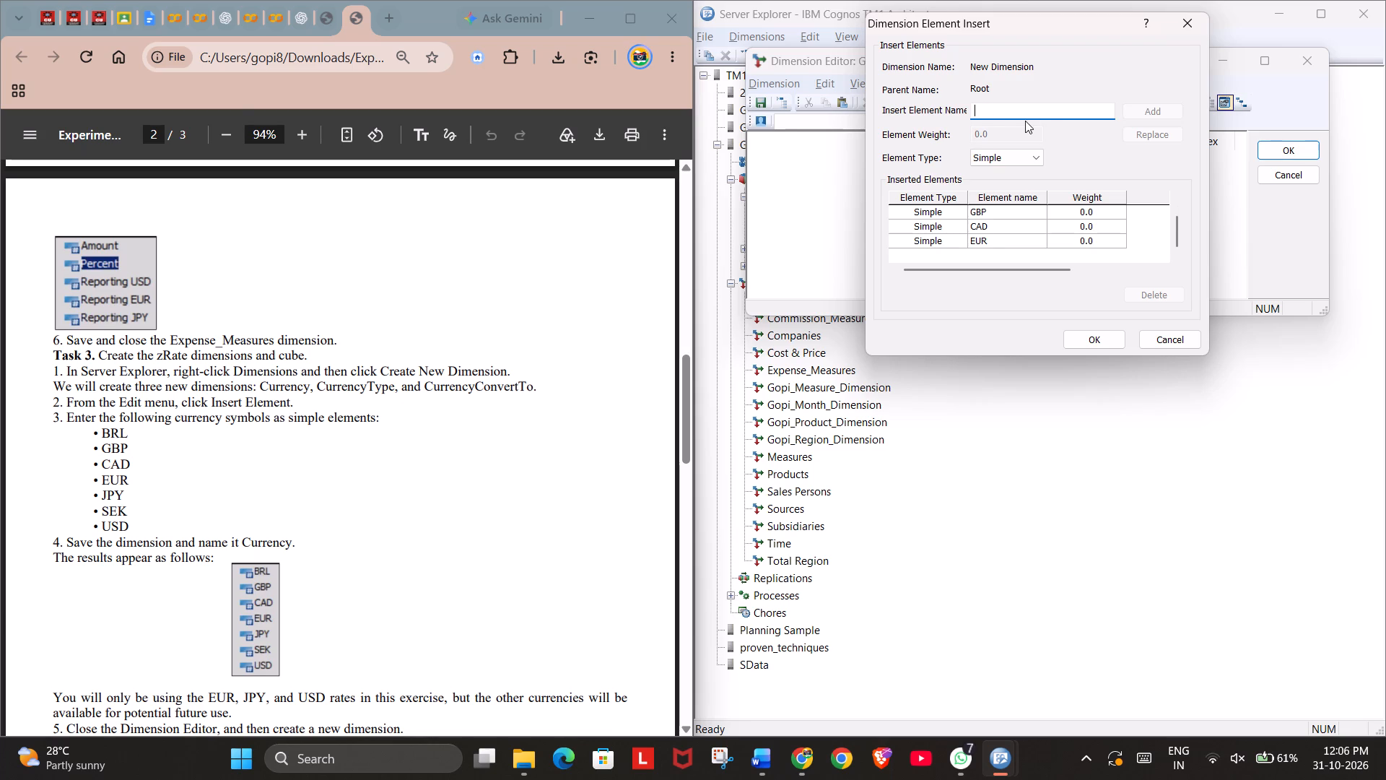
# Add JPY, SEK and USD as simple elements and insert the whole currency list into the new dimension.
pyautogui.press('p')
pyautogui.press('BackSpace')
pyautogui.write('JPY')
pyautogui.press('Return')
pyautogui.write('SEK')
pyautogui.press('Return')
pyautogui.write('USD')
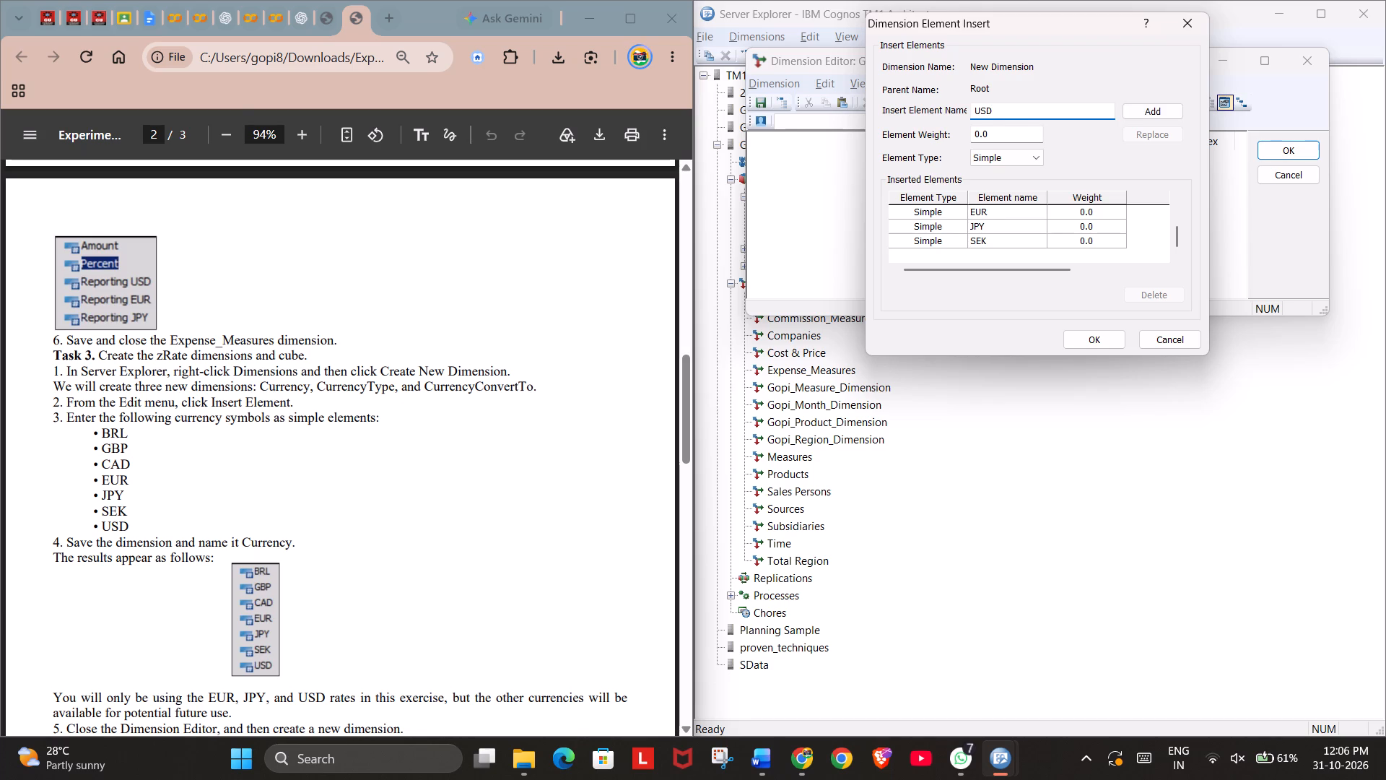
pyautogui.press('Return')
pyautogui.click(1102, 339)
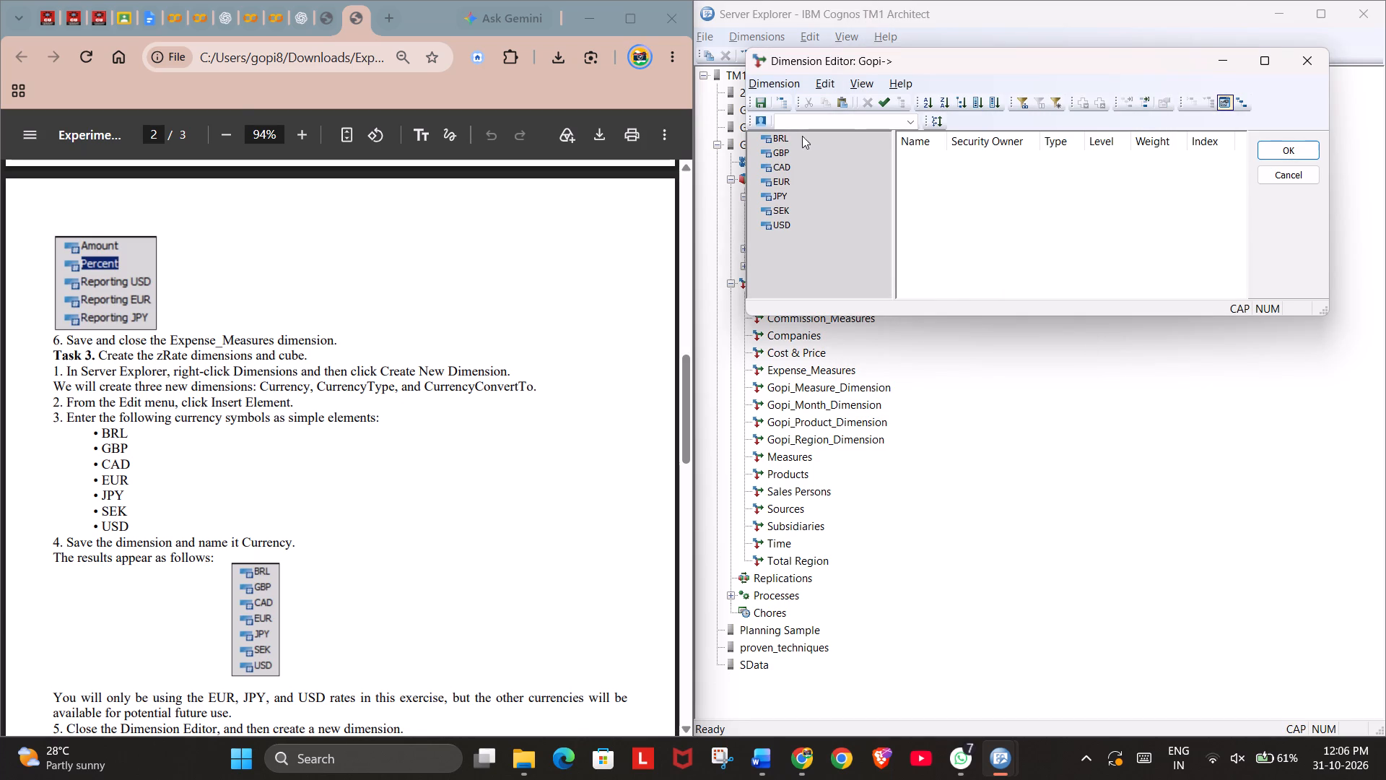
# Save the currency symbols dimension under the name zRate, copied from the Task 3 heading in the PDF.
pyautogui.click(1284, 149)
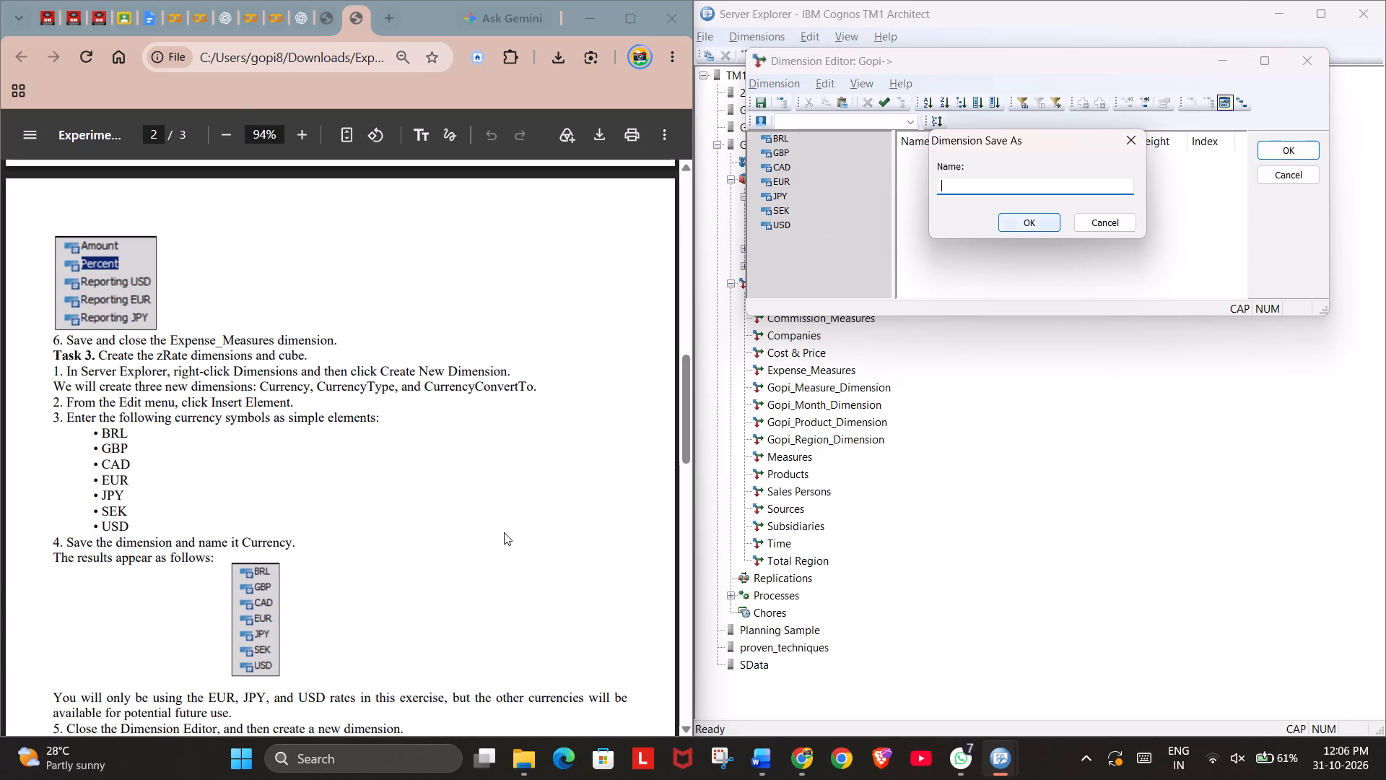
pyautogui.scroll(-2, 504, 532)
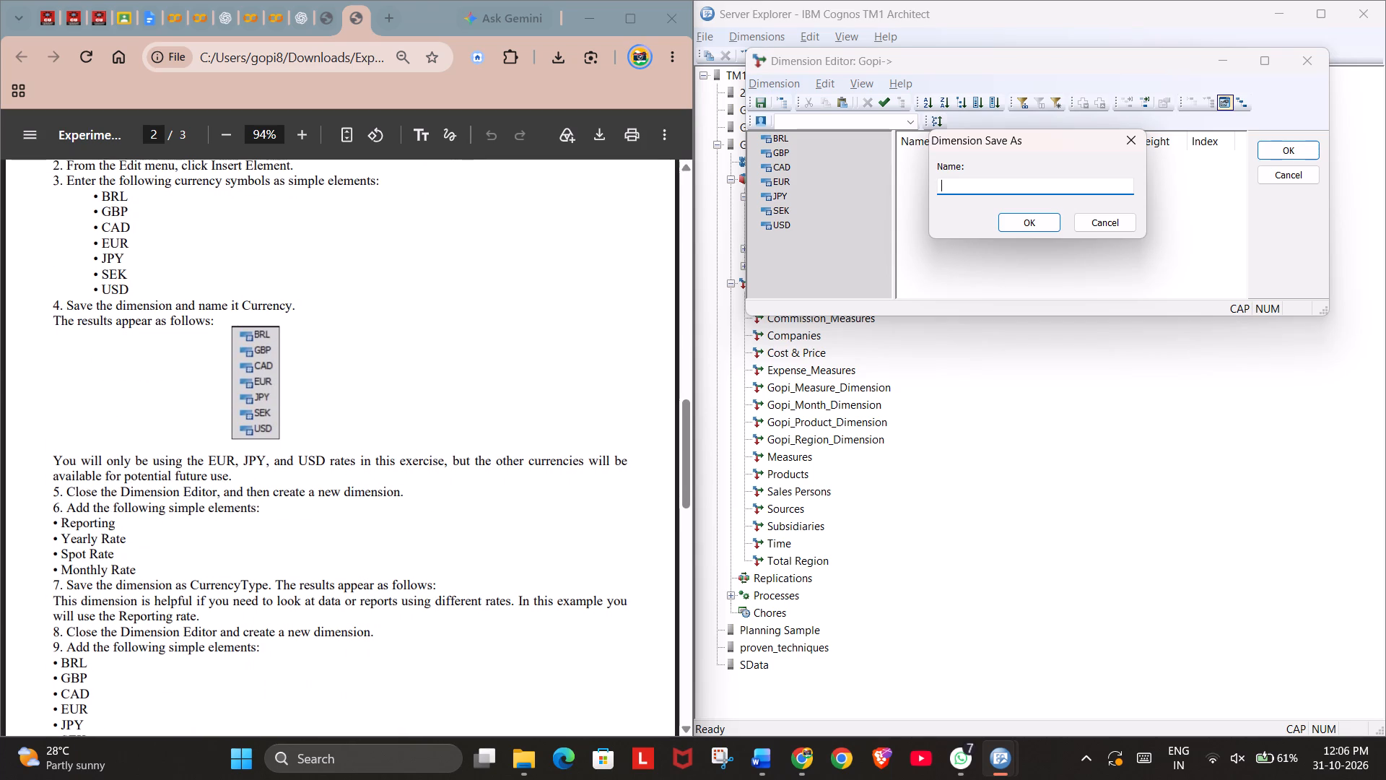
pyautogui.scroll(-1, 167, 501)
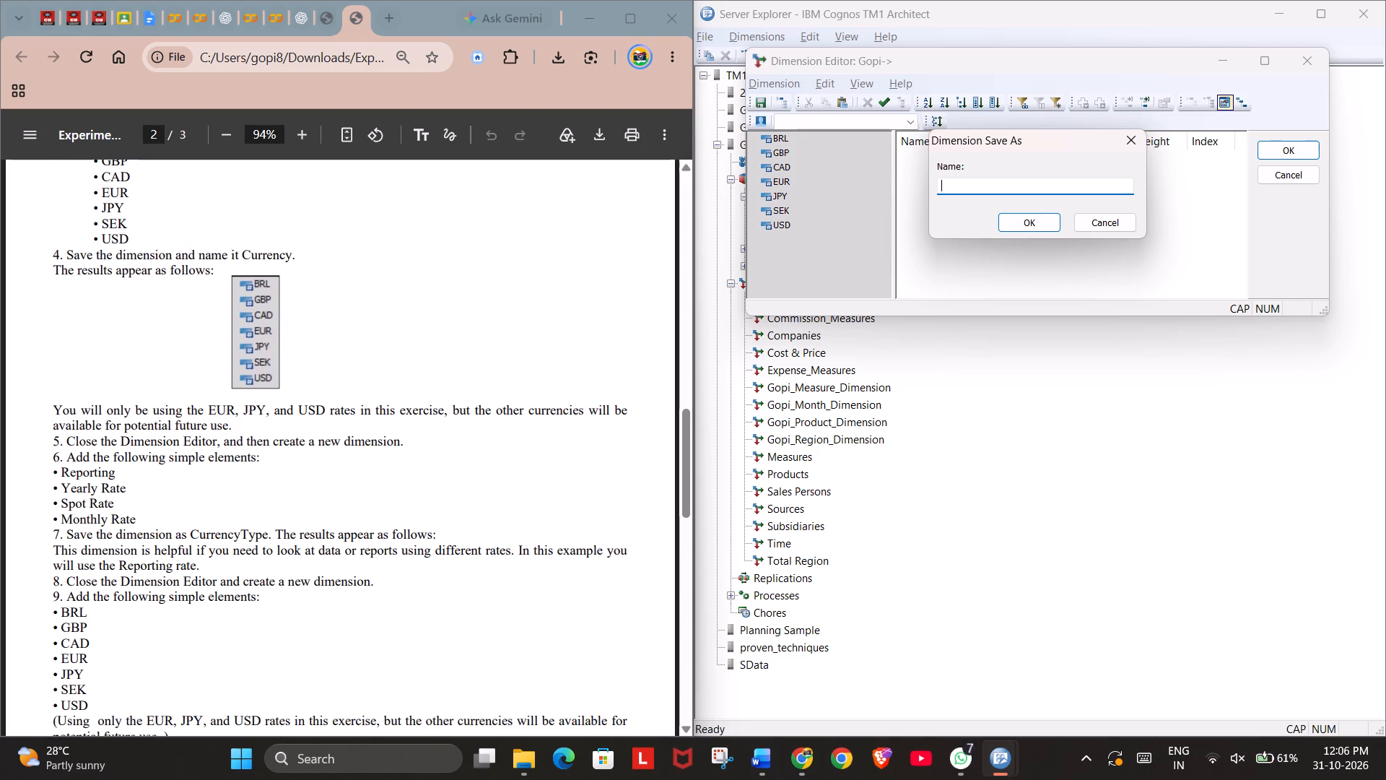
pyautogui.scroll(1, 473, 378)
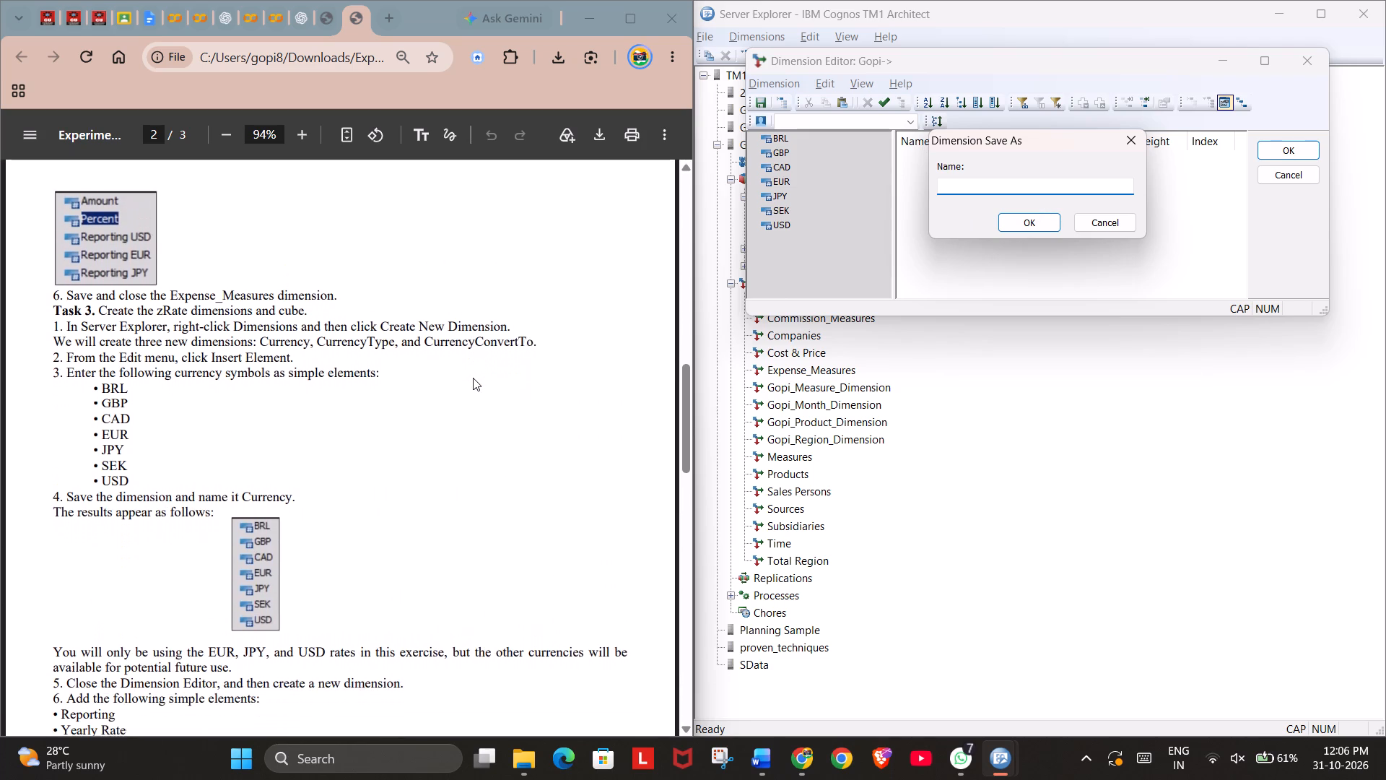
pyautogui.scroll(1, 473, 378)
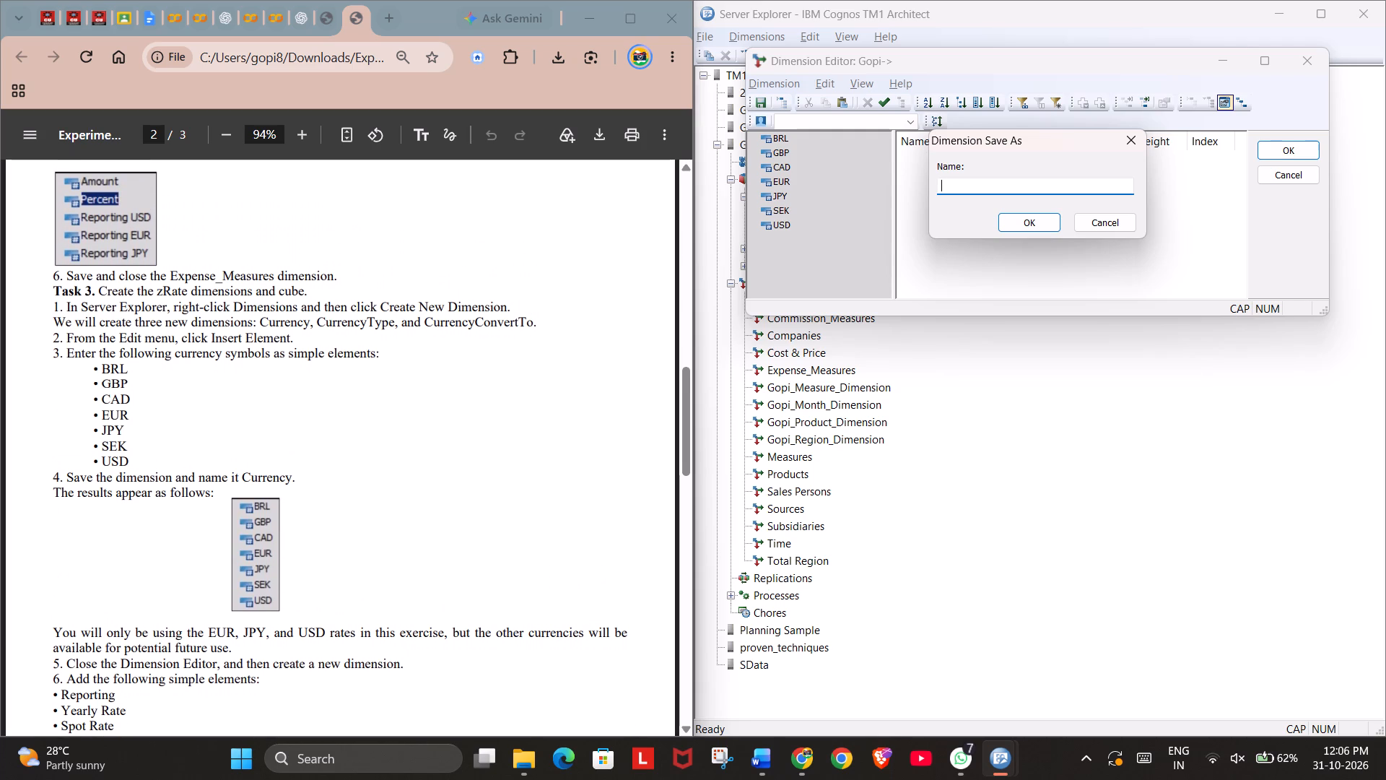
pyautogui.moveTo(157, 289); pyautogui.dragTo(173, 292)
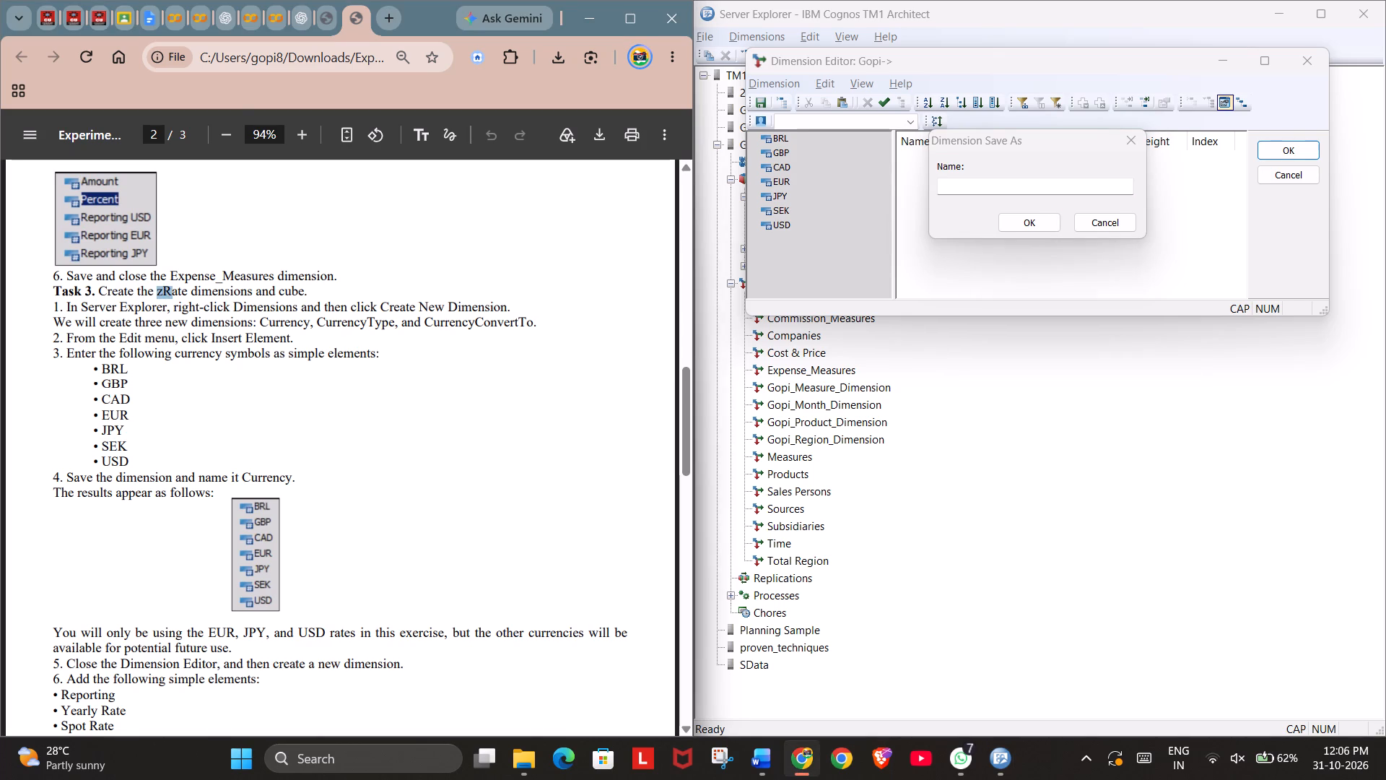
pyautogui.moveTo(173, 292); pyautogui.dragTo(186, 290)
pyautogui.hotkey('ctrl', 'c')
pyautogui.click(1012, 185)
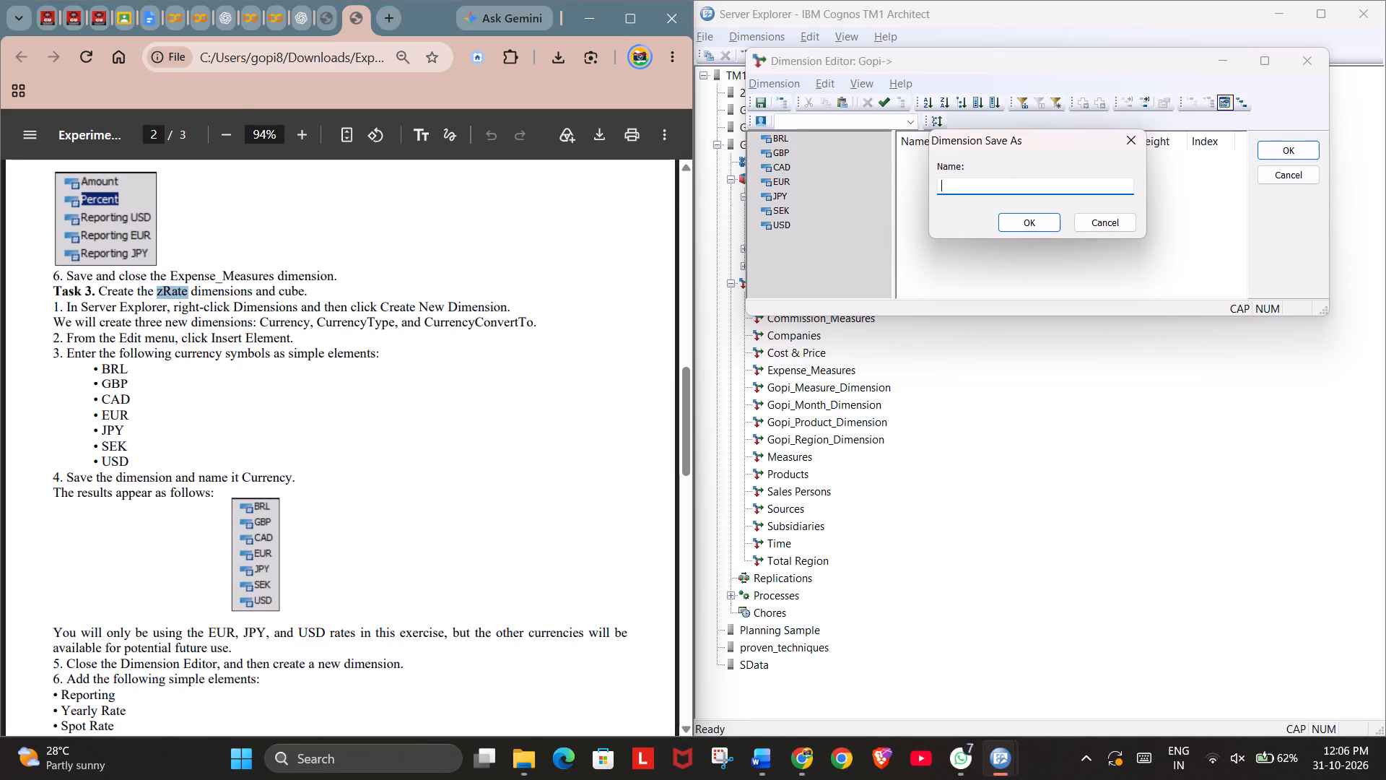
pyautogui.hotkey('ctrl', 'v')
pyautogui.press('Return')
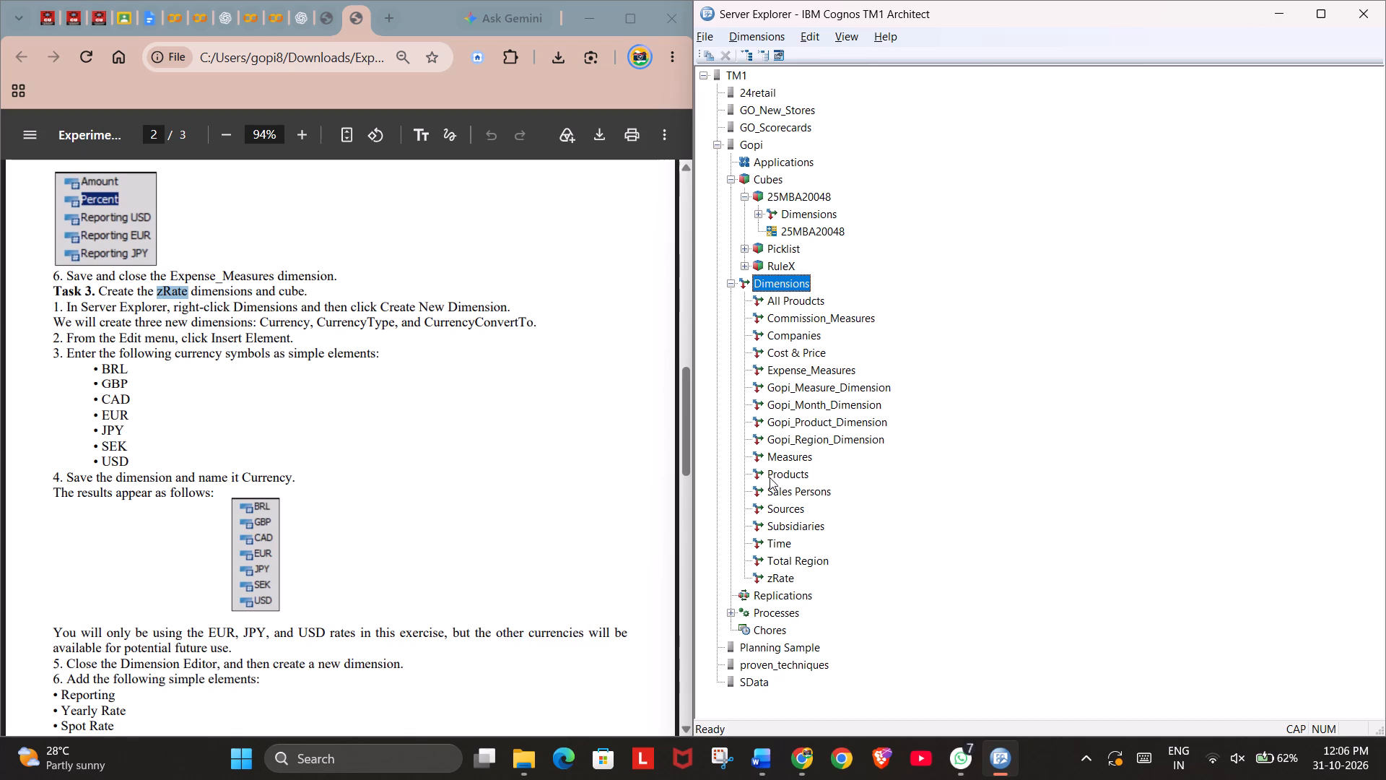
# Following the PDF's next Task 3 instructions, create another new dimension on Gopi and add Reporting as its first simple element.
pyautogui.scroll(-1, 321, 563)
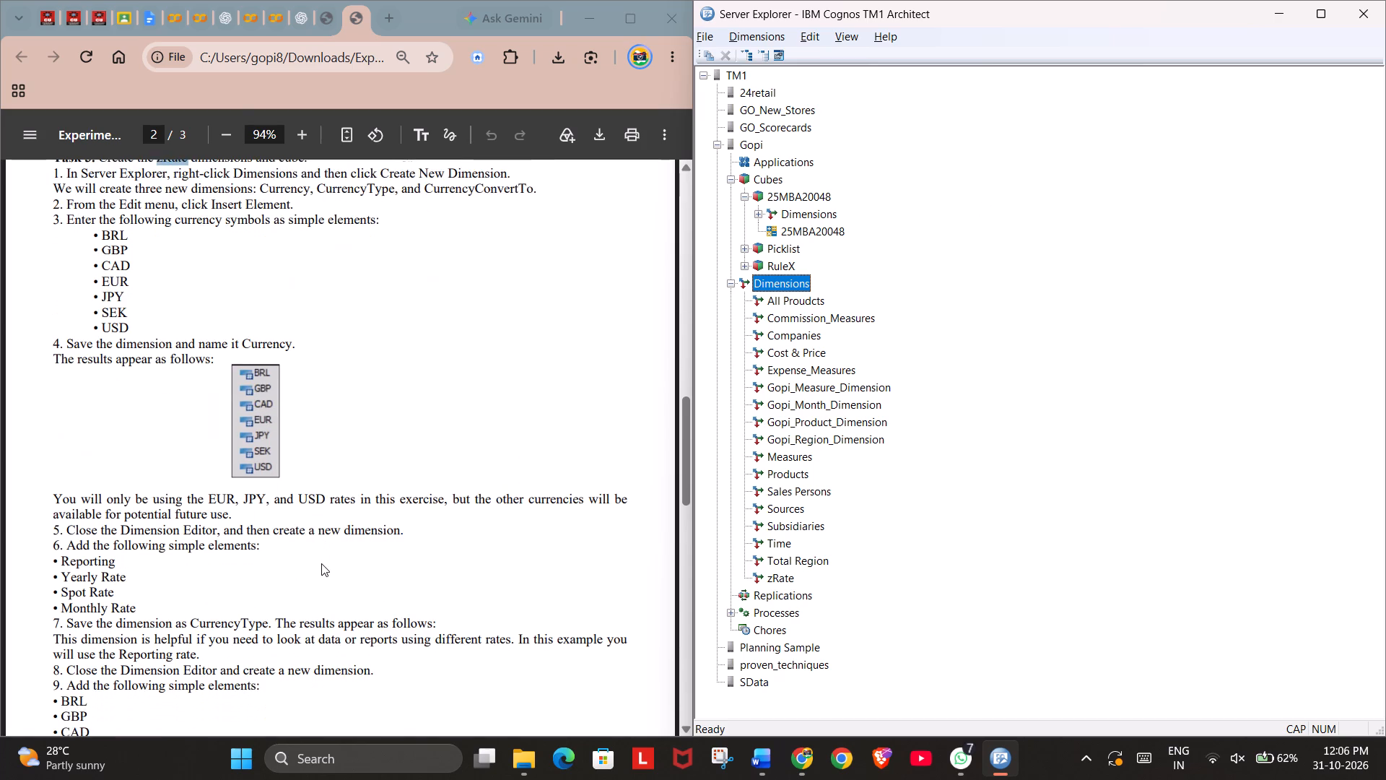
pyautogui.scroll(-1, 321, 563)
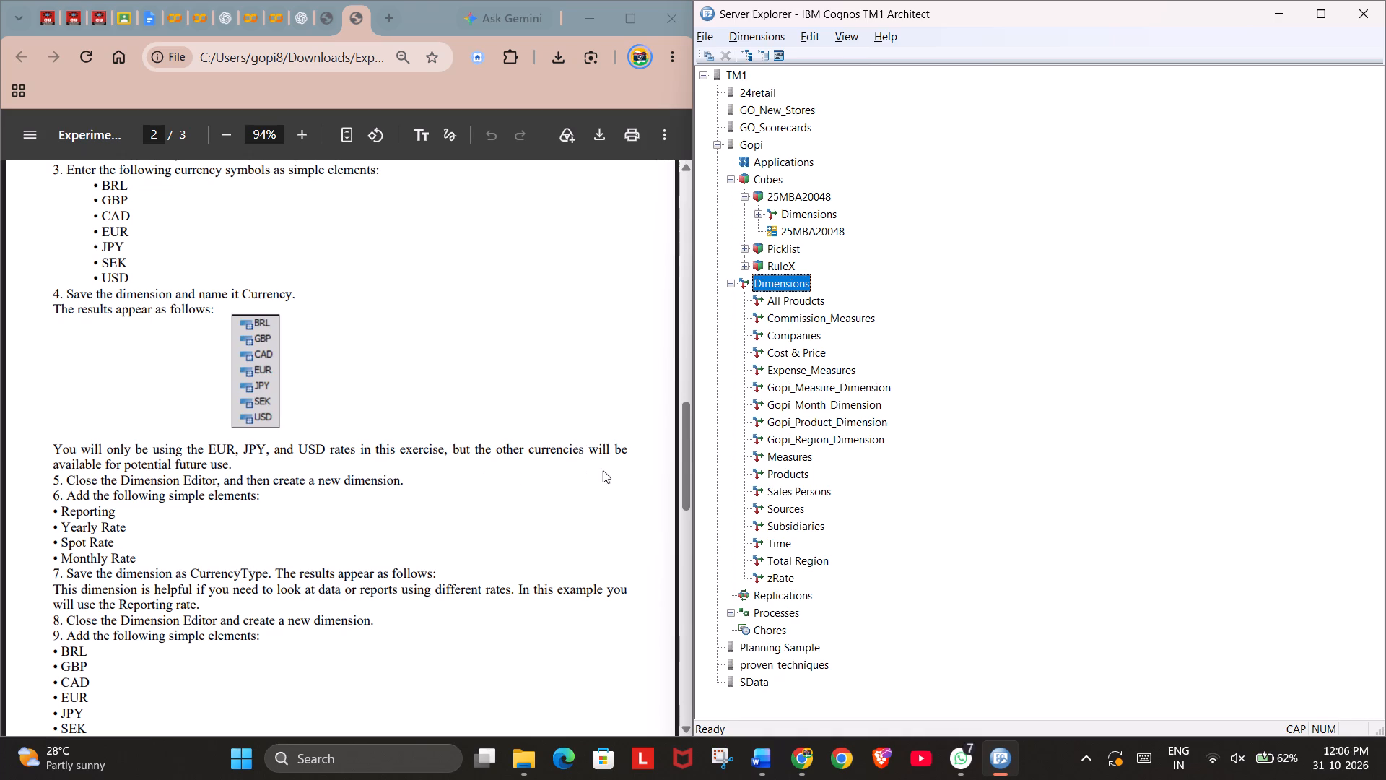
pyautogui.rightClick(782, 284)
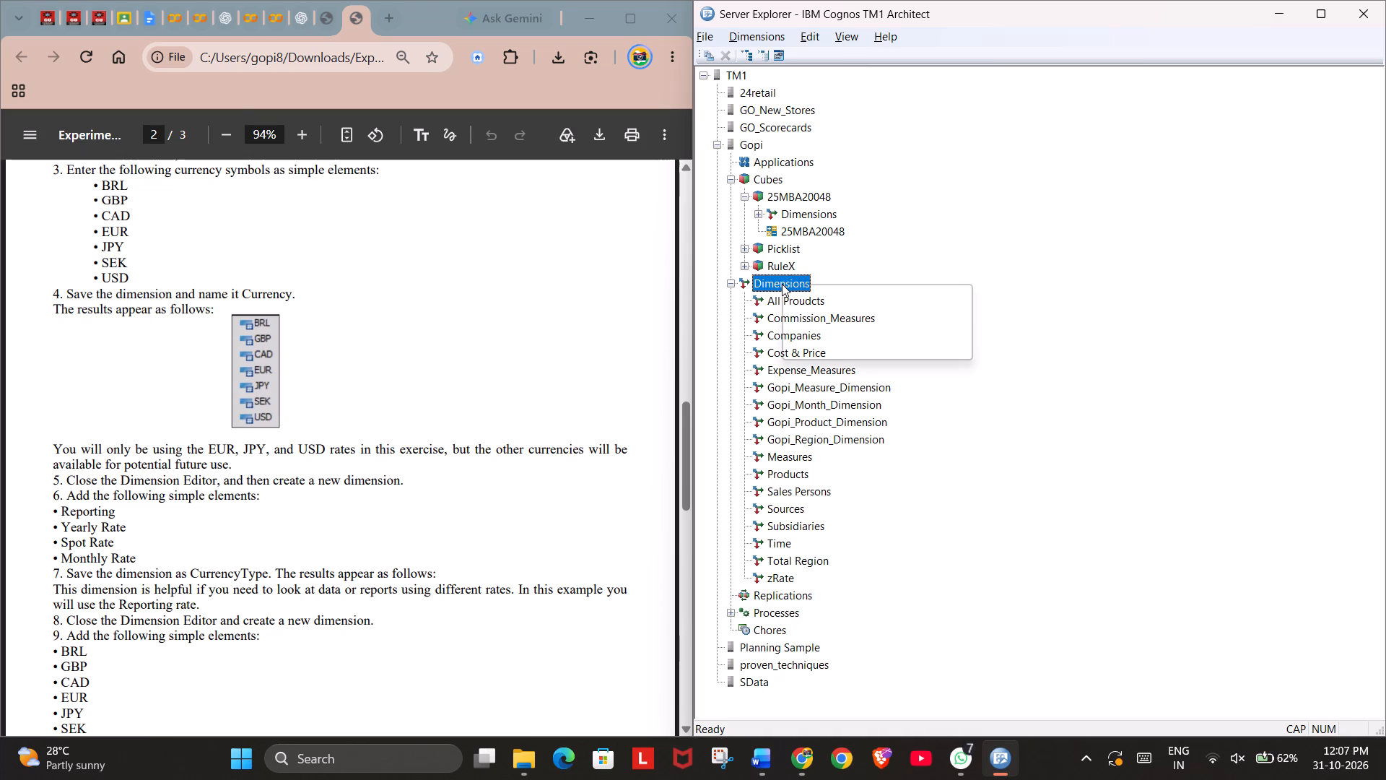
pyautogui.click(894, 301)
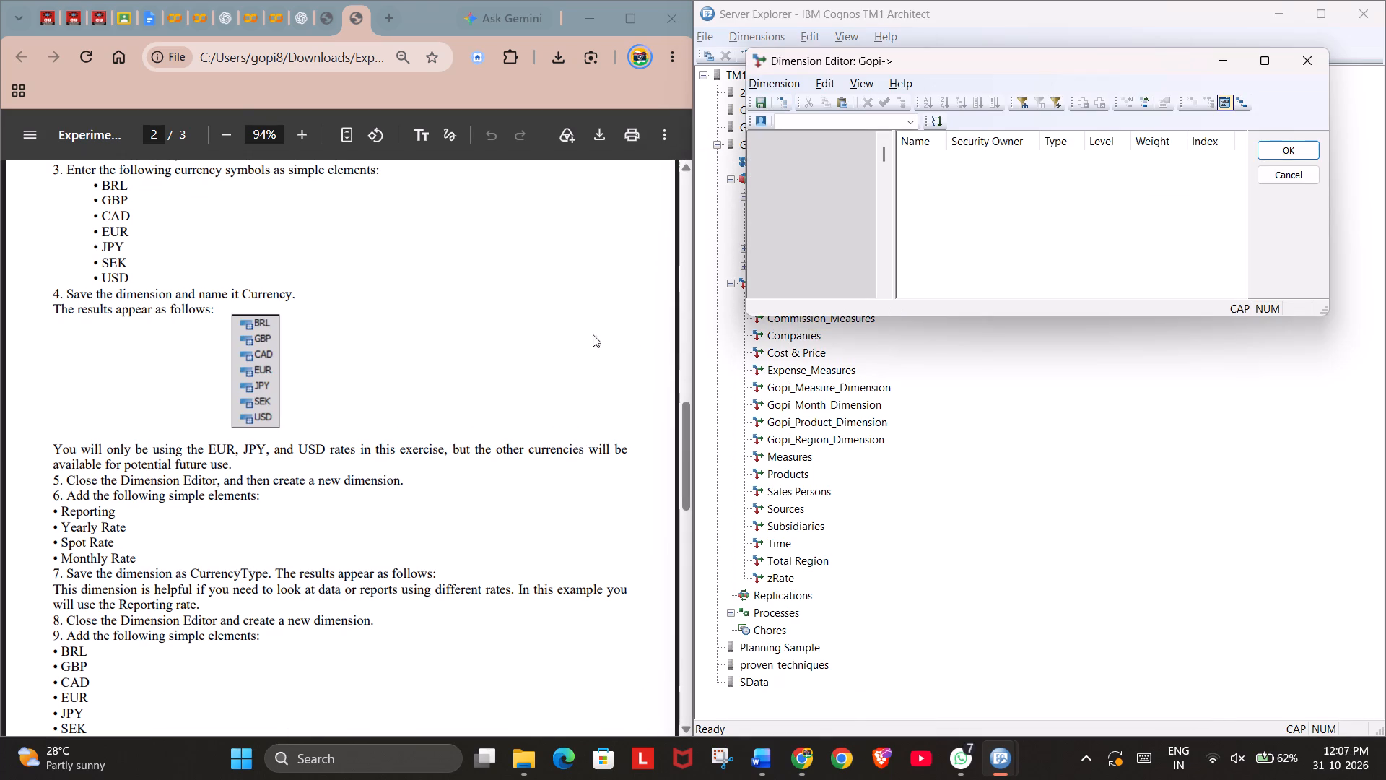
pyautogui.click(821, 82)
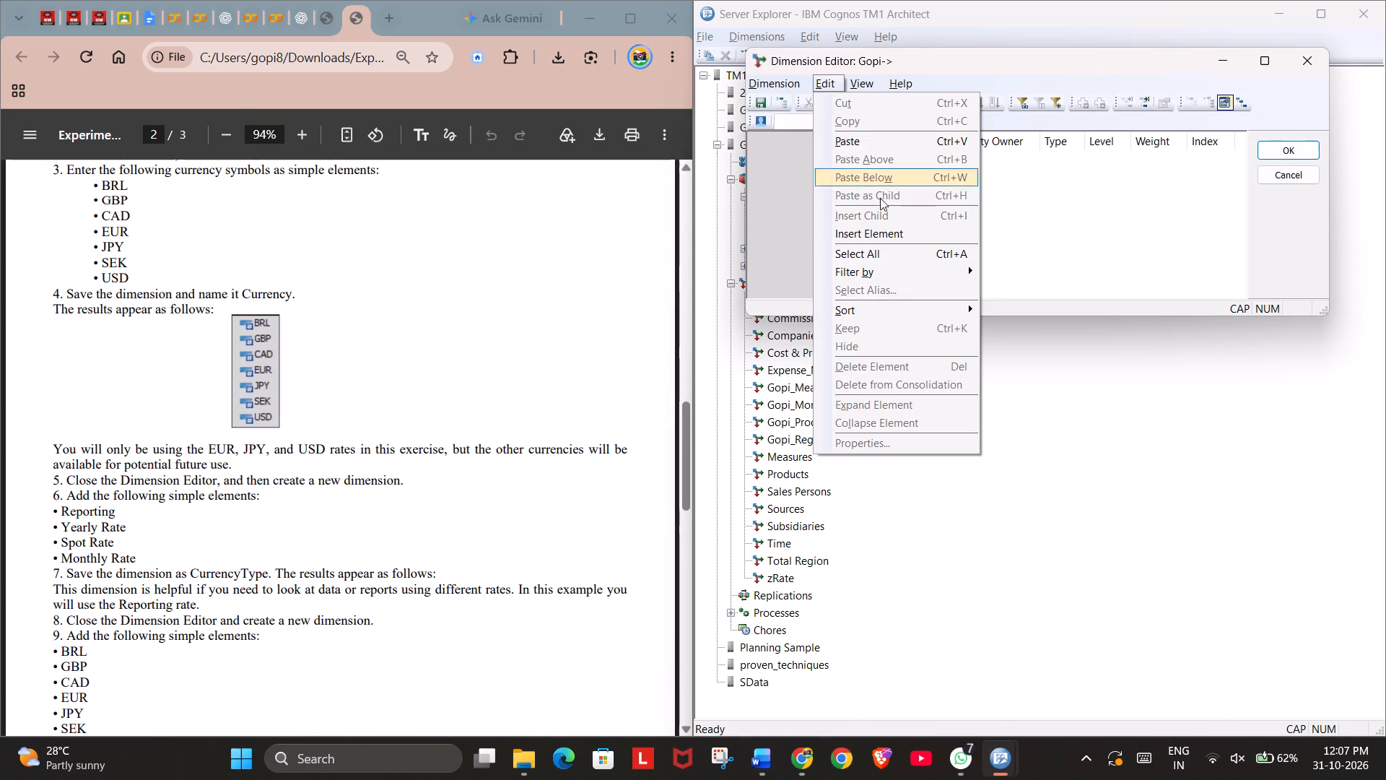
pyautogui.click(889, 231)
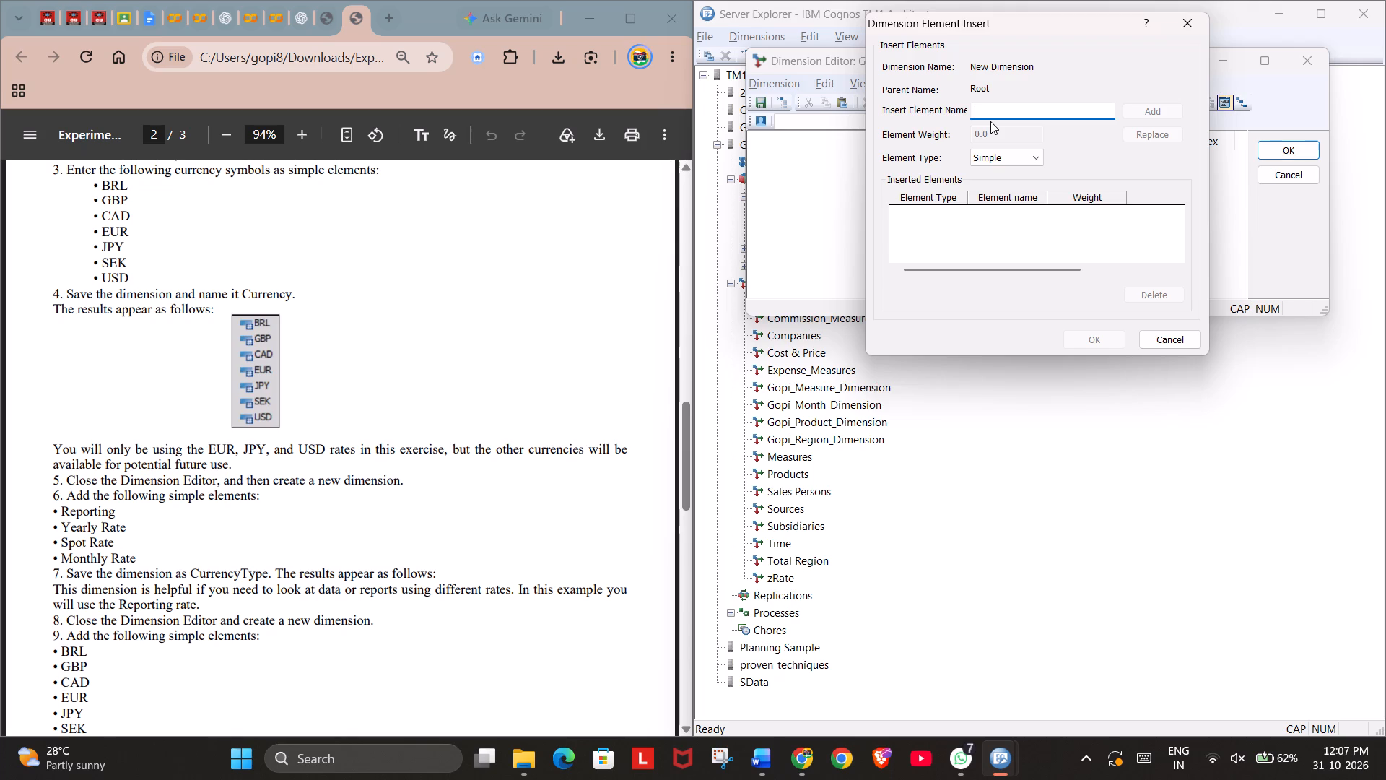
pyautogui.scroll(-1, 990, 121)
pyautogui.scroll(-5, 515, 315)
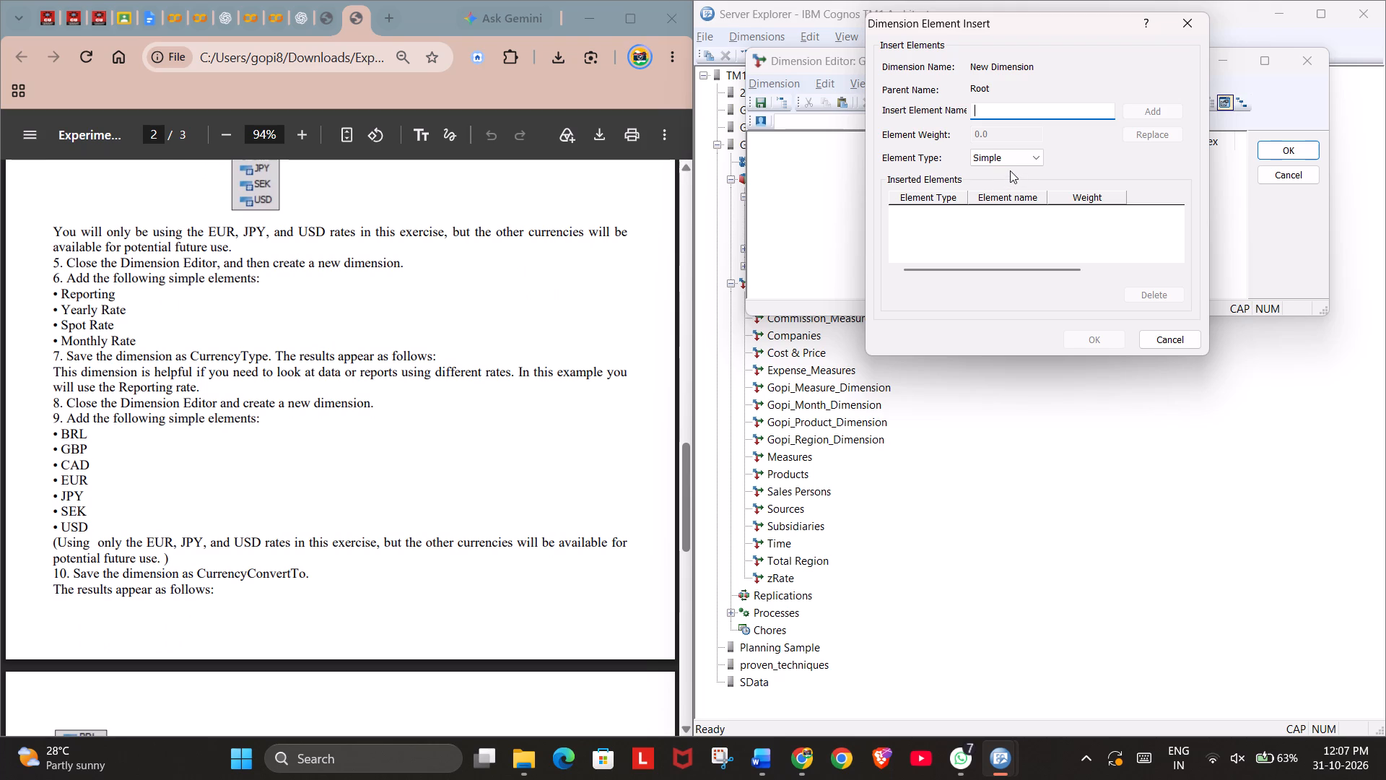
pyautogui.write('rEPO')
pyautogui.press('BackSpace')
pyautogui.press('BackSpace')
pyautogui.press('BackSpace')
pyautogui.press('BackSpace')
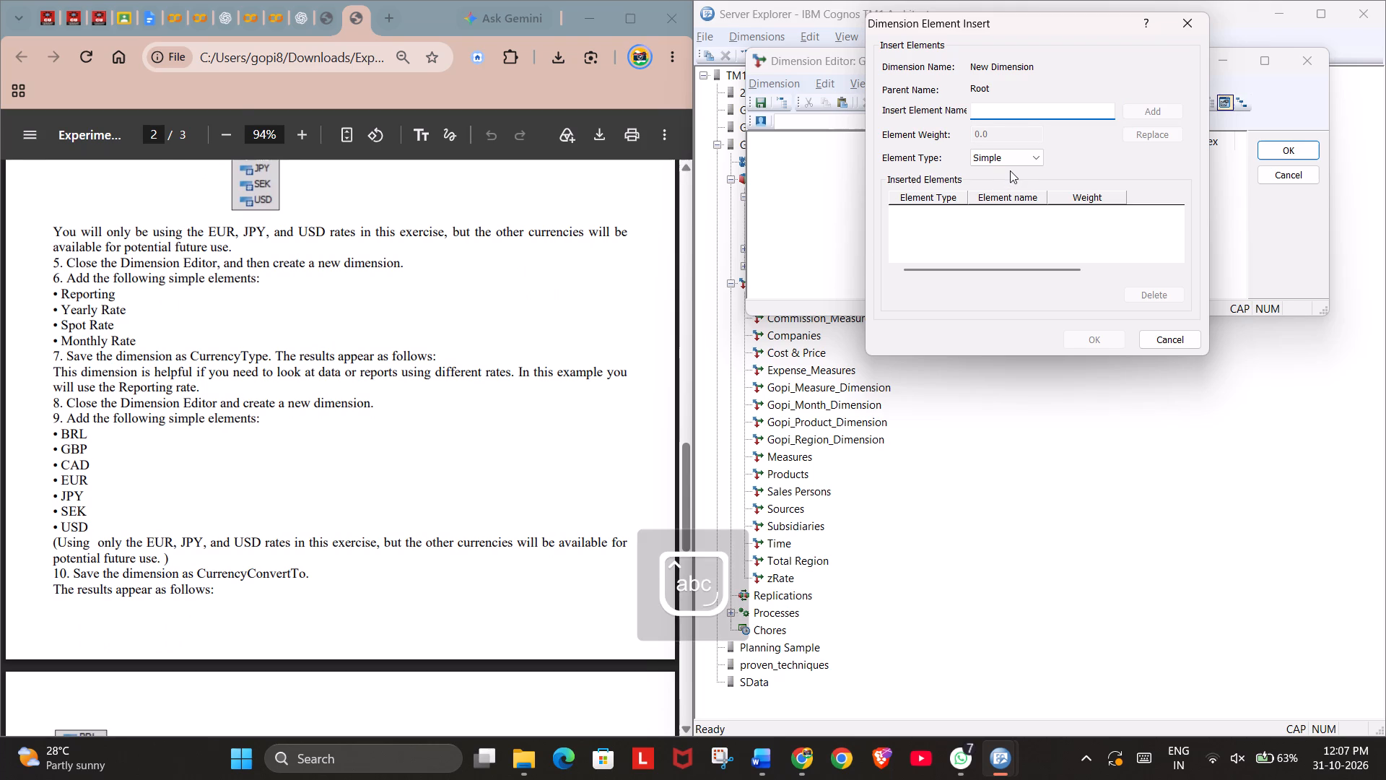
pyautogui.write('Reporting')
pyautogui.press('Return')
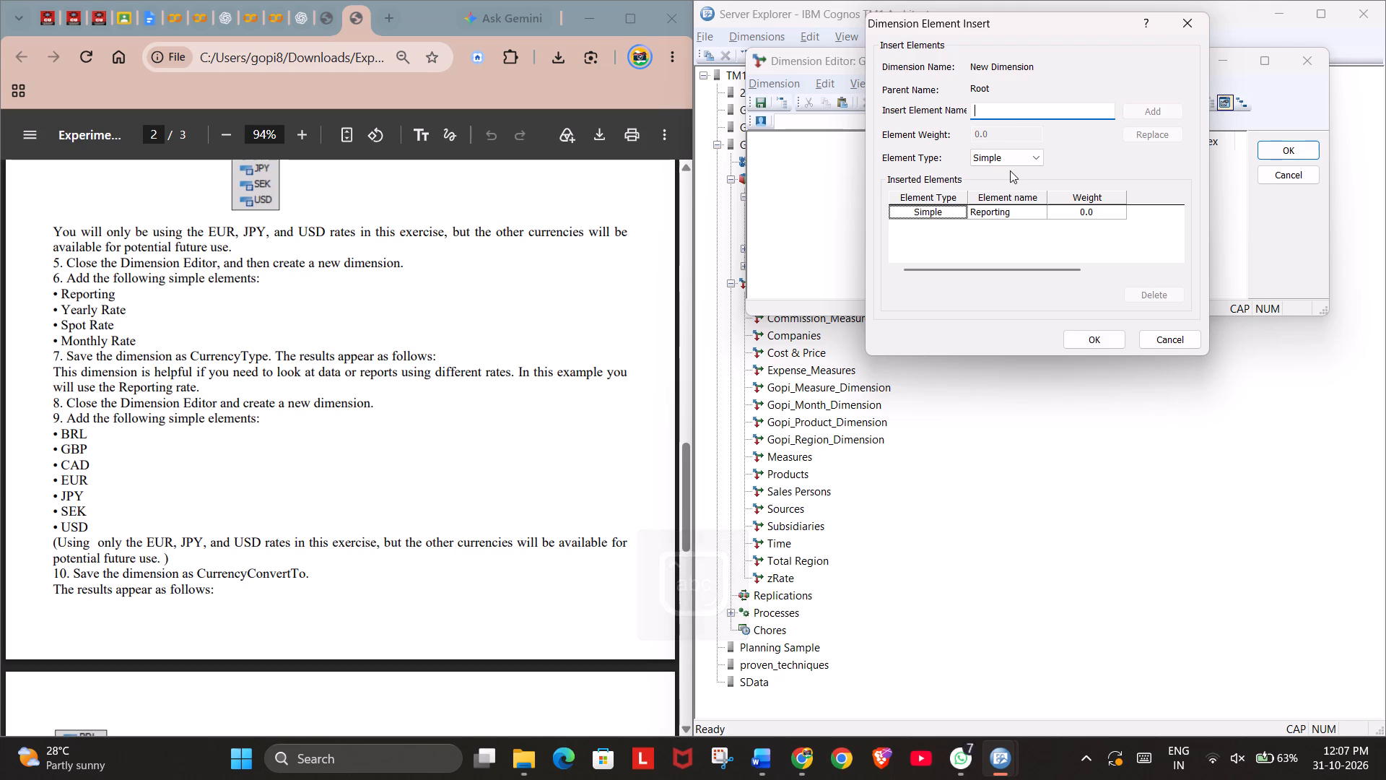
# Add Yearly Rate, Spot Rate and Monthly Rate as simple elements and insert the rate list into the new dimension.
pyautogui.write('Yearly')
pyautogui.press('space')
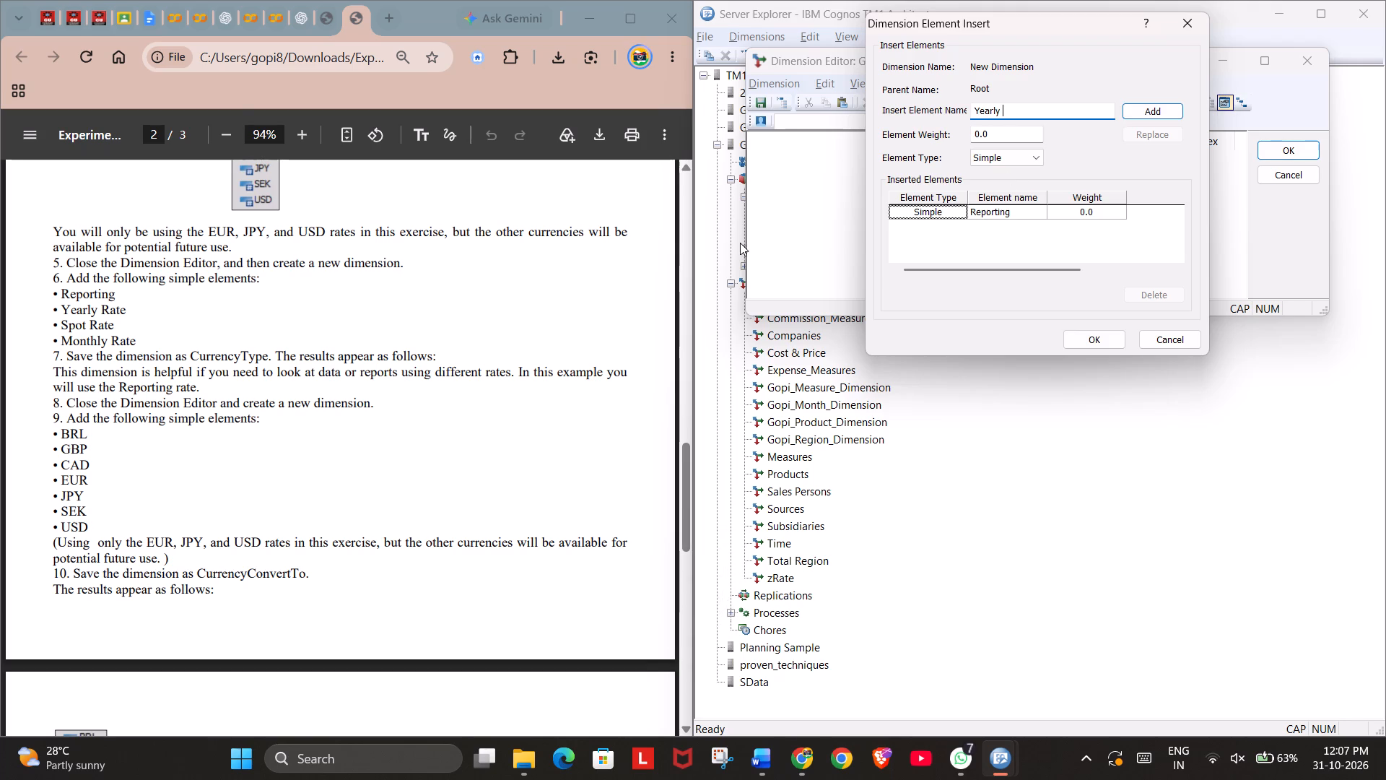
pyautogui.hotkey('shift', 'r')
pyautogui.press('a')
pyautogui.write('te')
pyautogui.press('Return')
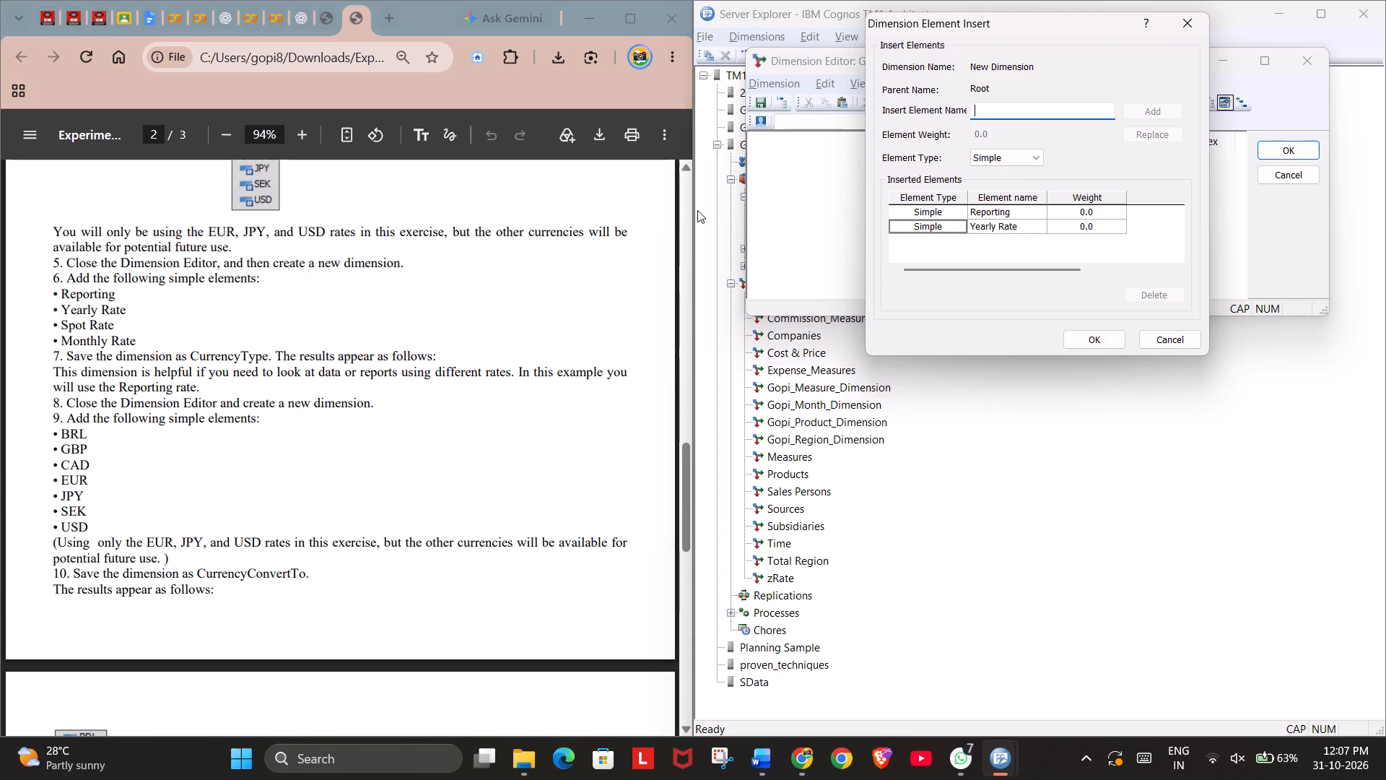
pyautogui.write('Spot Rate')
pyautogui.press('Return')
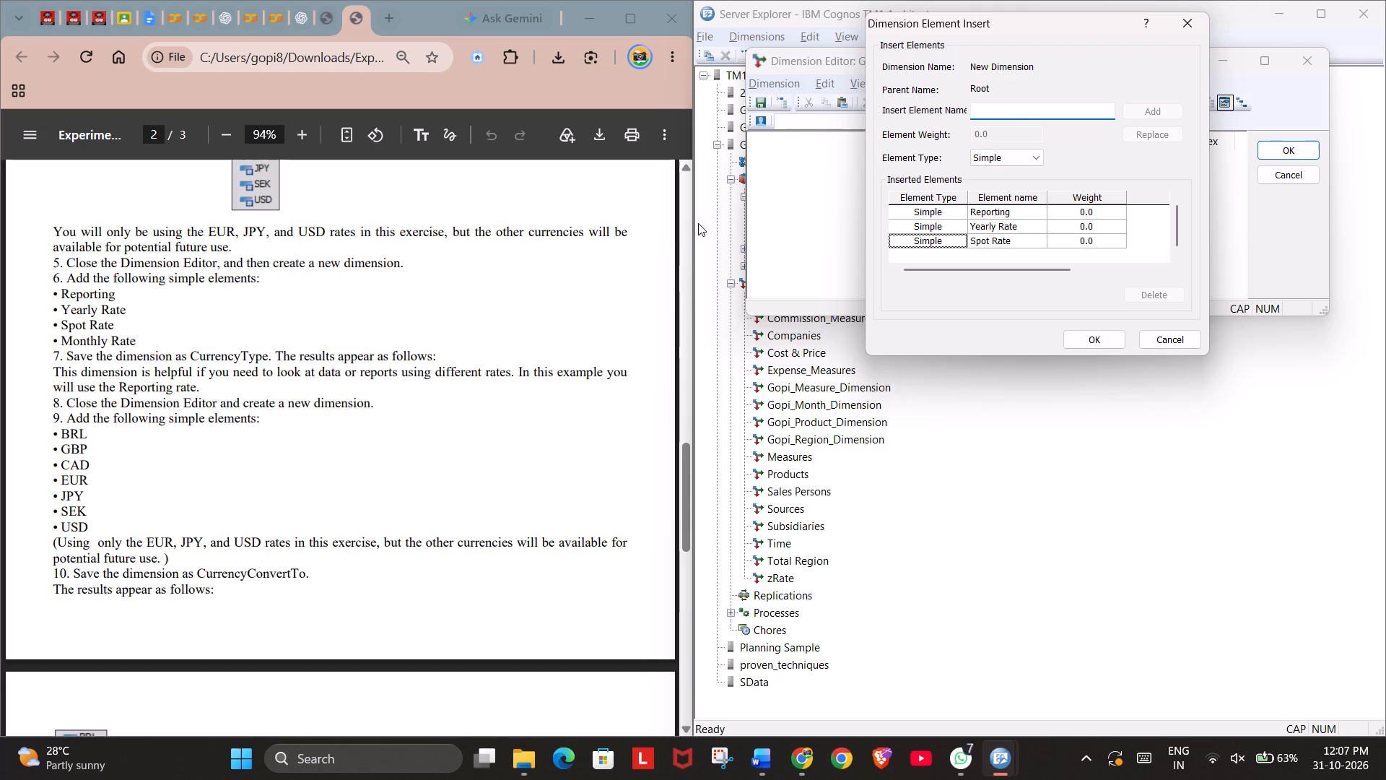
pyautogui.write('Monthly Rate')
pyautogui.press('Return')
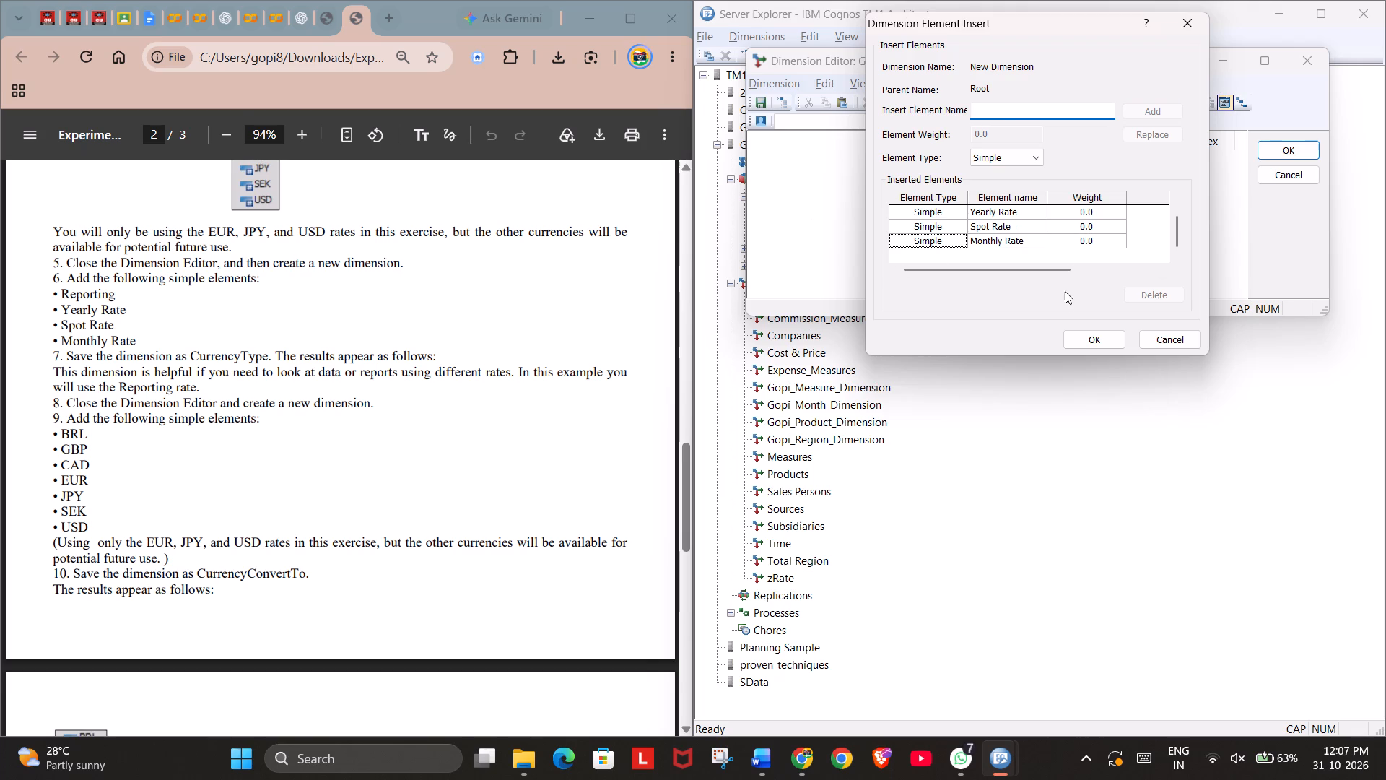
pyautogui.click(1110, 342)
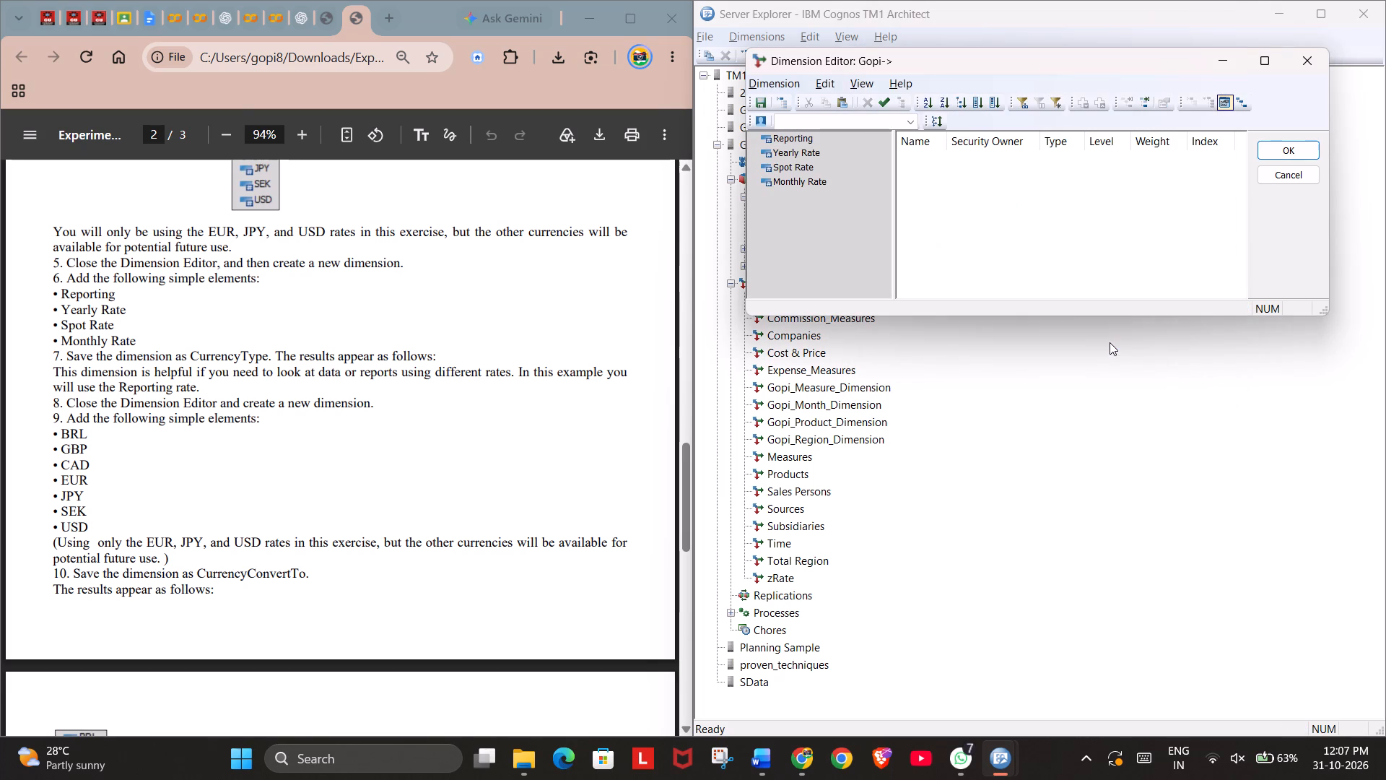
# Save the rate list dimension under the name Currency Type.
pyautogui.click(1294, 154)
pyautogui.write('Currencl')
pyautogui.press('BackSpace')
pyautogui.write('y Type')
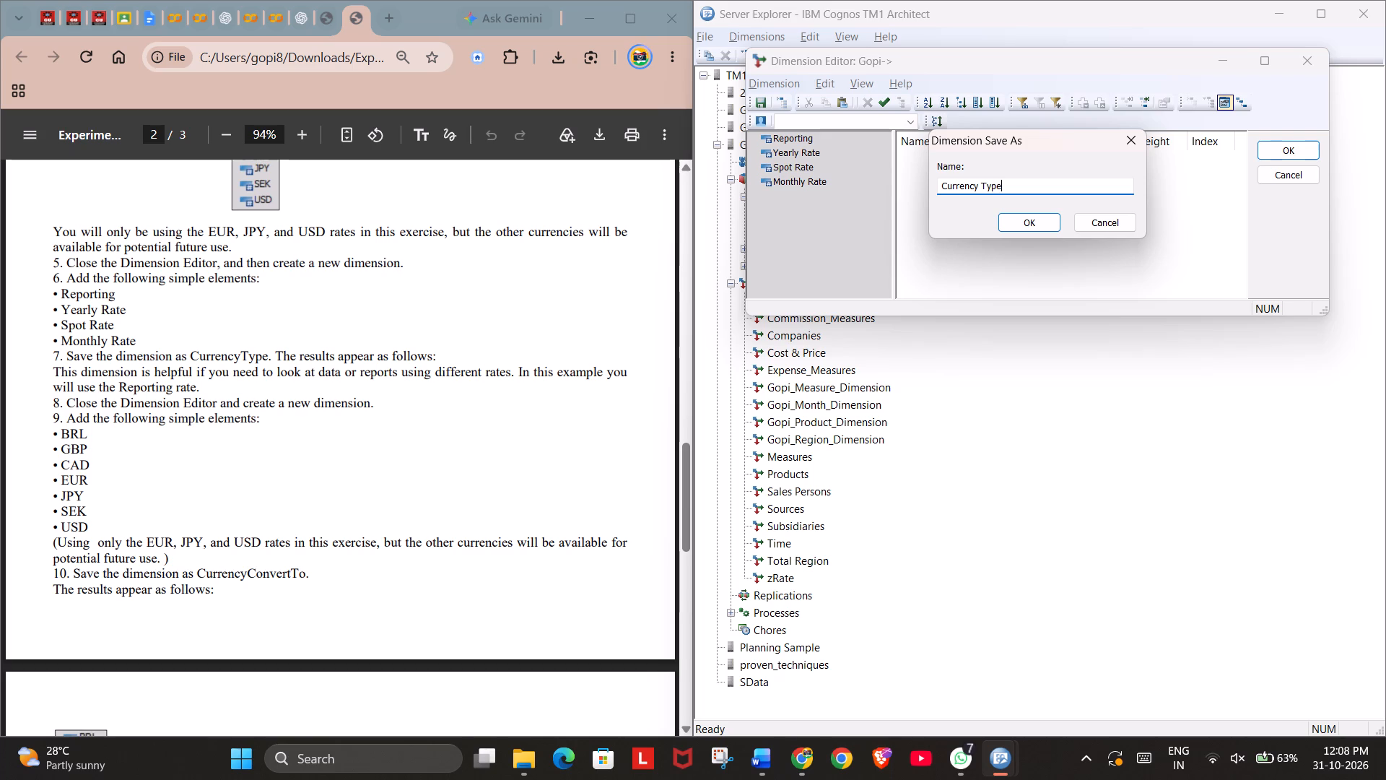
pyautogui.press('Return')
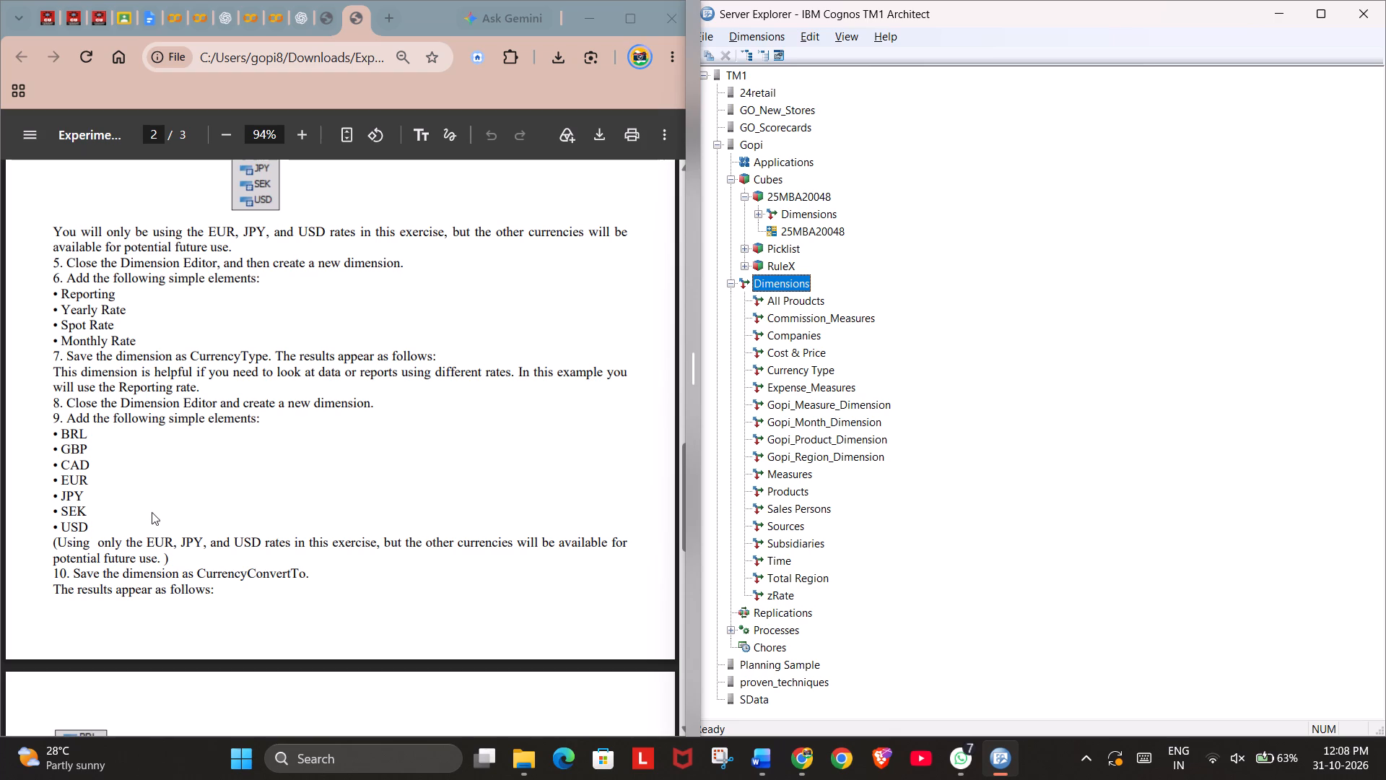
# Read back through the PDF's Task 3 dimension instructions and ahead to the Task 4 zRate cube instructions.
pyautogui.scroll(1, 188, 470)
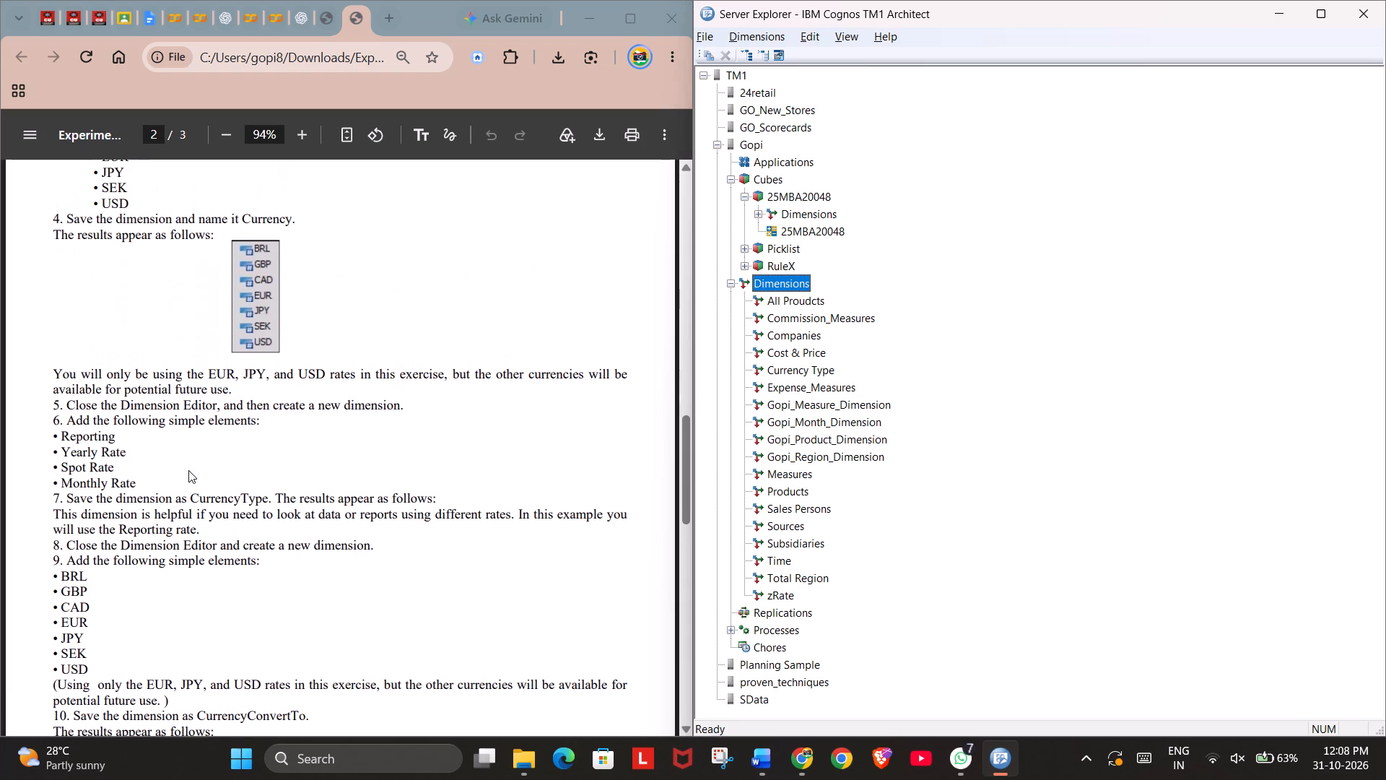
pyautogui.scroll(1, 188, 470)
pyautogui.hscroll(1, 188, 470)
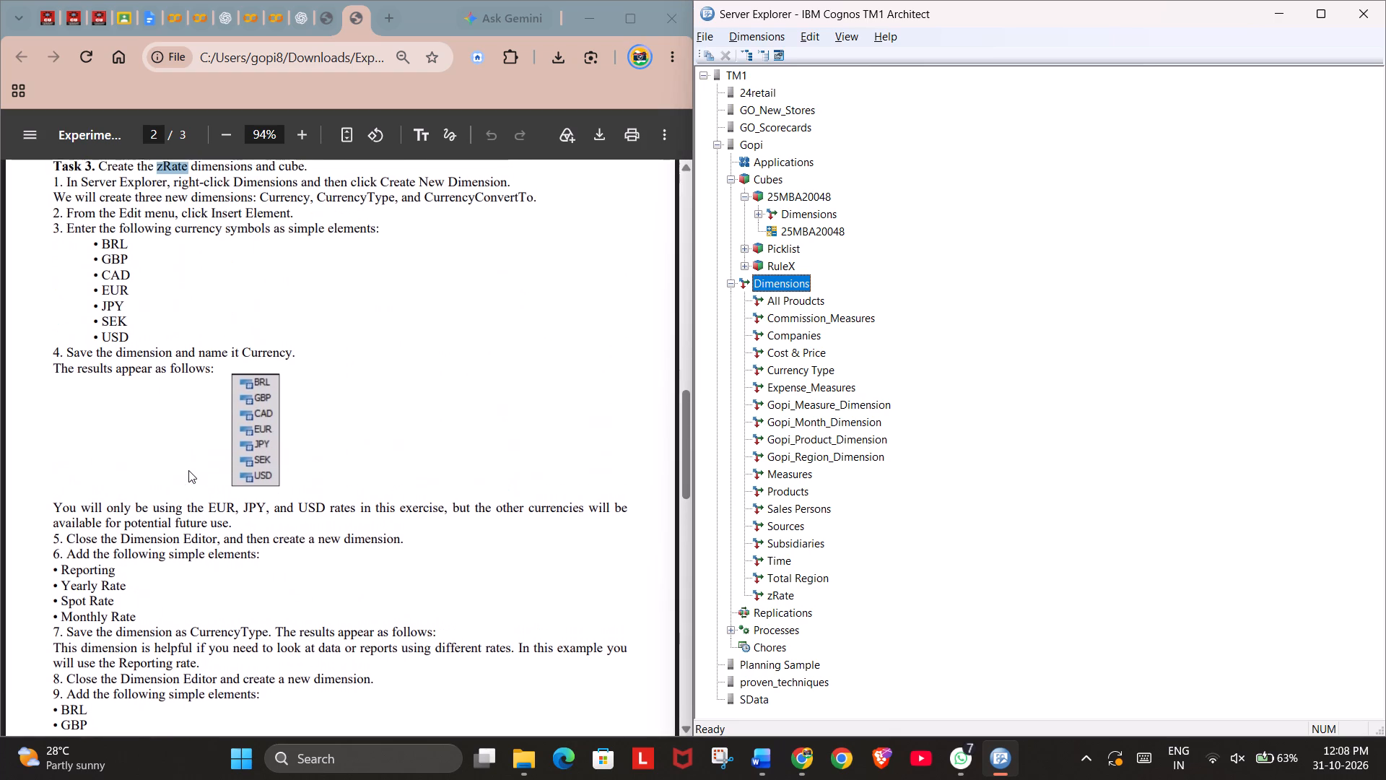
pyautogui.hscroll(1, 188, 470)
pyautogui.scroll(-1, 188, 470)
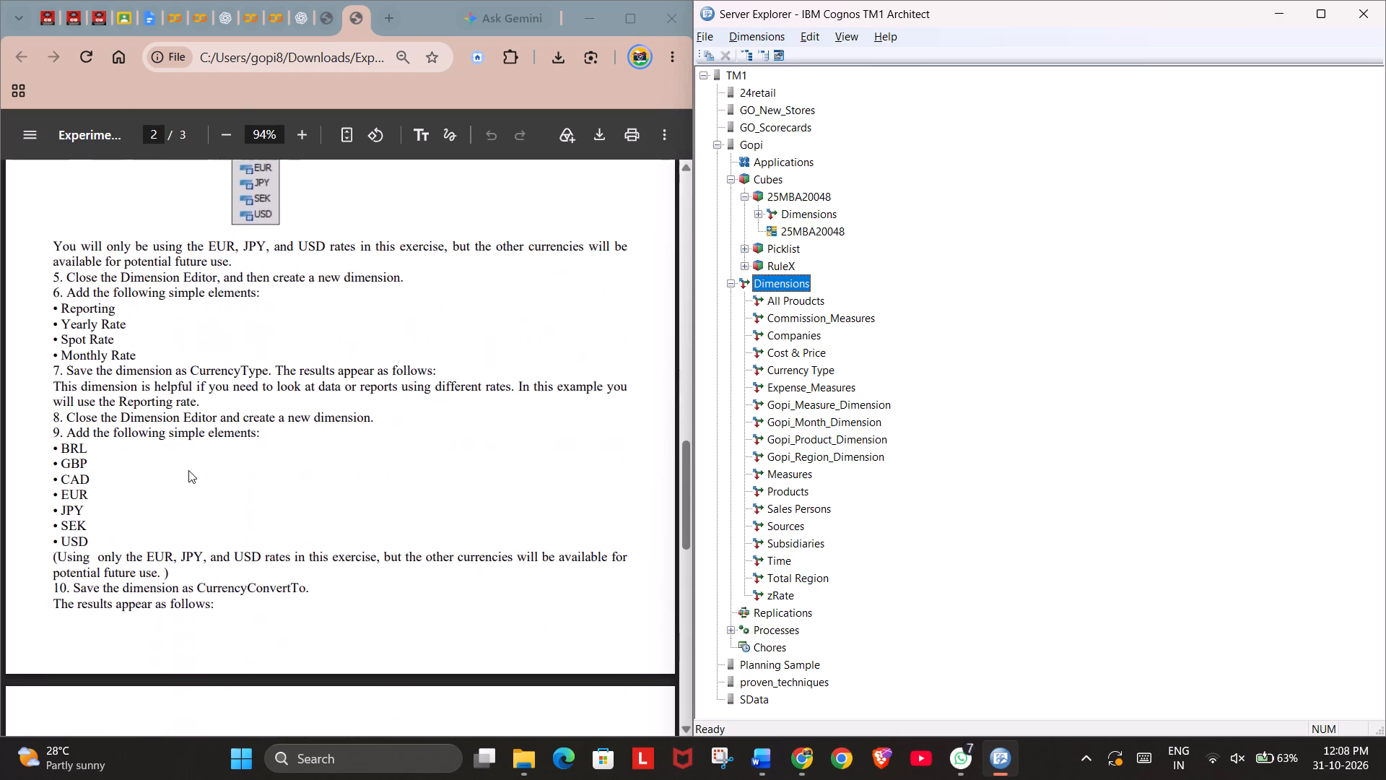
pyautogui.scroll(-1, 188, 470)
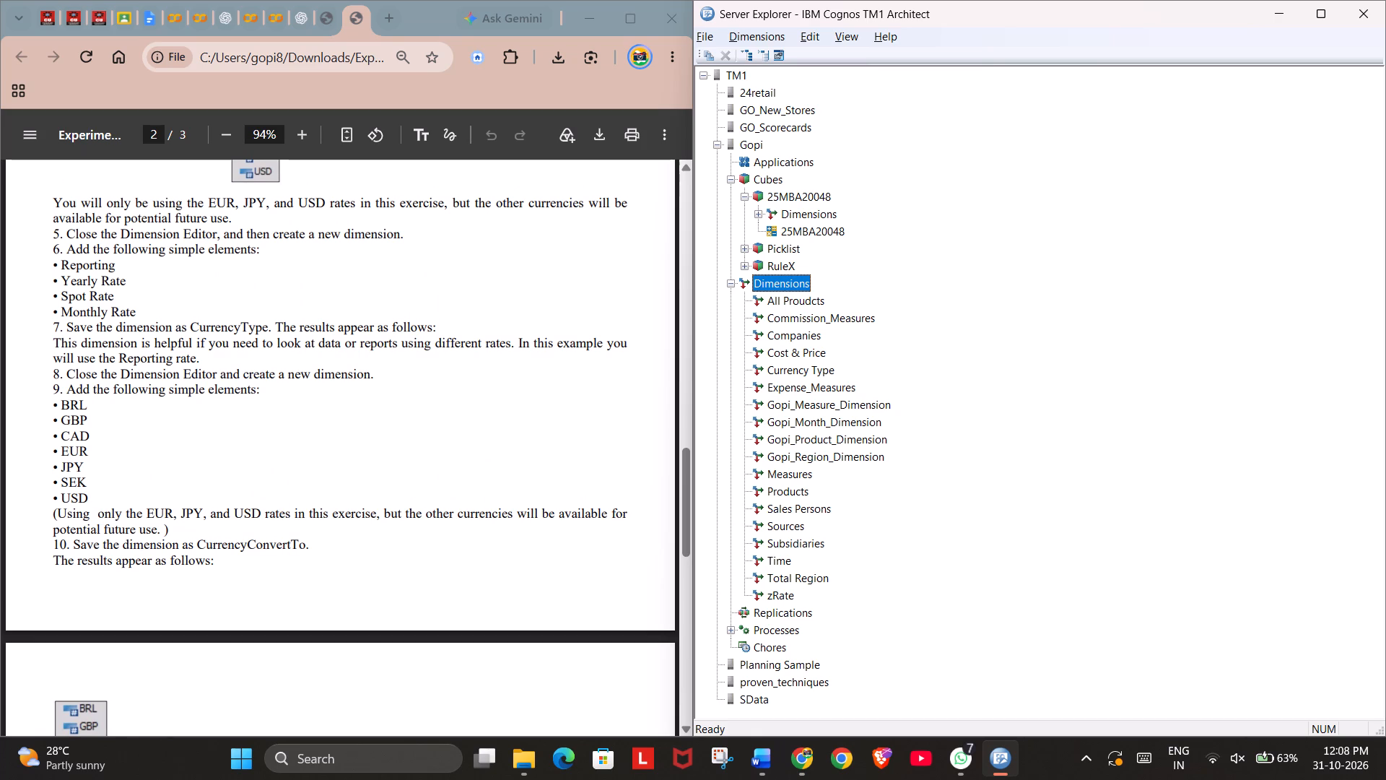
pyautogui.scroll(-1, 443, 514)
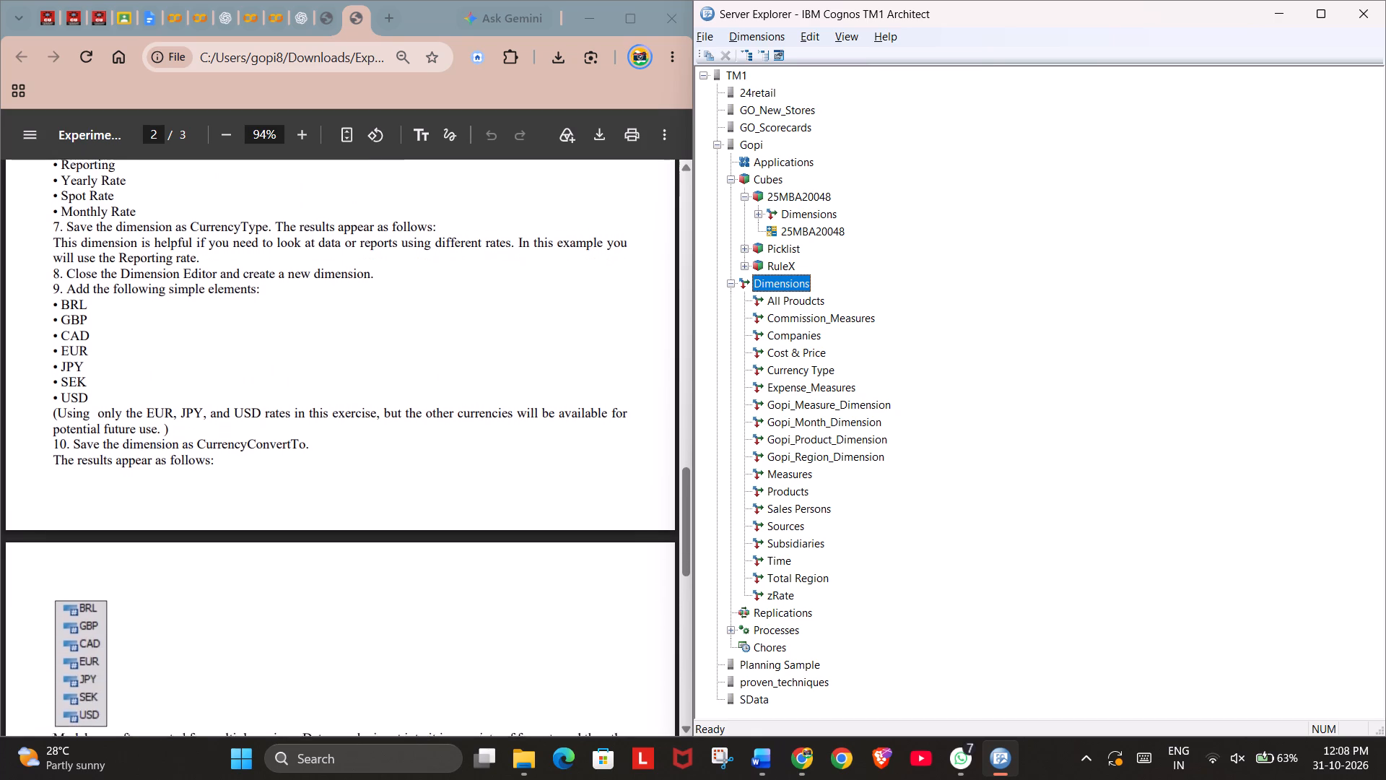
pyautogui.scroll(-2, 443, 514)
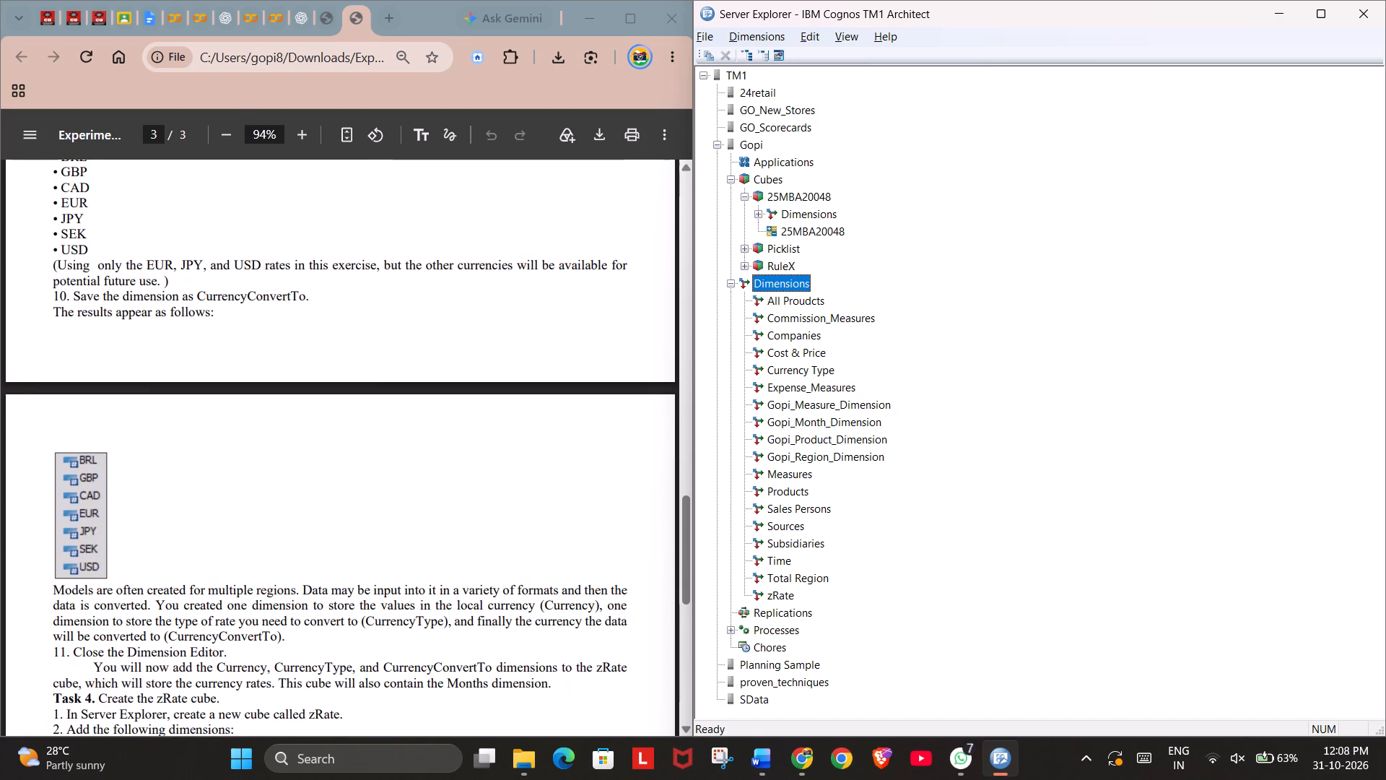
pyautogui.scroll(-2, 443, 514)
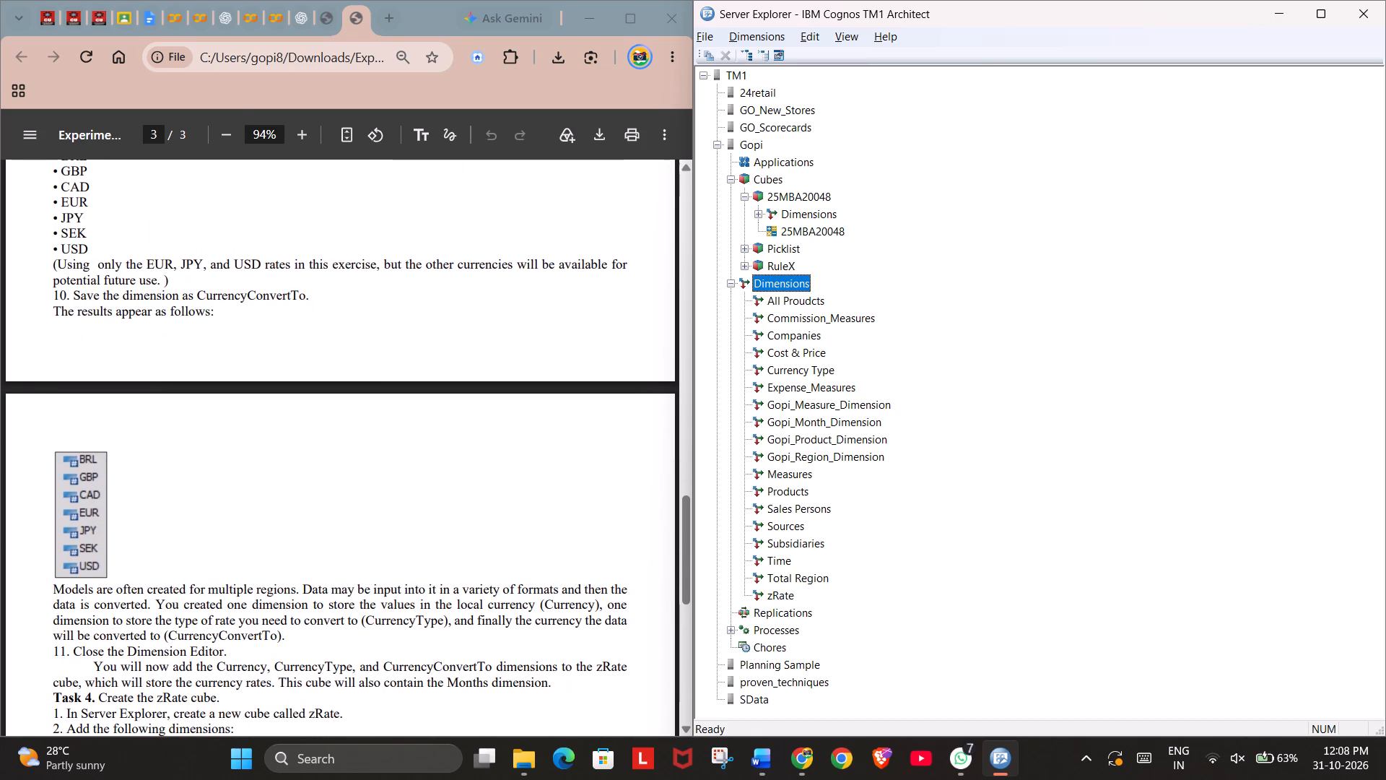
pyautogui.doubleClick(443, 514)
pyautogui.scroll(-4, 443, 514)
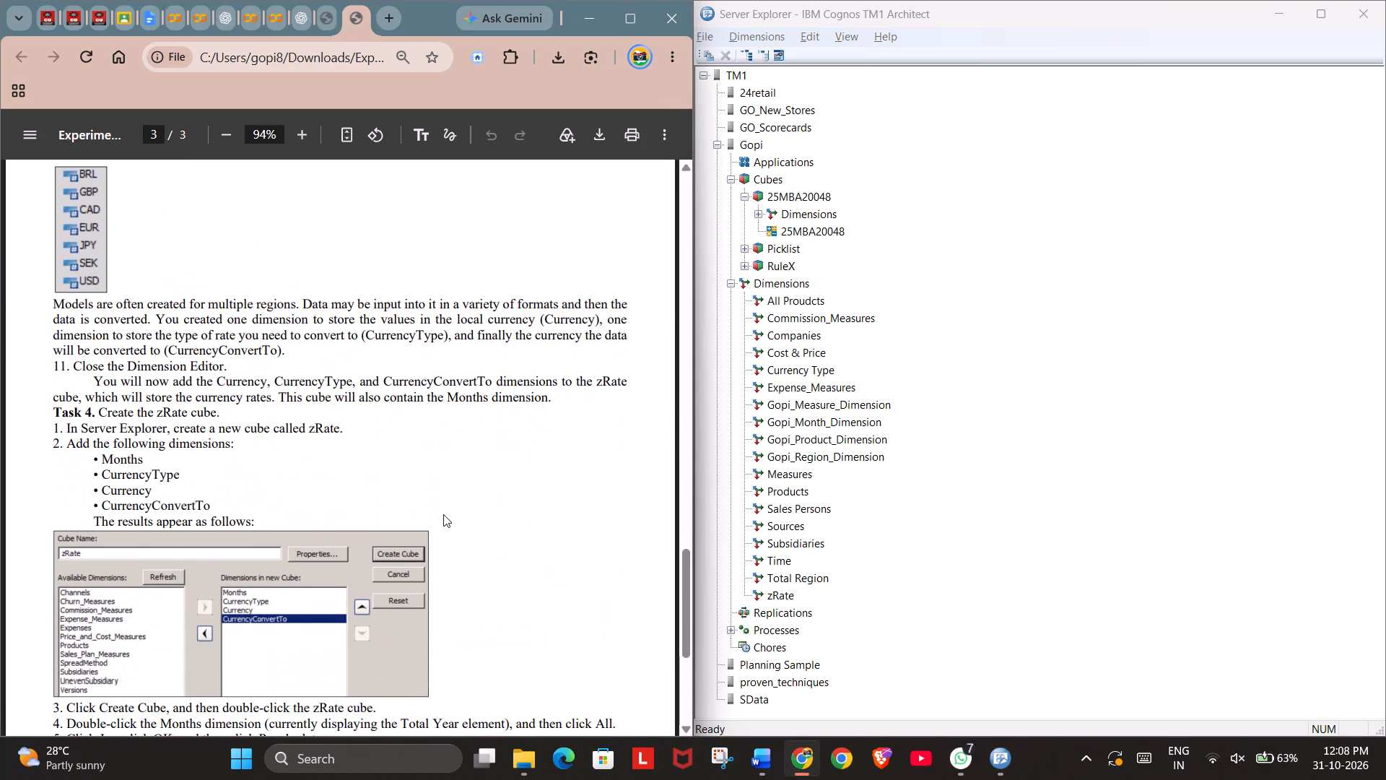
pyautogui.scroll(-1, 443, 514)
pyautogui.scroll(1, 266, 372)
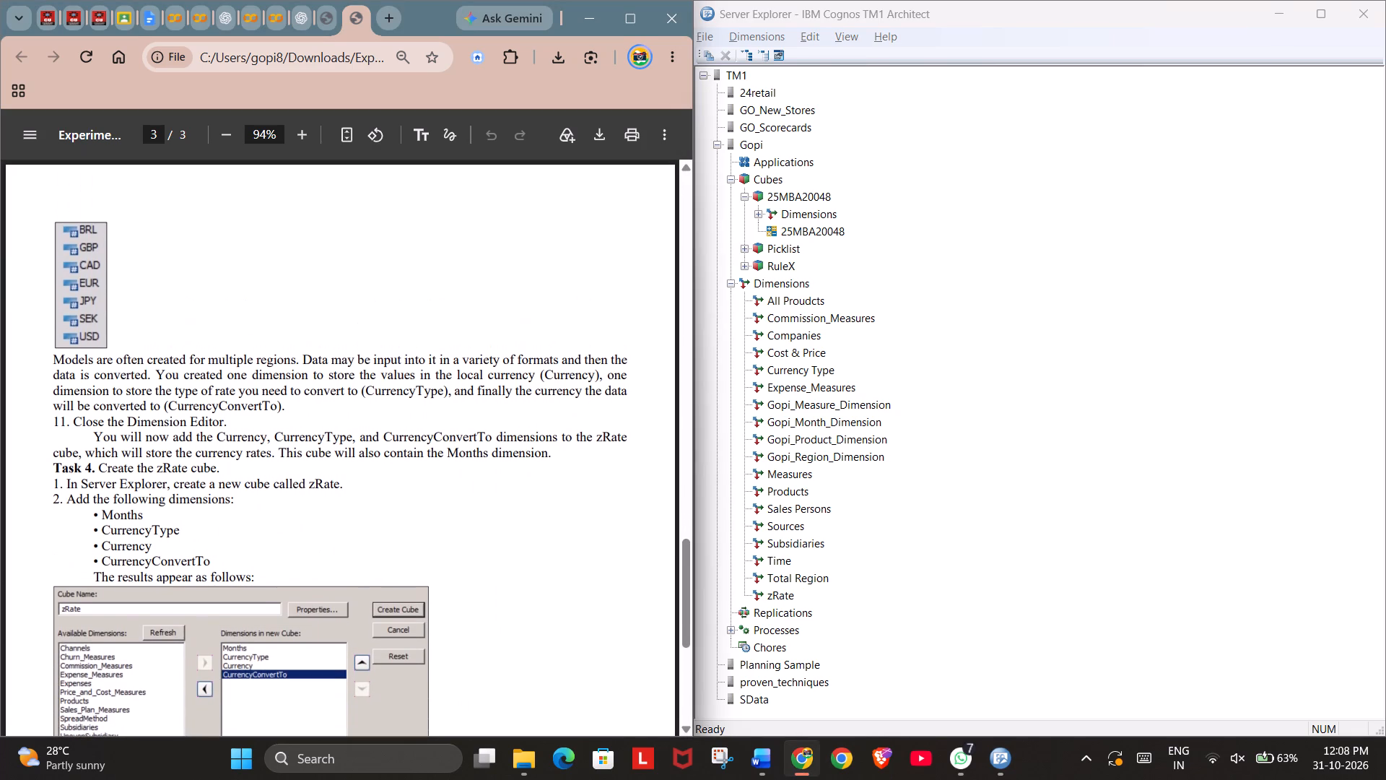
pyautogui.scroll(3, 266, 372)
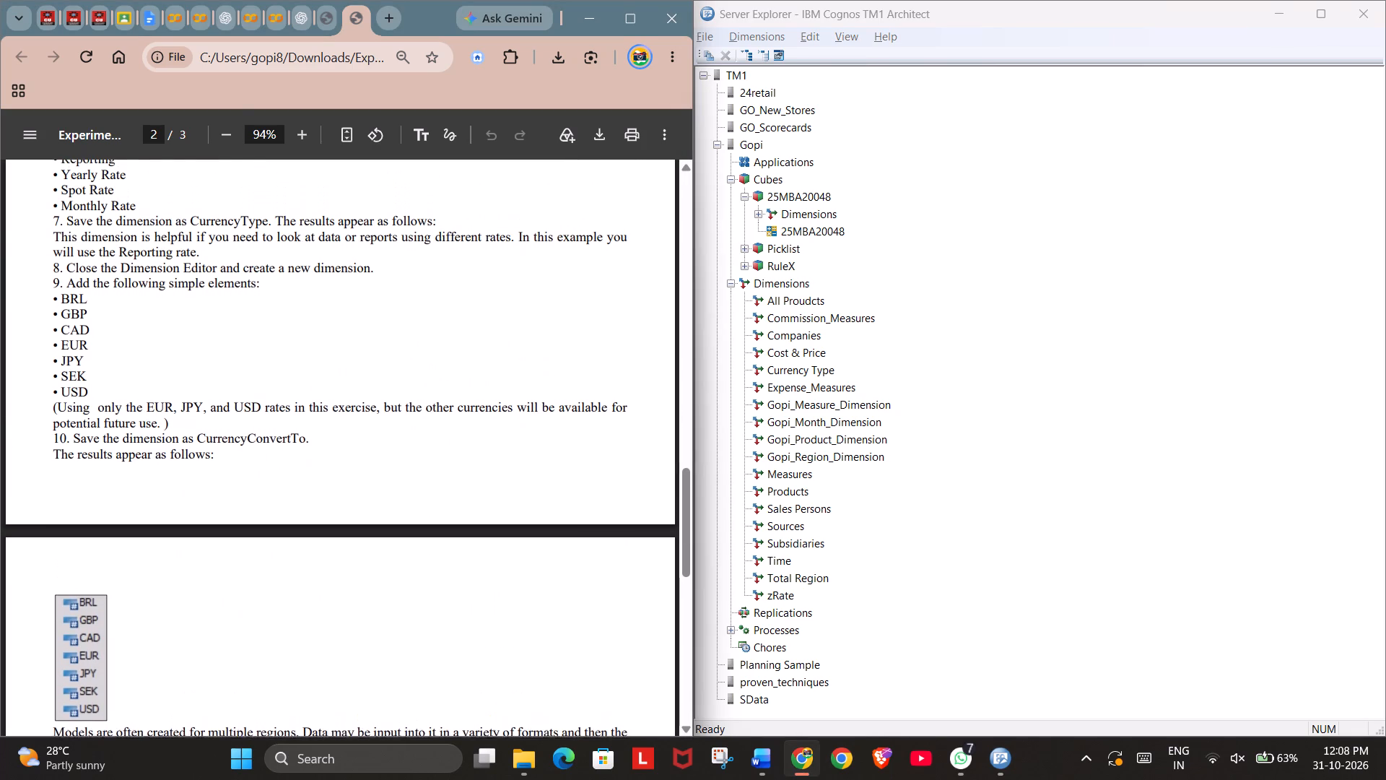
pyautogui.scroll(2, 266, 372)
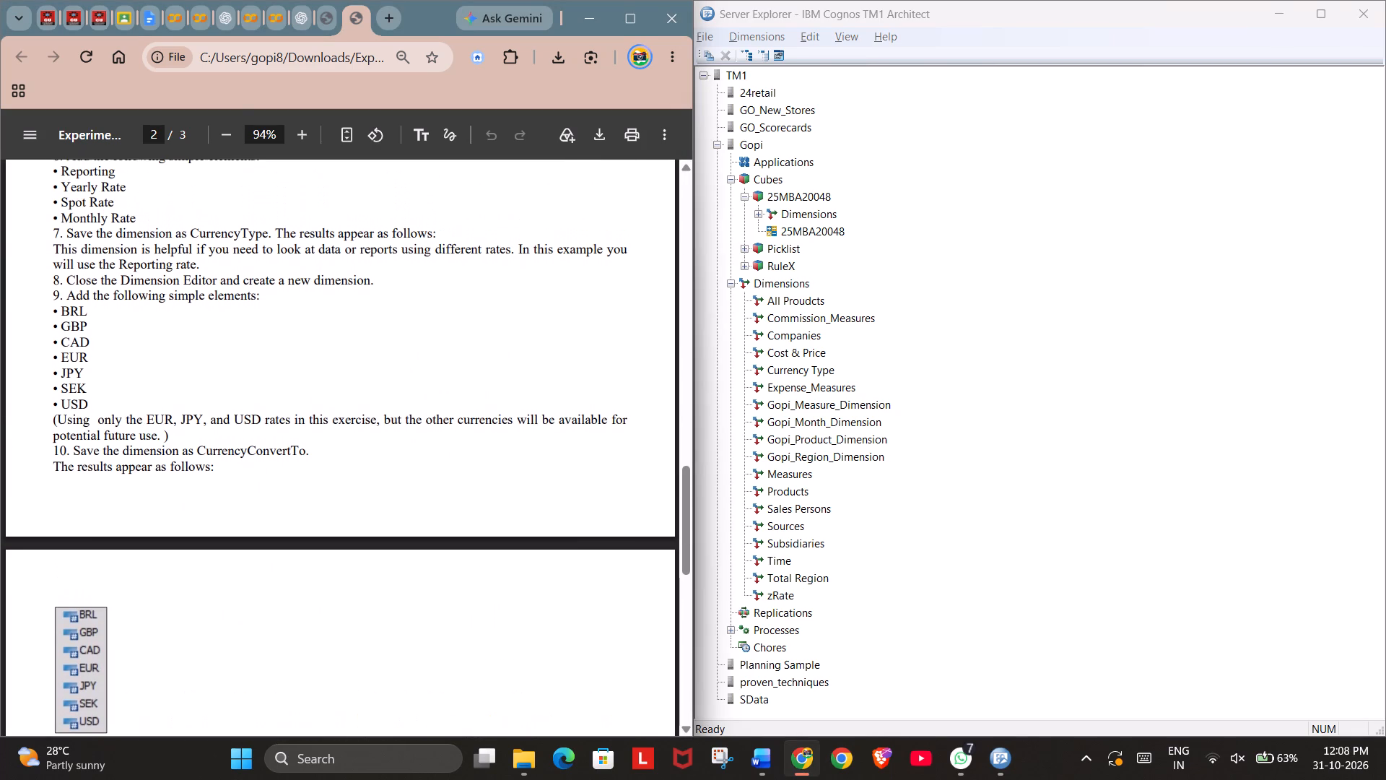
pyautogui.scroll(1, 266, 372)
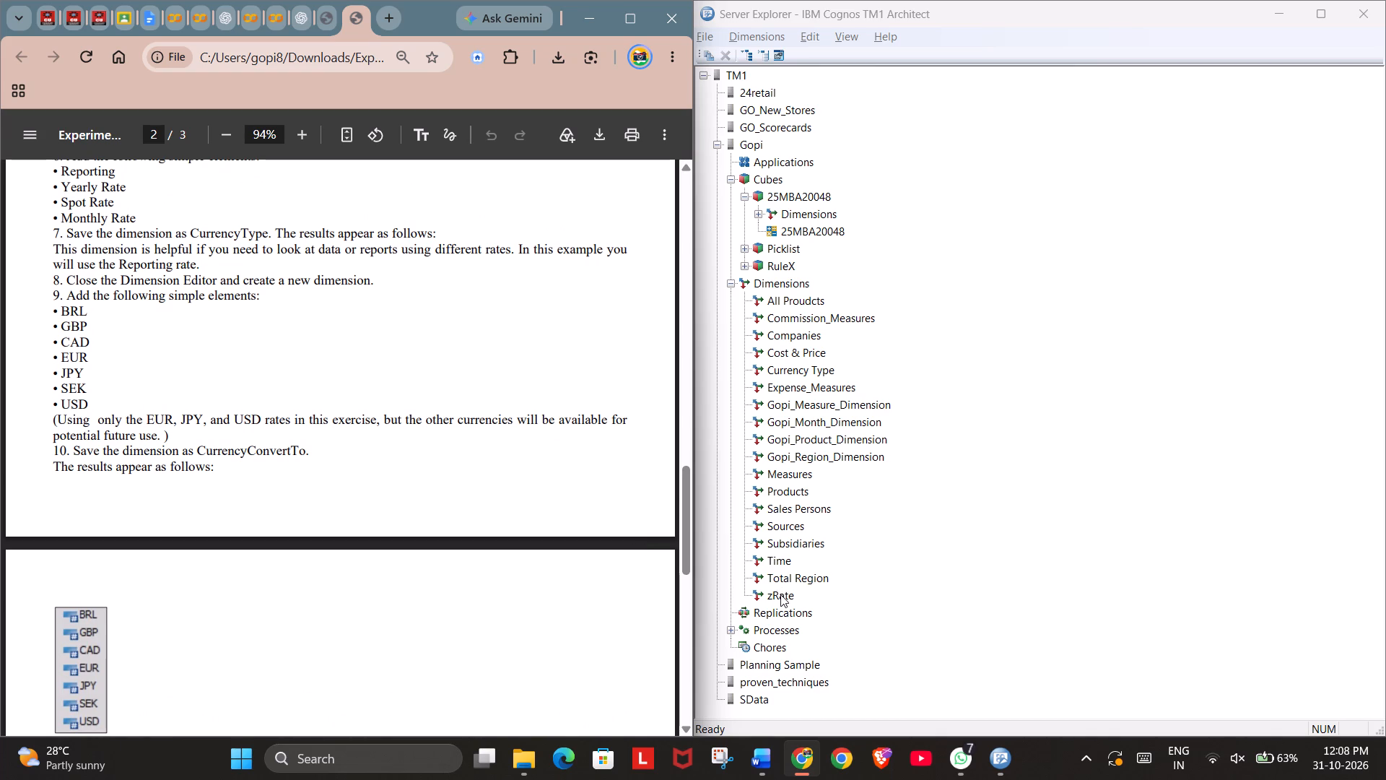
# Delete the zRate dimension from the Gopi server.
pyautogui.rightClick(780, 594)
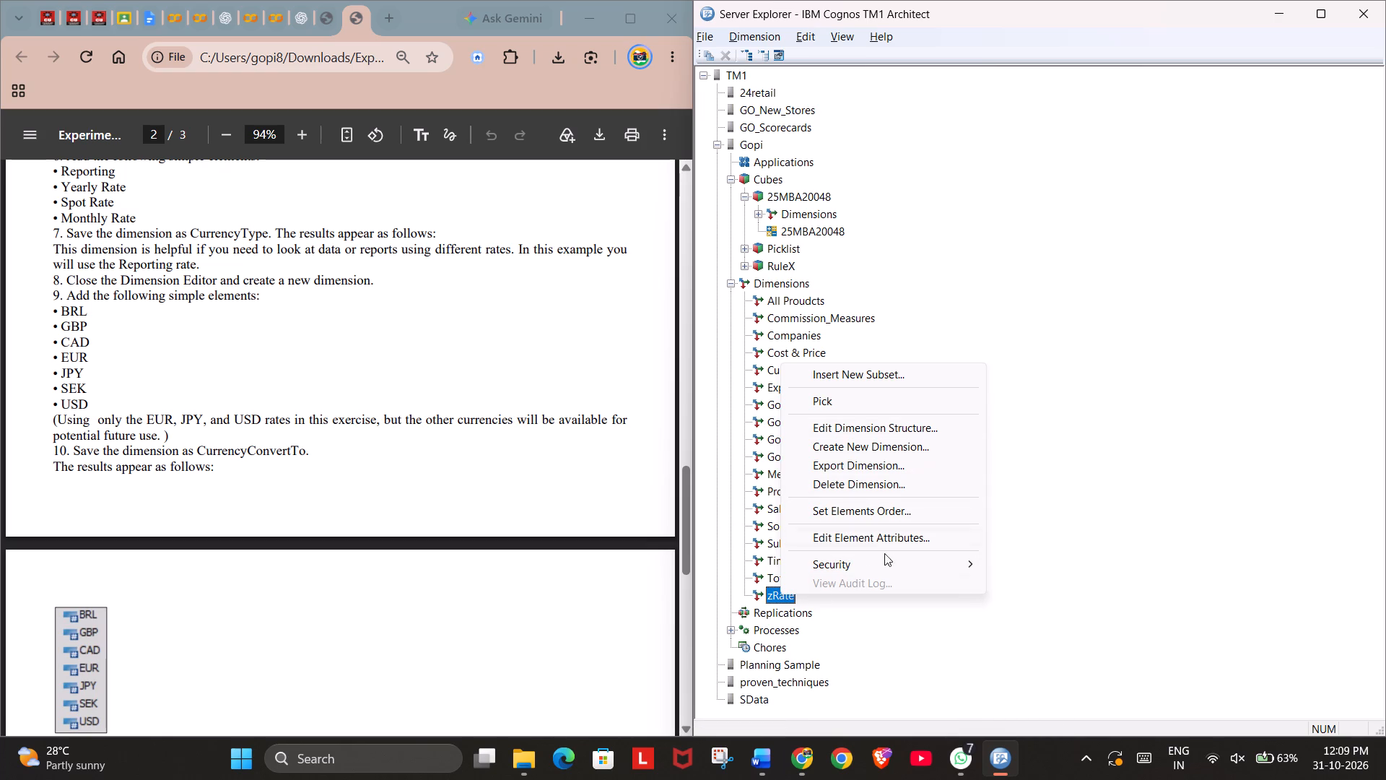
pyautogui.click(892, 485)
pyautogui.click(641, 430)
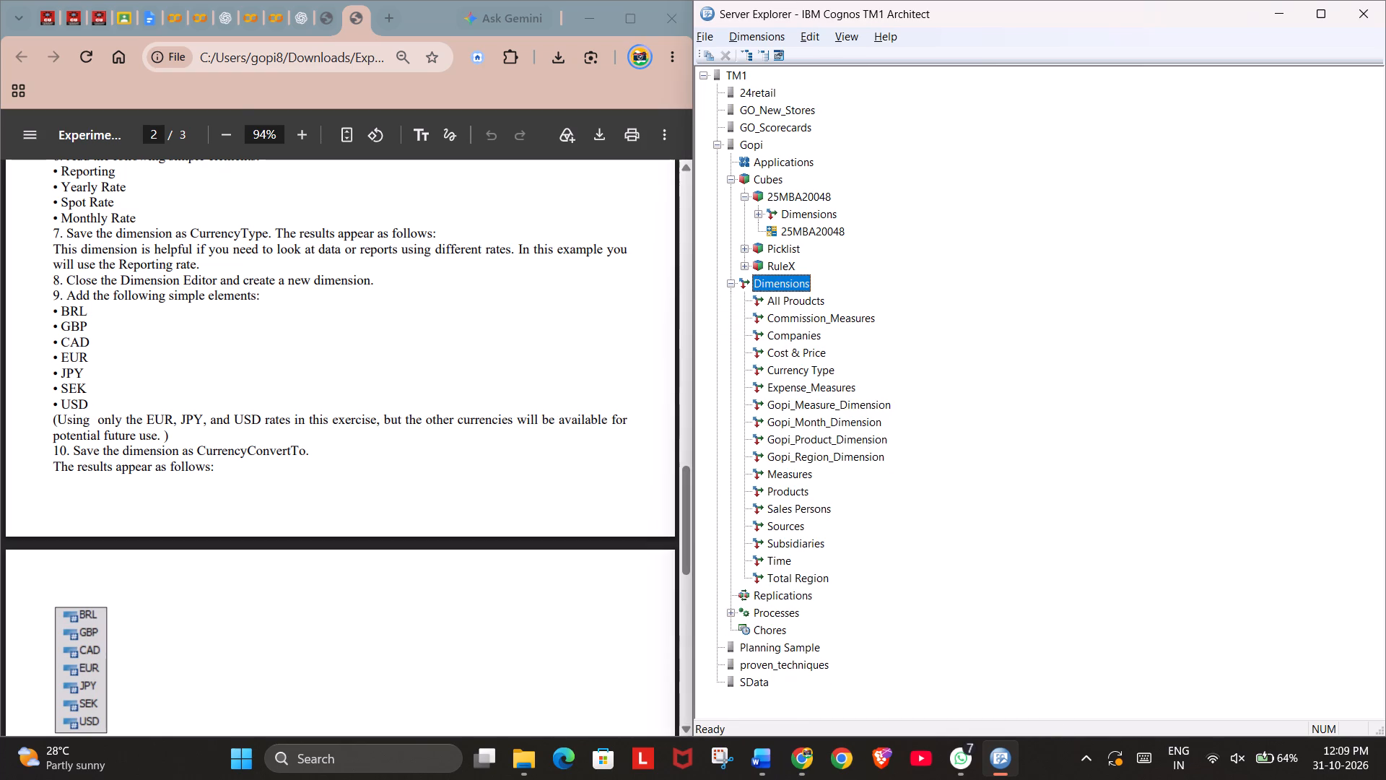
# Create a new dimension on Gopi and add BRL, GBP, CAD and EUR as simple elements.
pyautogui.rightClick(773, 285)
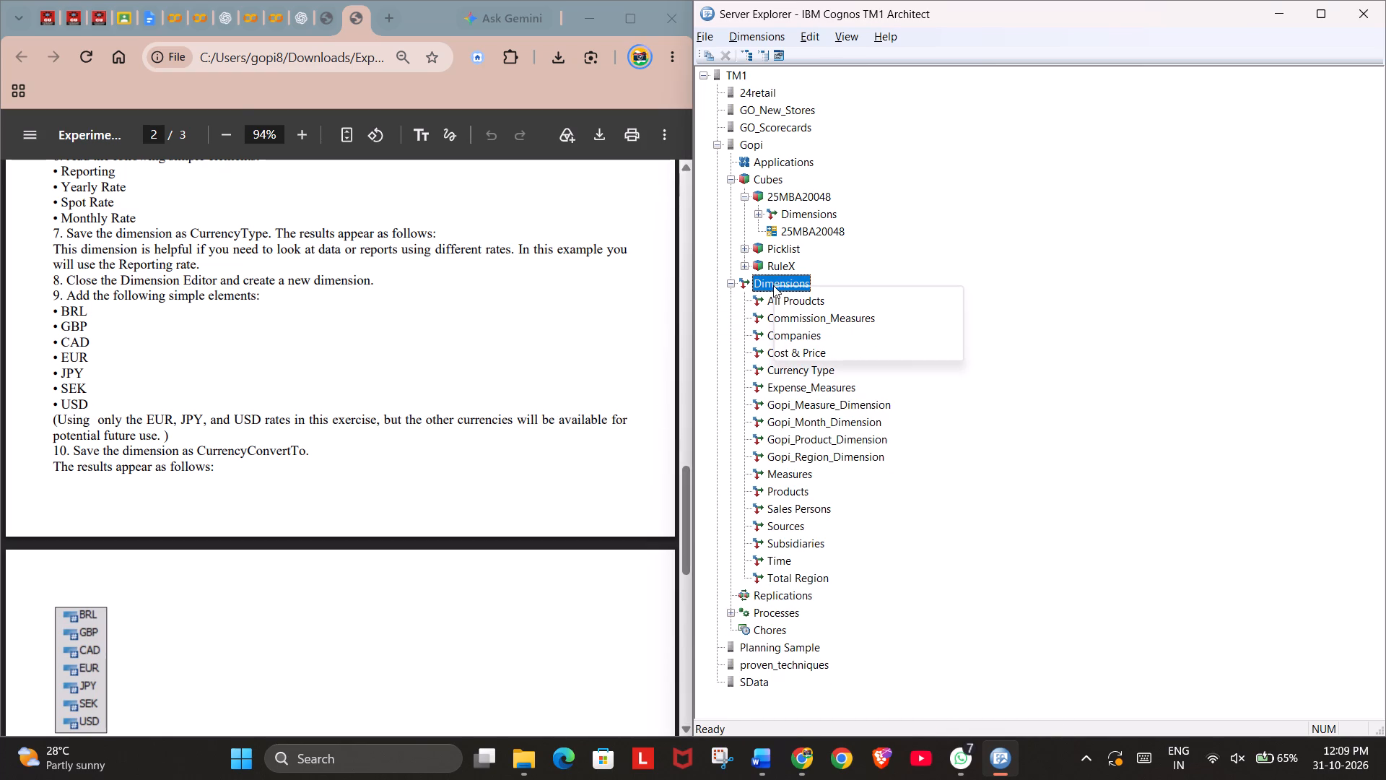
pyautogui.click(877, 299)
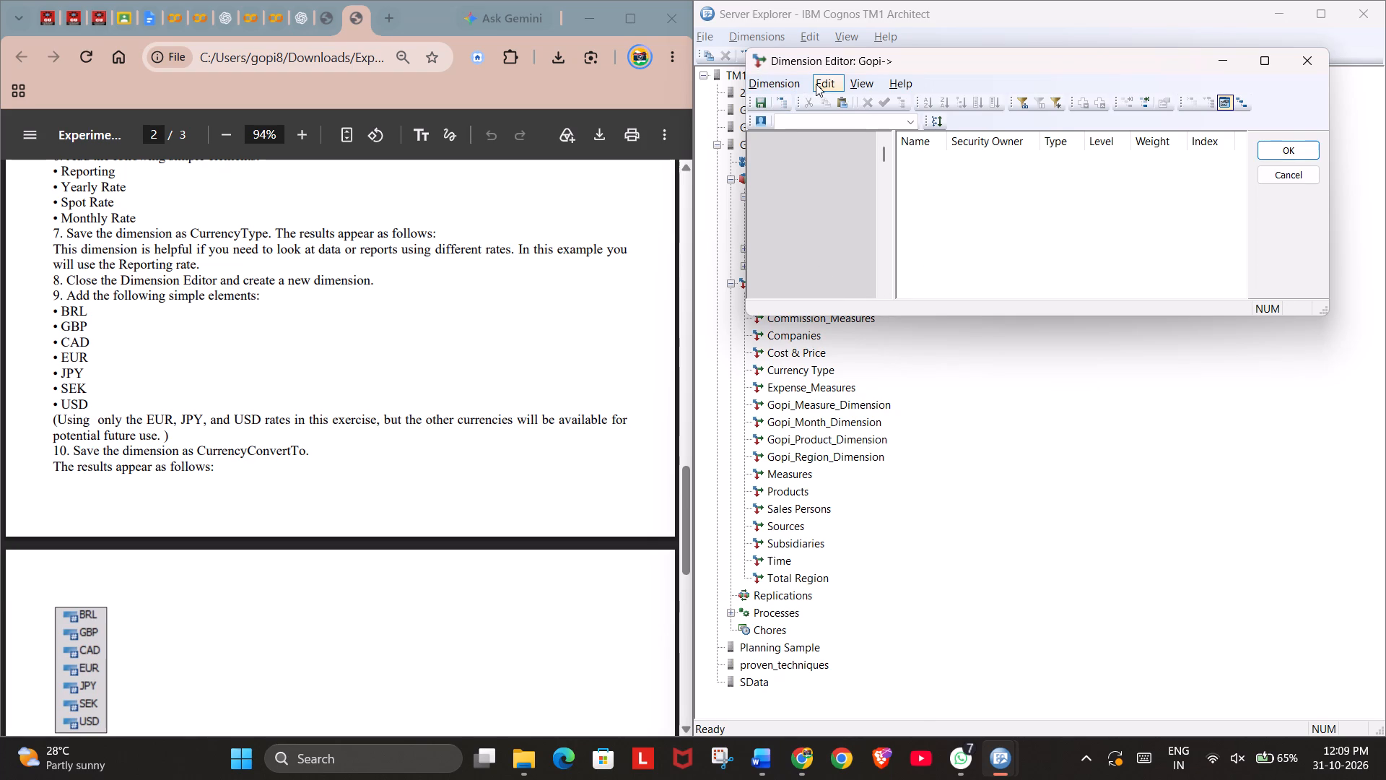
pyautogui.click(816, 84)
pyautogui.click(910, 234)
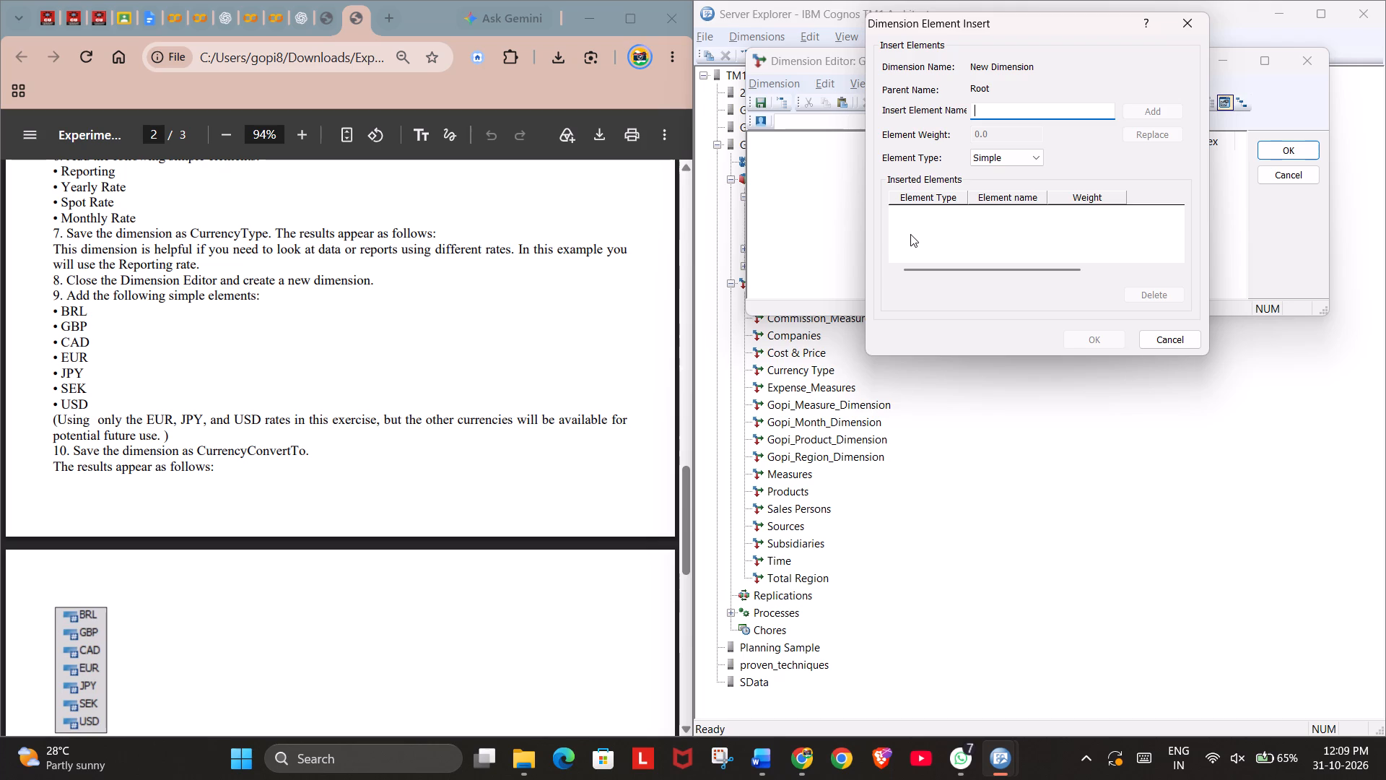
pyautogui.write('BRL')
pyautogui.press('Return')
pyautogui.write('GB')
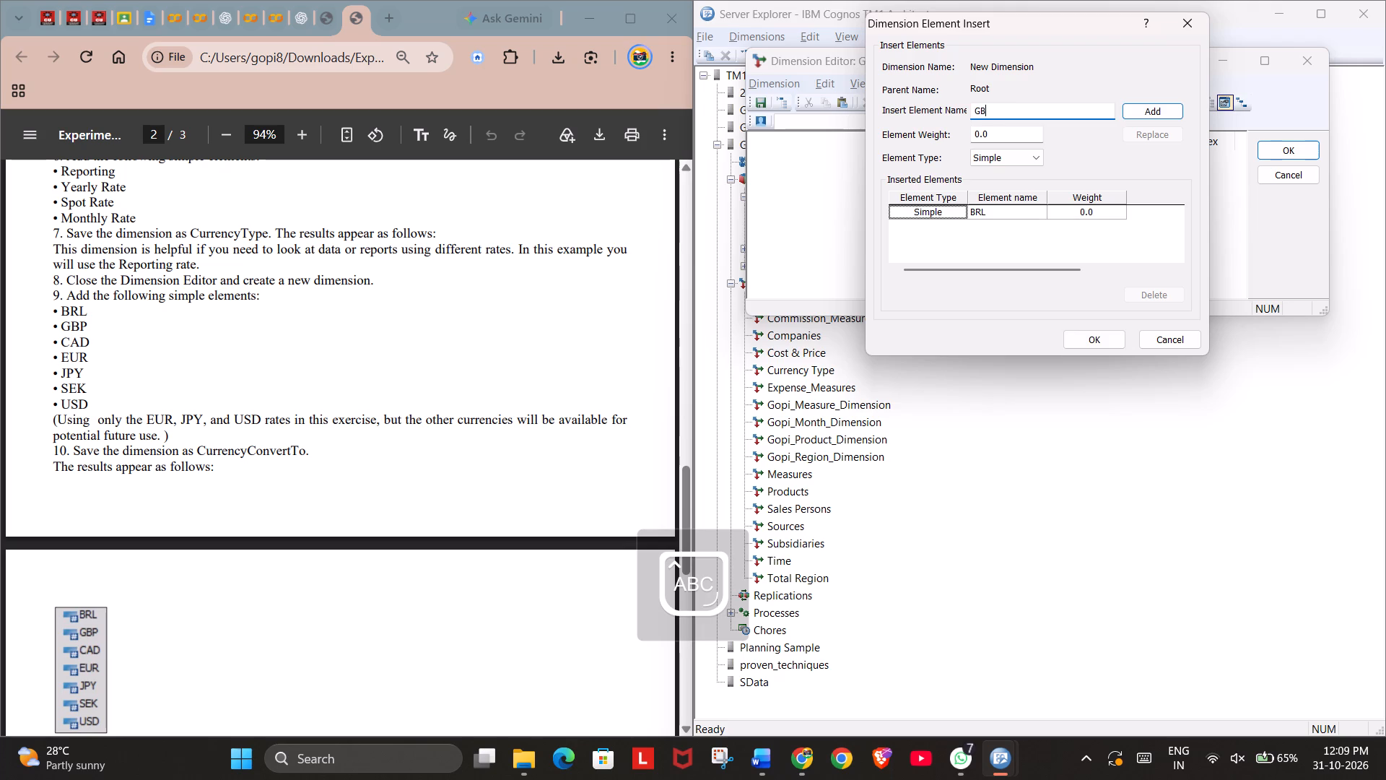
pyautogui.press('p')
pyautogui.press('Return')
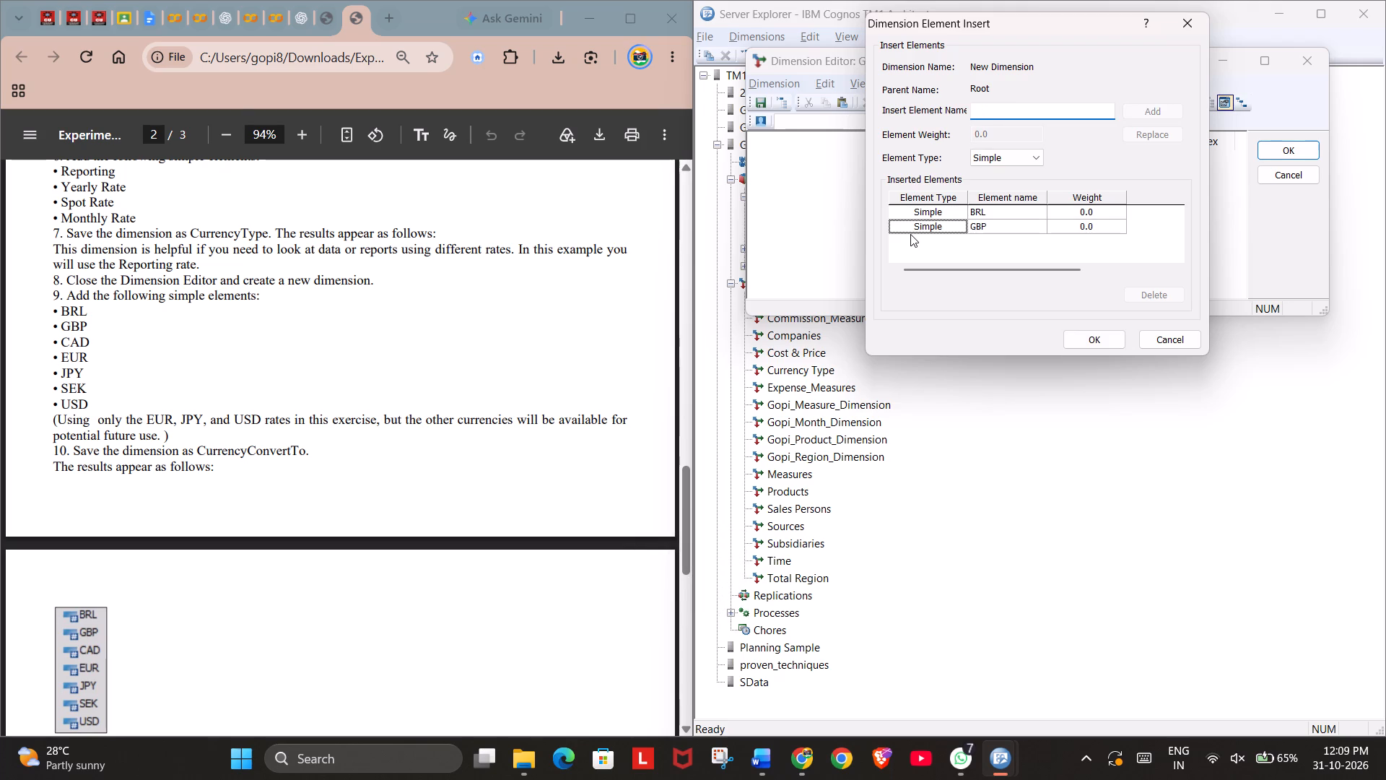
pyautogui.write('CAD')
pyautogui.press('Return')
pyautogui.write('EUR')
pyautogui.press('Return')
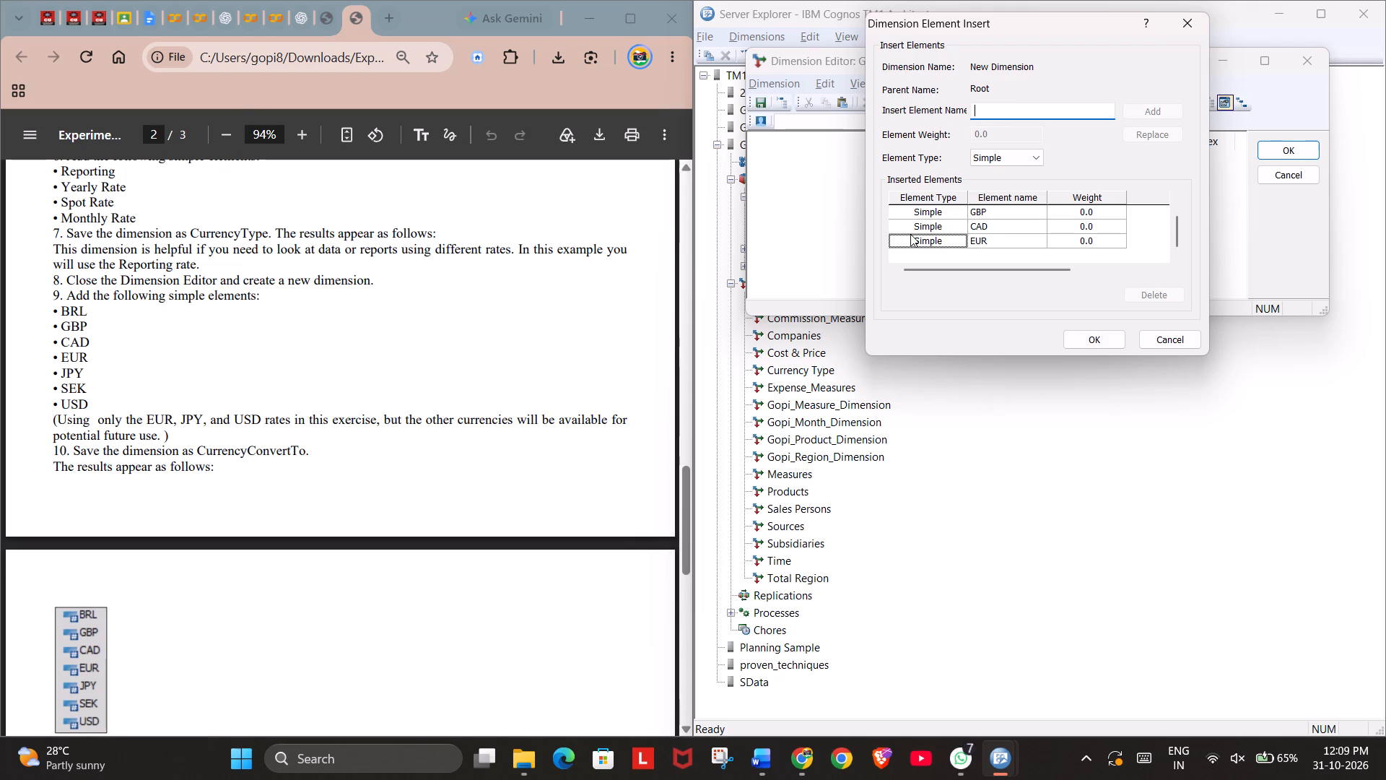
# Add the next simple element and correct its merged JPYSEK name to JPY.
pyautogui.write('JPY')
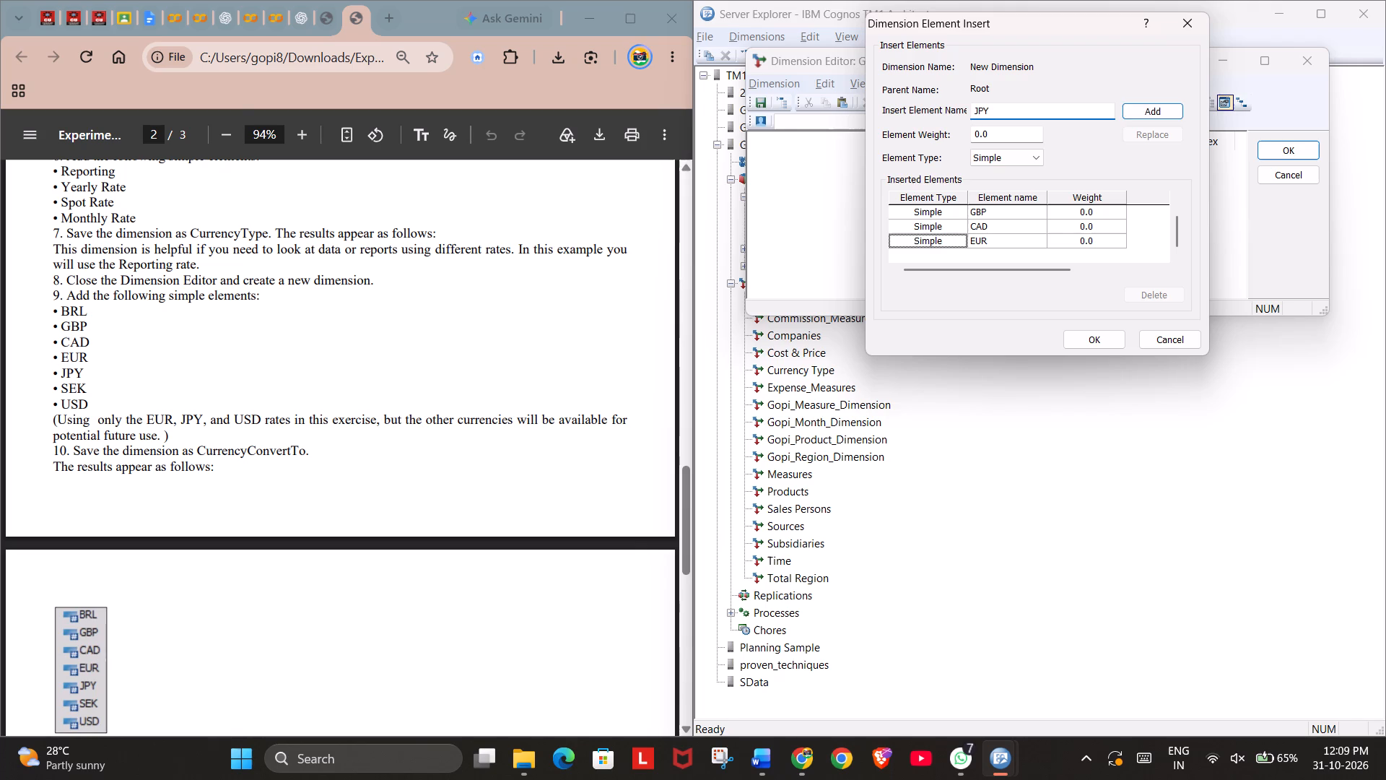
pyautogui.write('SEK')
pyautogui.press('Return')
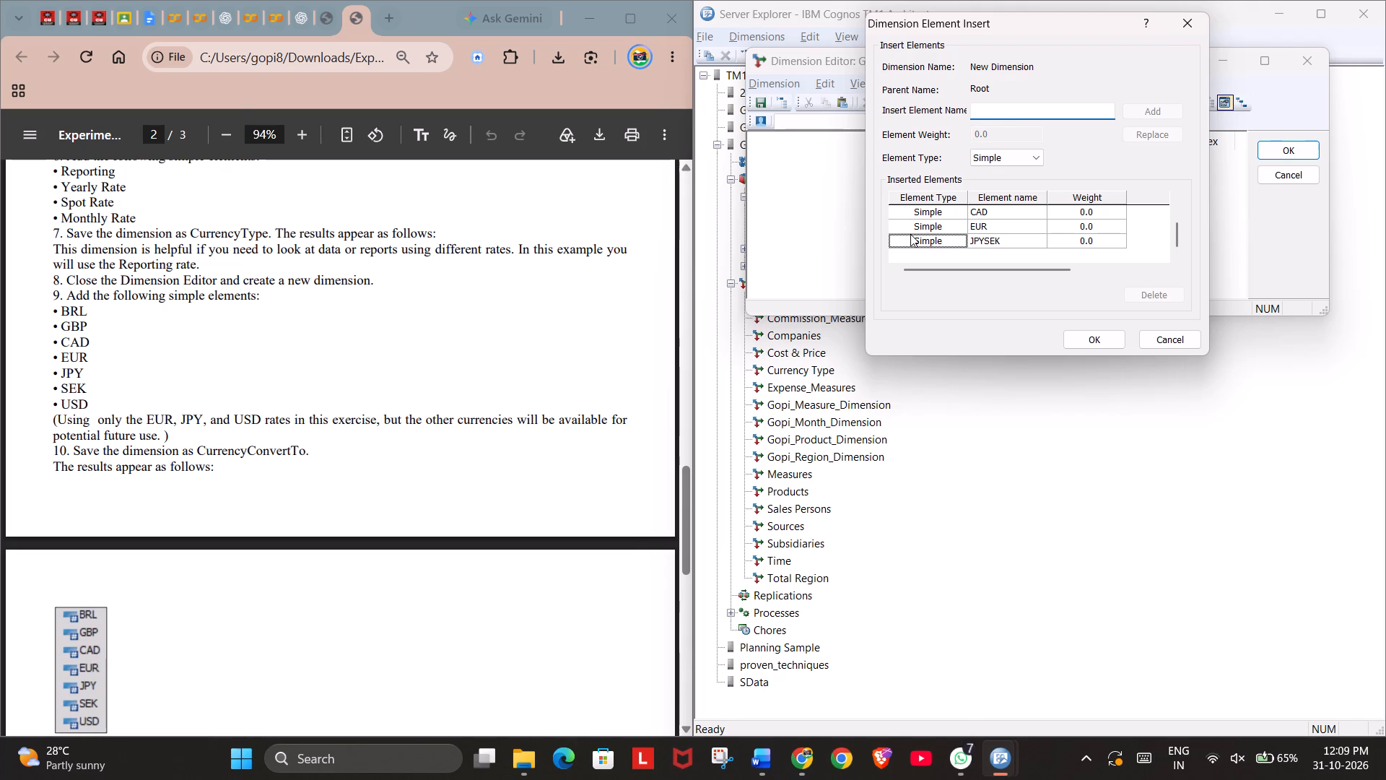
pyautogui.click(1028, 236)
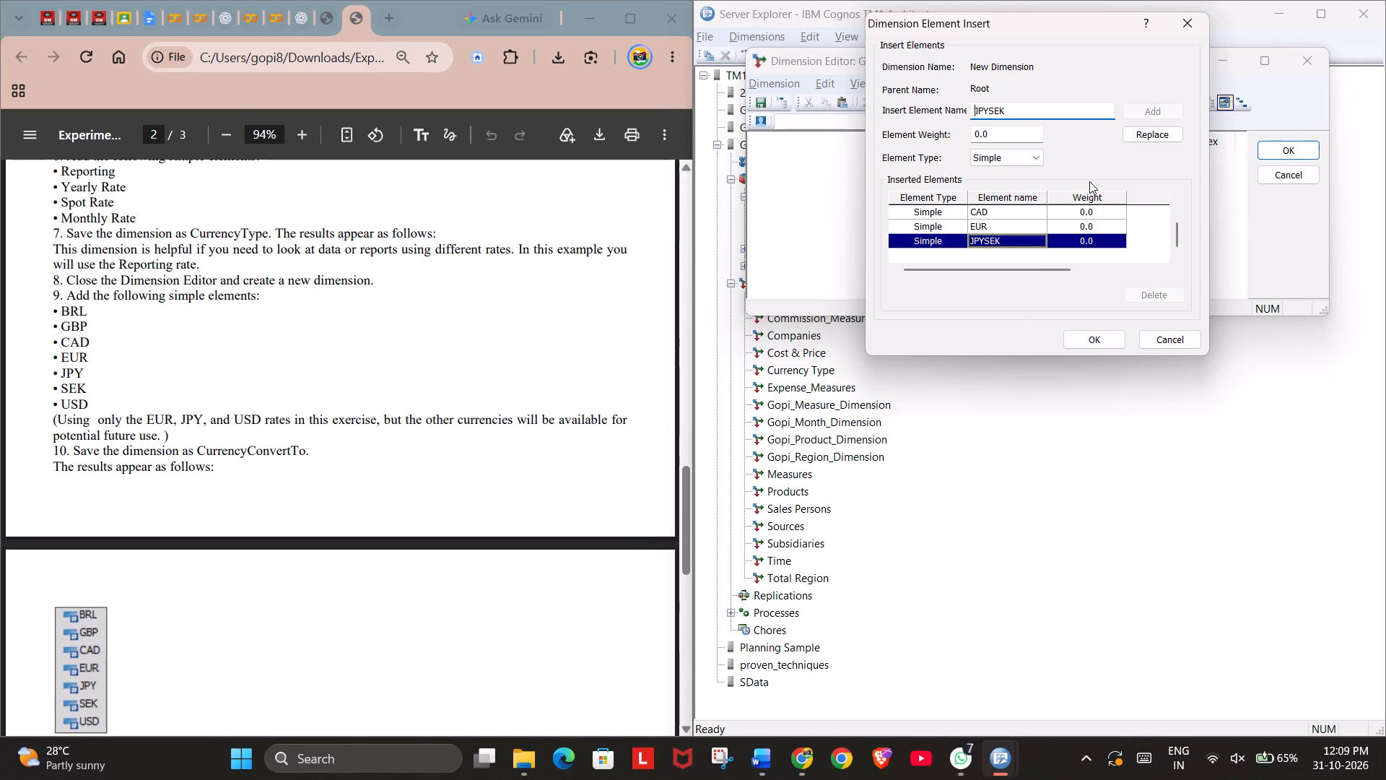
pyautogui.moveTo(1049, 105); pyautogui.dragTo(1017, 105)
pyautogui.moveTo(1017, 105); pyautogui.dragTo(989, 109)
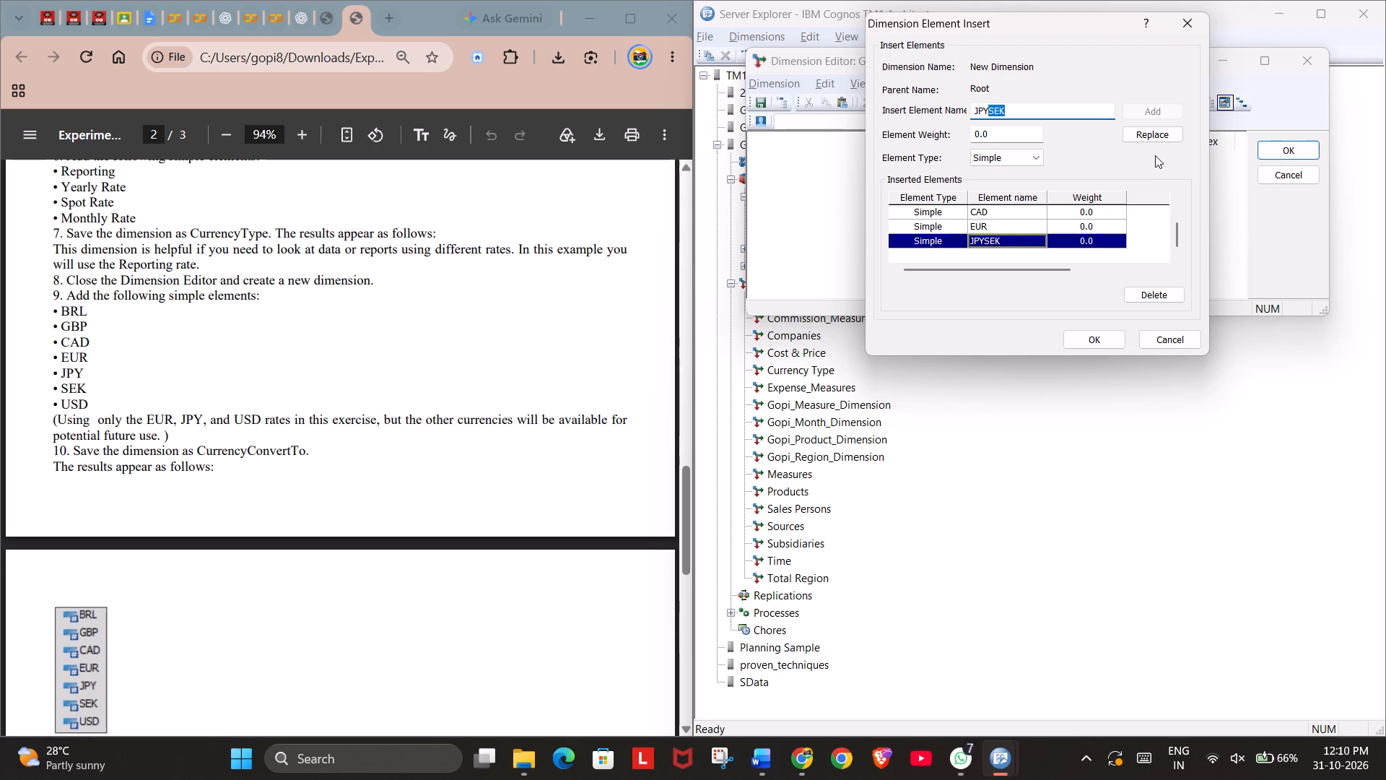
pyautogui.press('BackSpace')
pyautogui.click(1155, 141)
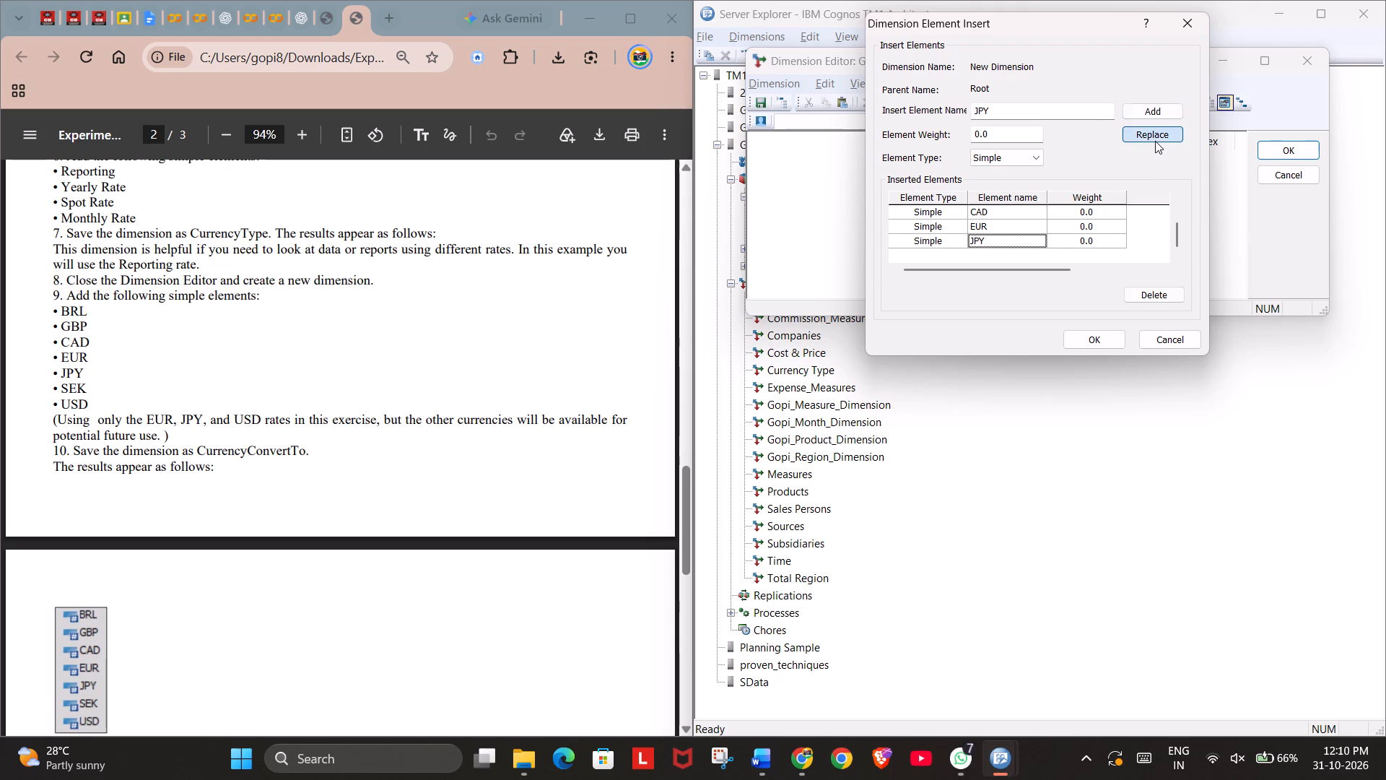
# Add SEK and USD as simple elements and insert the whole currency list into the new dimension.
pyautogui.click(1035, 108)
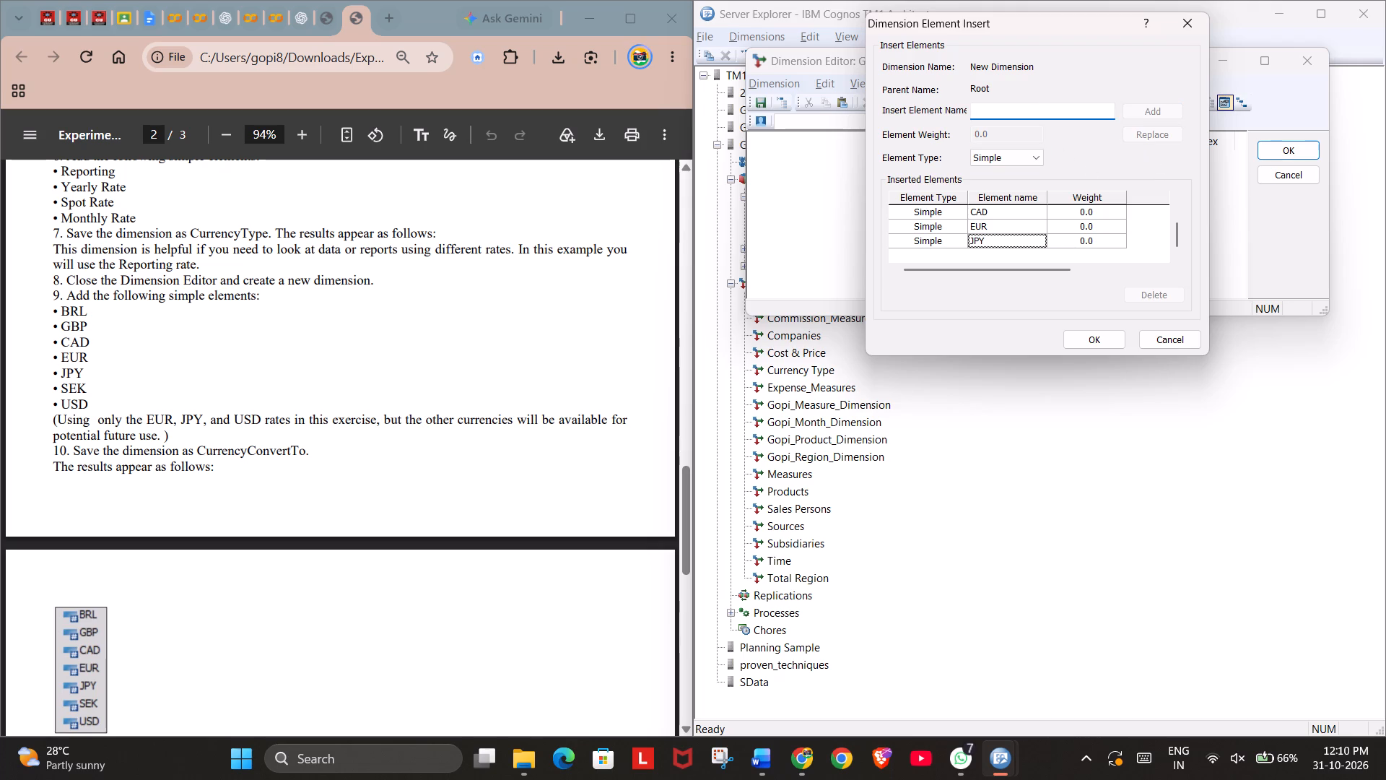
pyautogui.press('e')
pyautogui.press('BackSpace')
pyautogui.write('SEK')
pyautogui.press('Return')
pyautogui.write('USD')
pyautogui.press('Return')
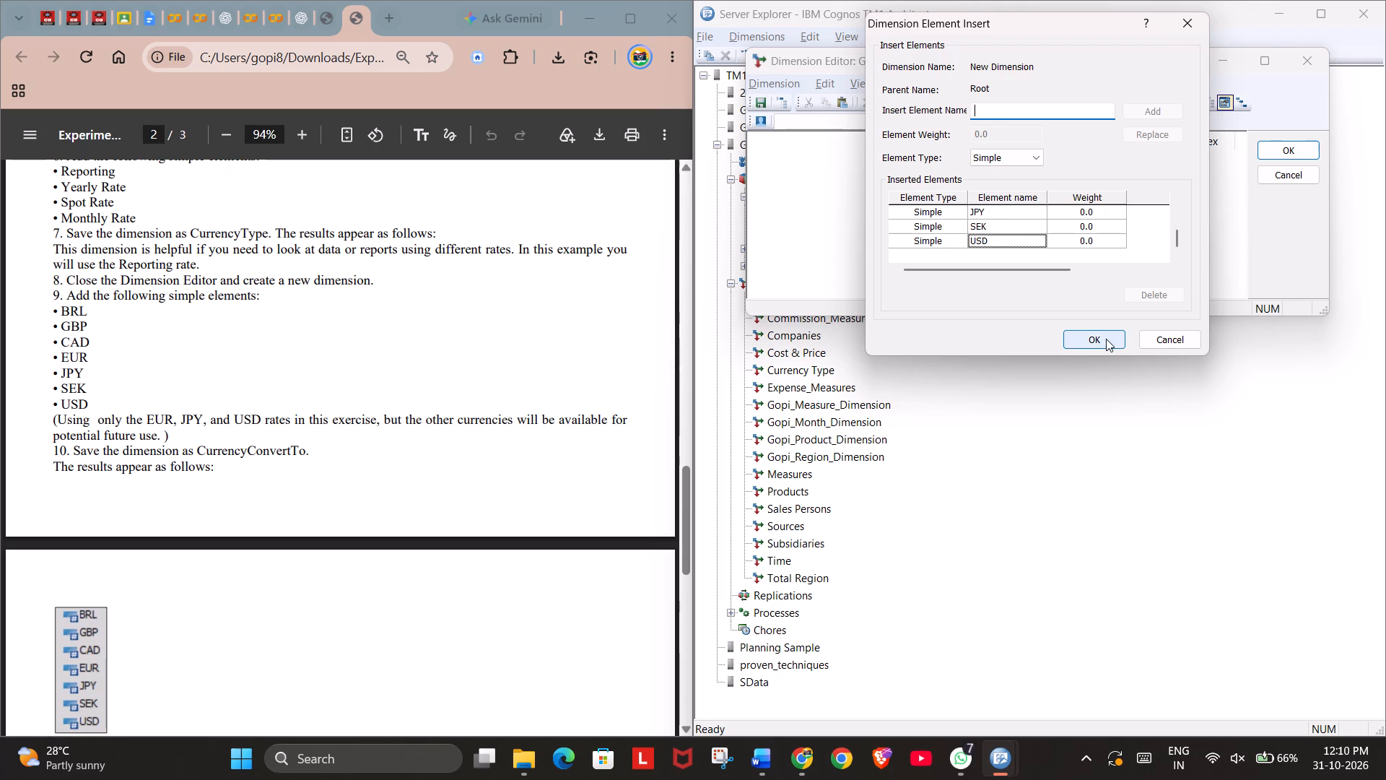
pyautogui.click(1106, 339)
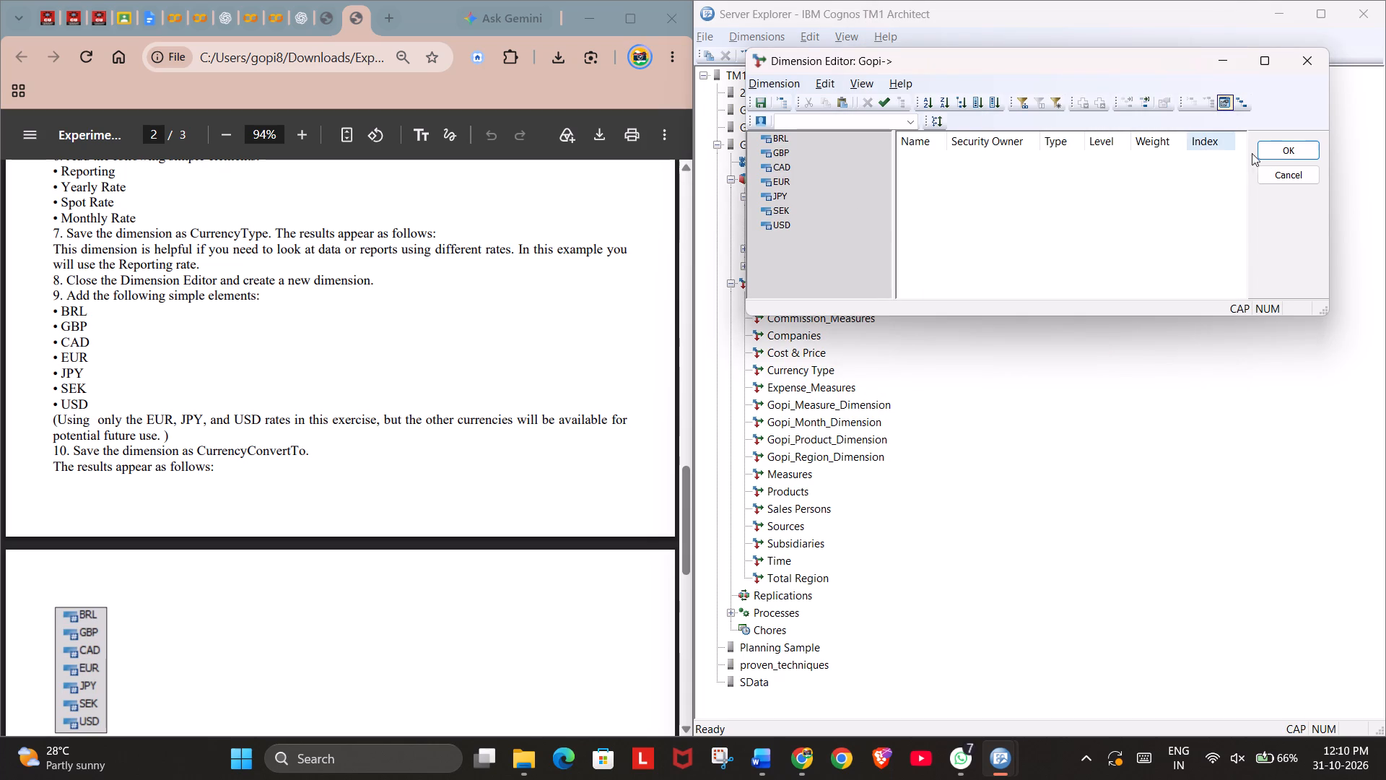
# Save the new currency dimension on Gopi under the name CurrencyConvertTo.
pyautogui.click(1273, 150)
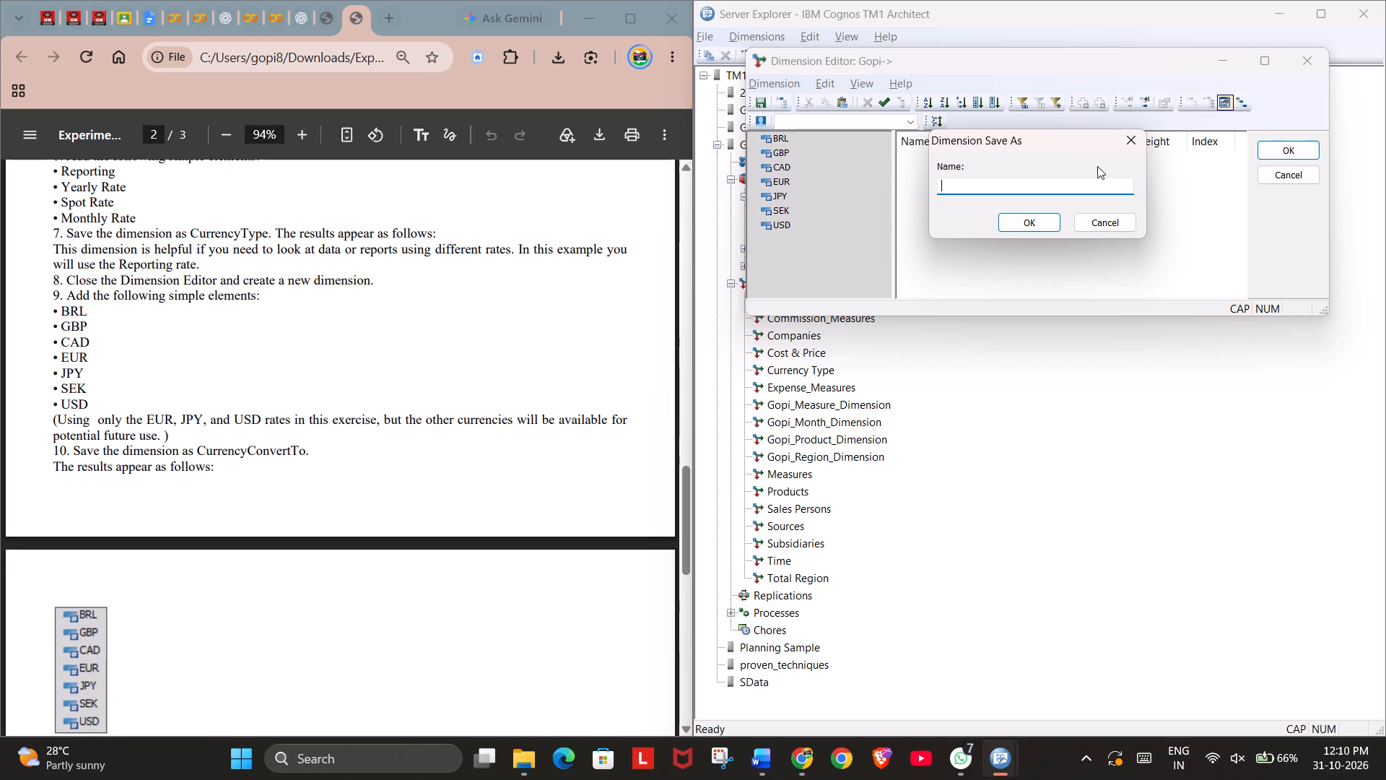
pyautogui.write('cURRE')
pyautogui.press('BackSpace')
pyautogui.press('BackSpace')
pyautogui.press('BackSpace')
pyautogui.press('BackSpace')
pyautogui.press('BackSpace')
pyautogui.write('Currency')
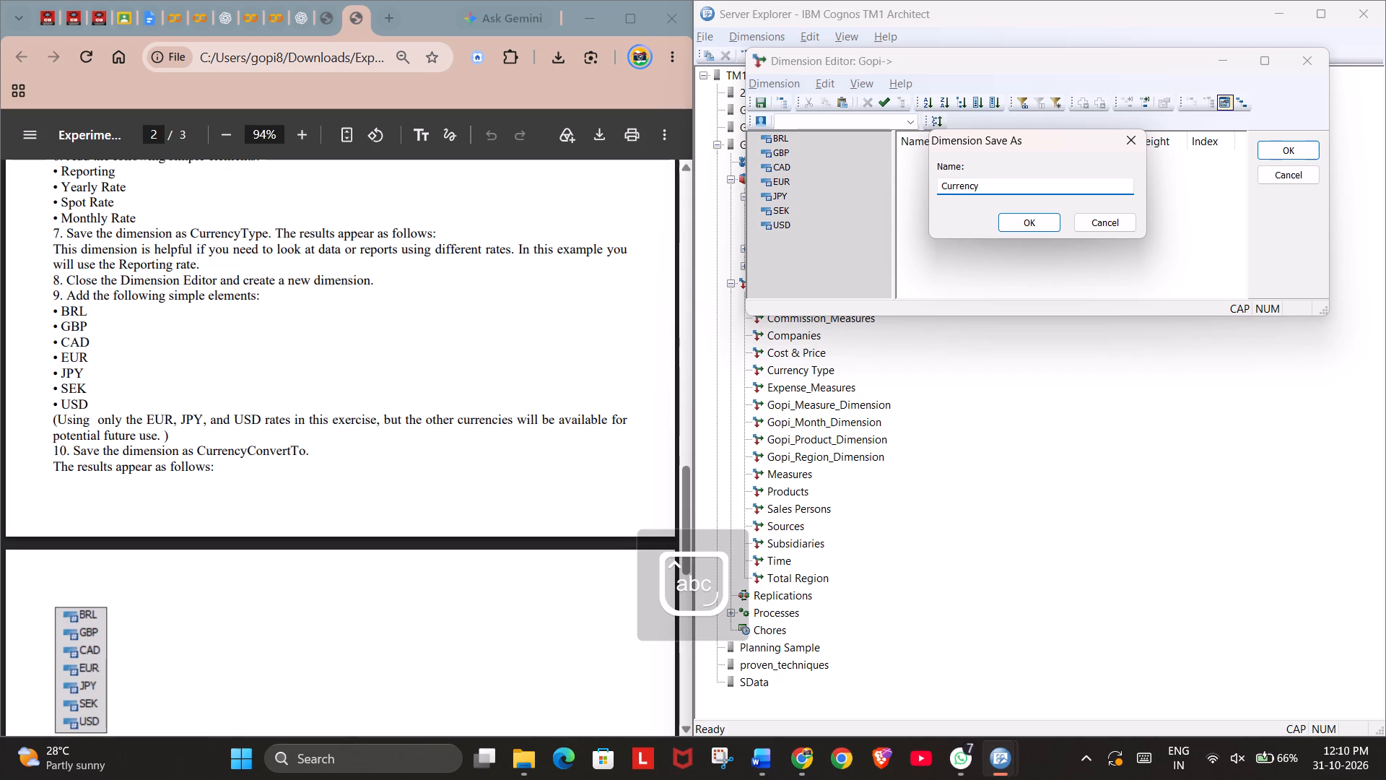
pyautogui.write('Cont')
pyautogui.press('BackSpace')
pyautogui.write('vert')
pyautogui.press('space')
pyautogui.press('BackSpace')
pyautogui.write('To')
pyautogui.press('Return')
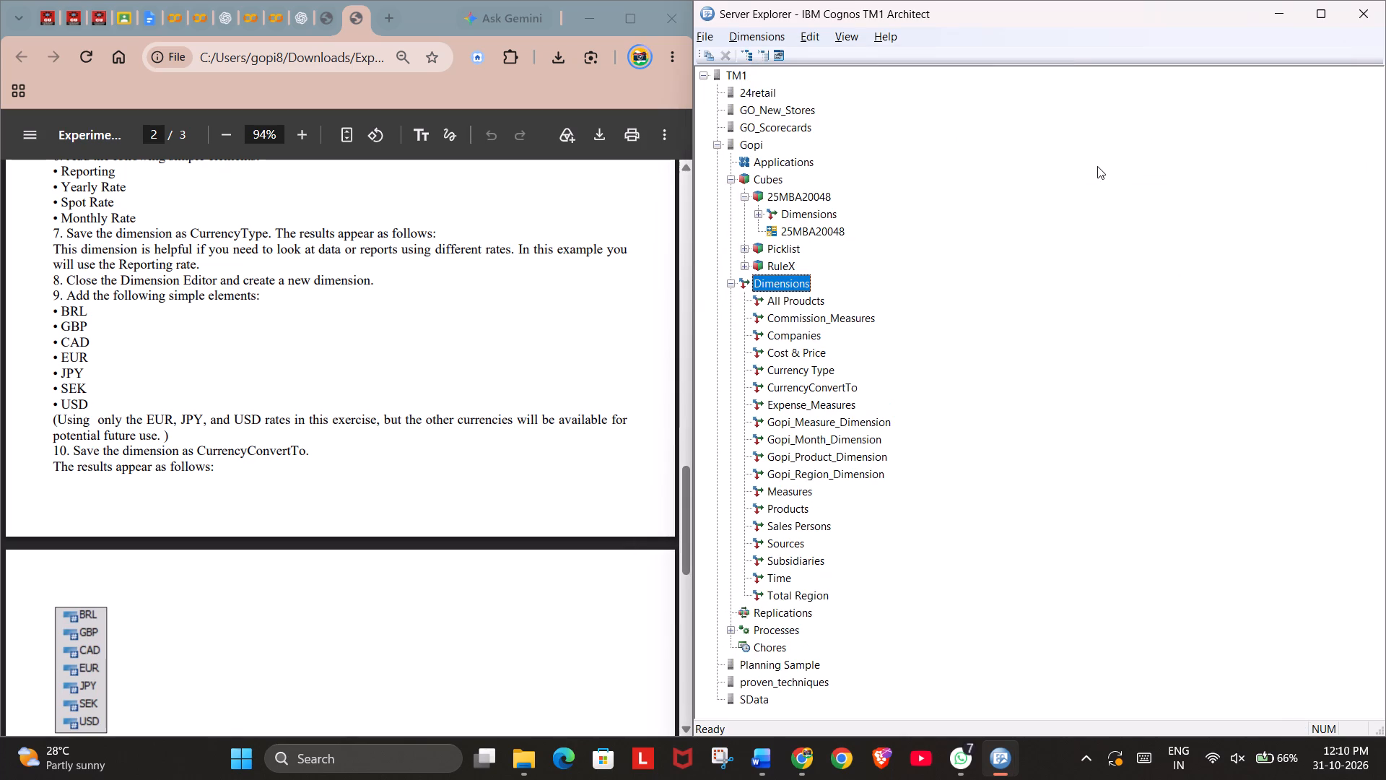
# Read the Task 4 instructions for creating the zRate cube and the dimensions it needs.
pyautogui.scroll(-1, 420, 435)
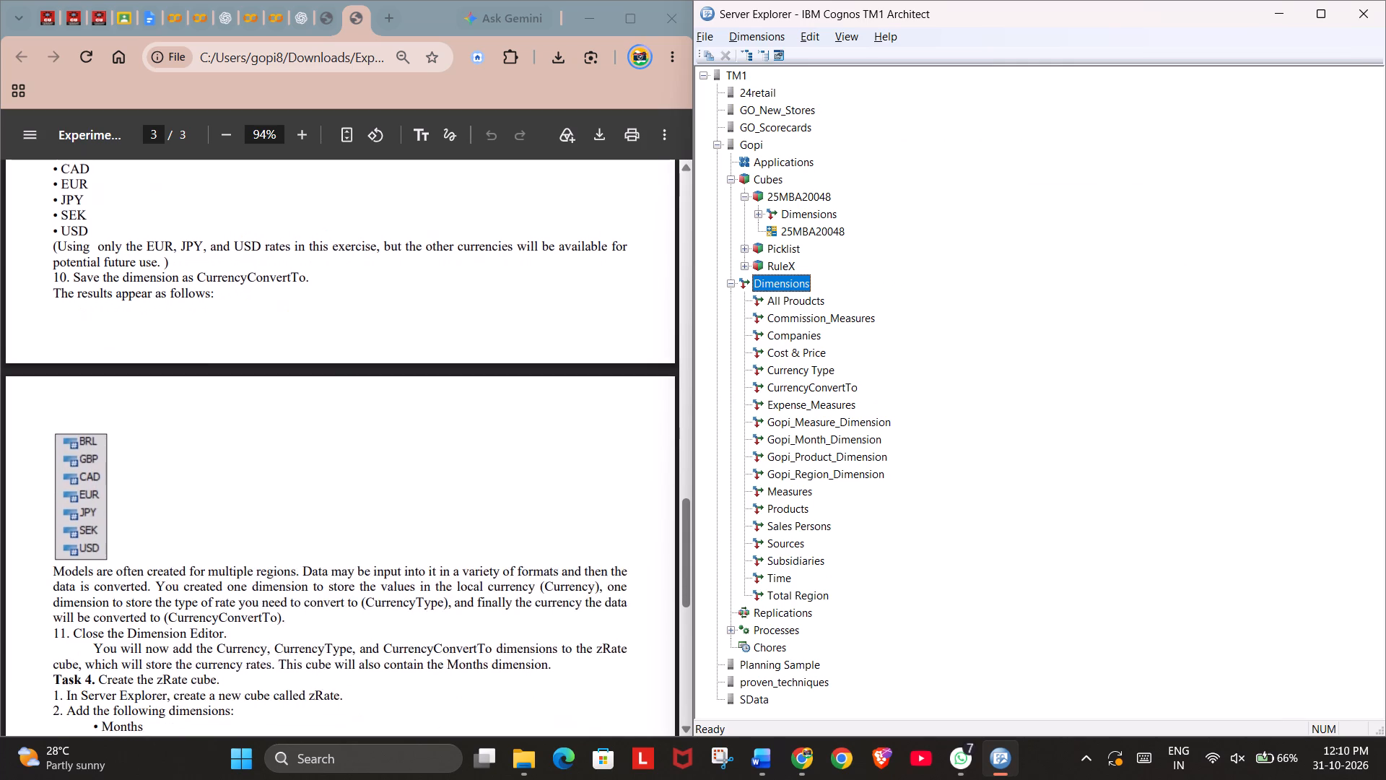
pyautogui.scroll(-1, 420, 435)
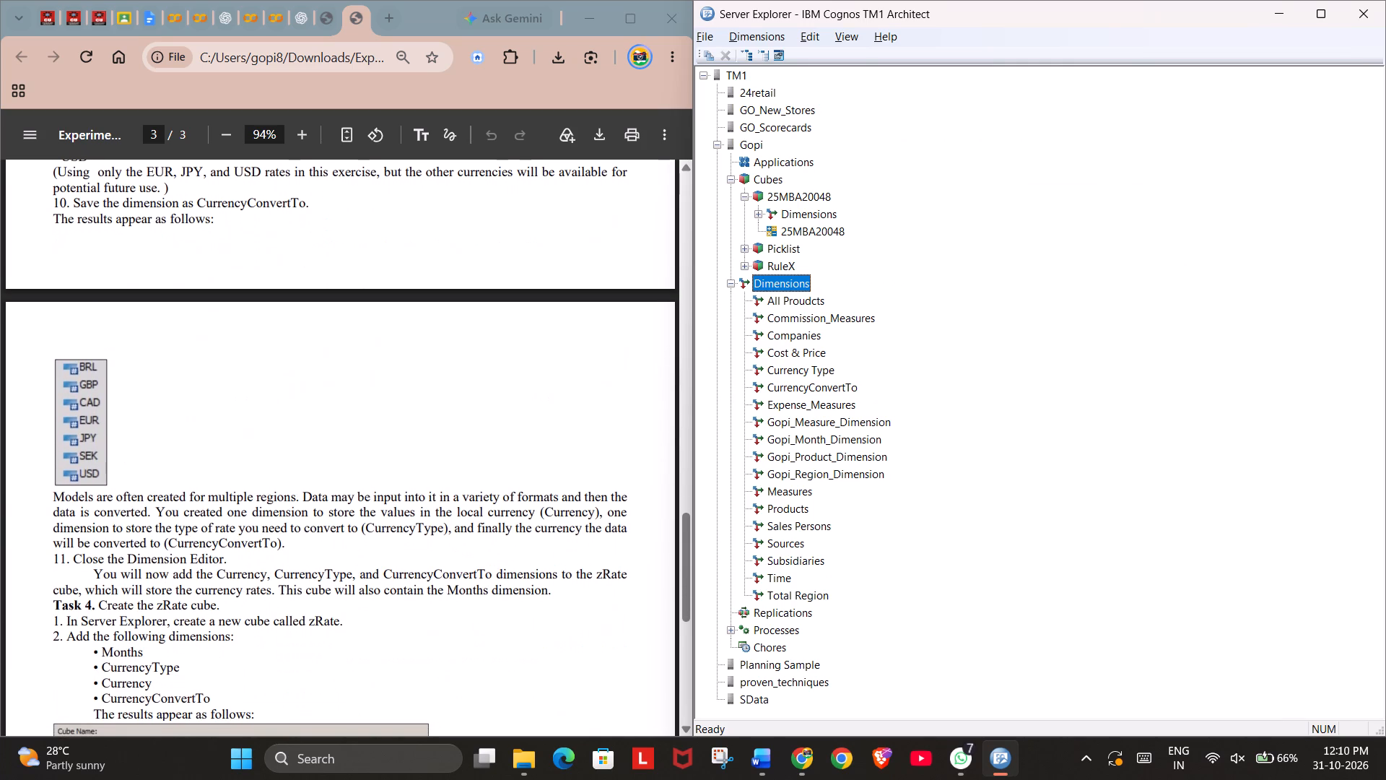
pyautogui.scroll(-3, 420, 435)
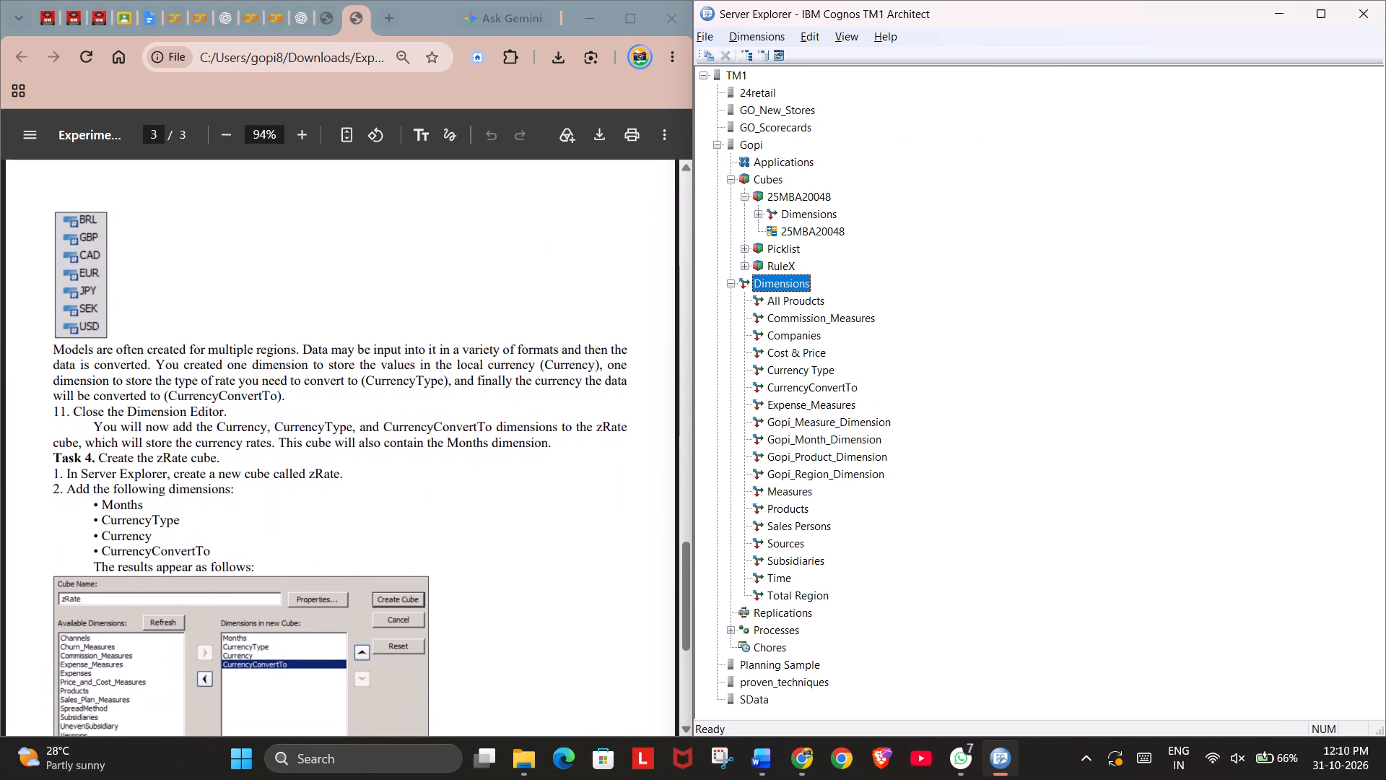
pyautogui.scroll(-1, 420, 435)
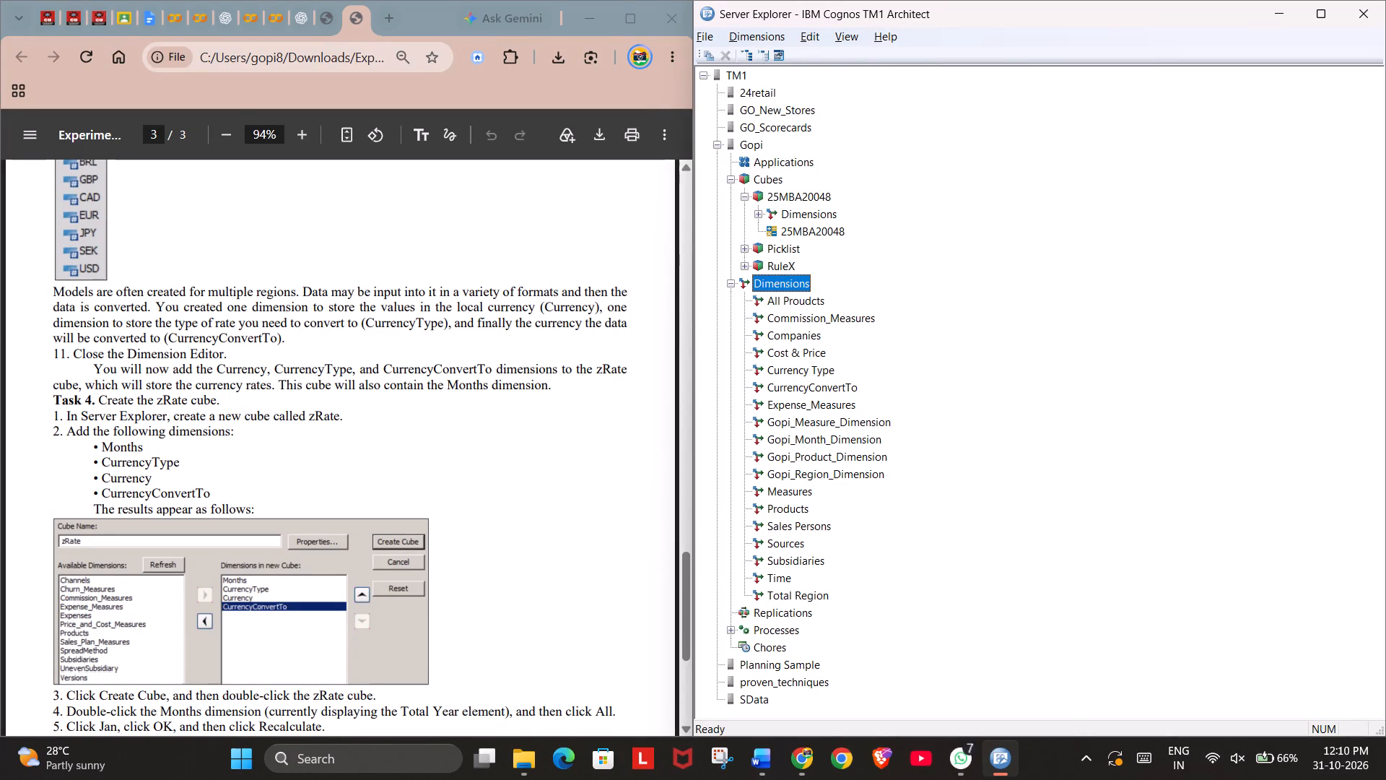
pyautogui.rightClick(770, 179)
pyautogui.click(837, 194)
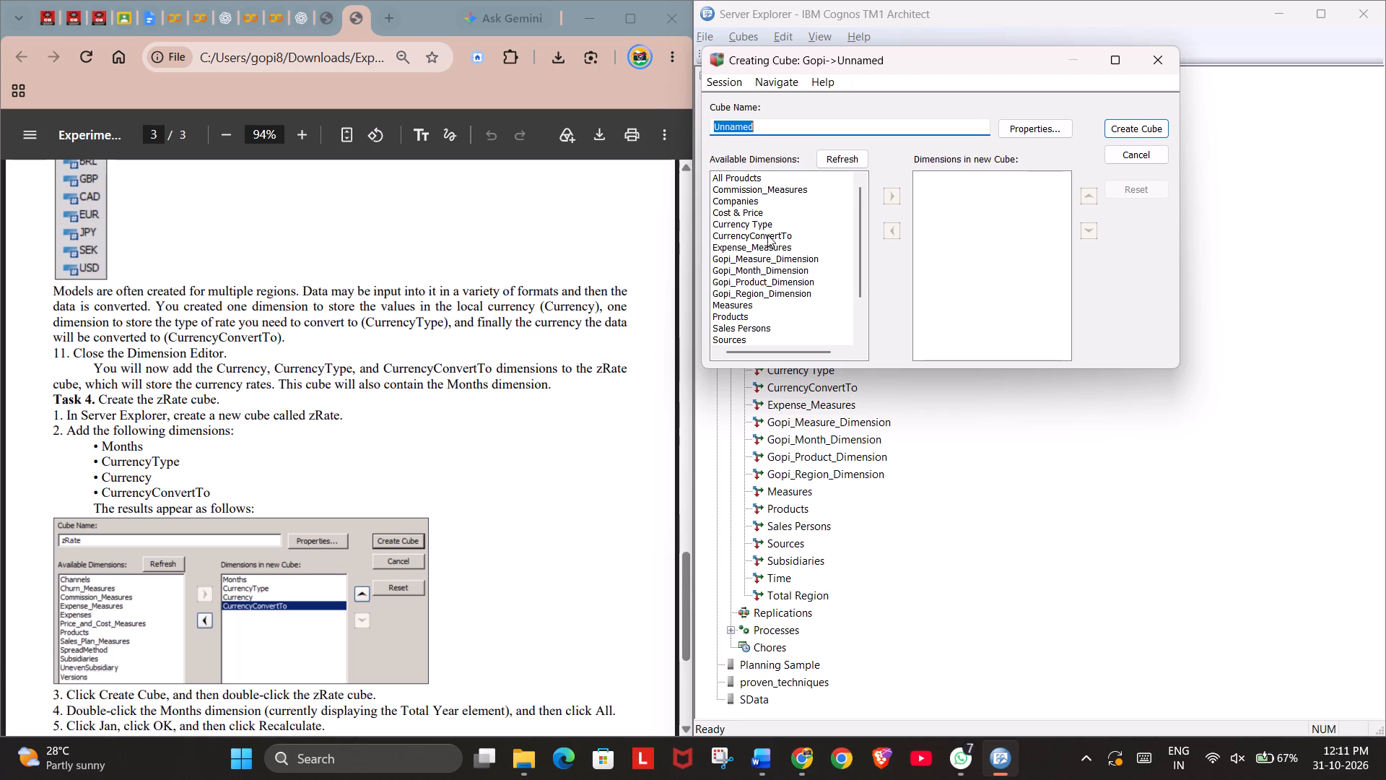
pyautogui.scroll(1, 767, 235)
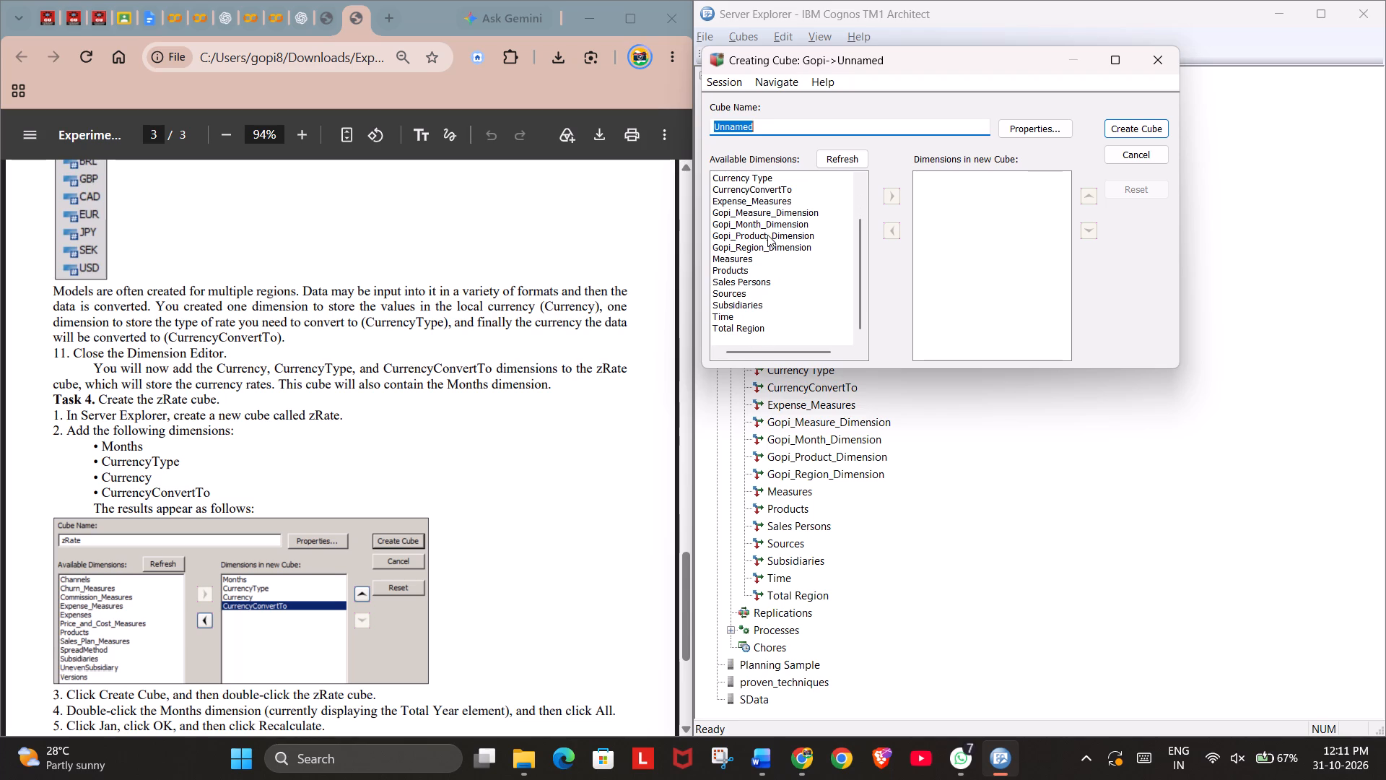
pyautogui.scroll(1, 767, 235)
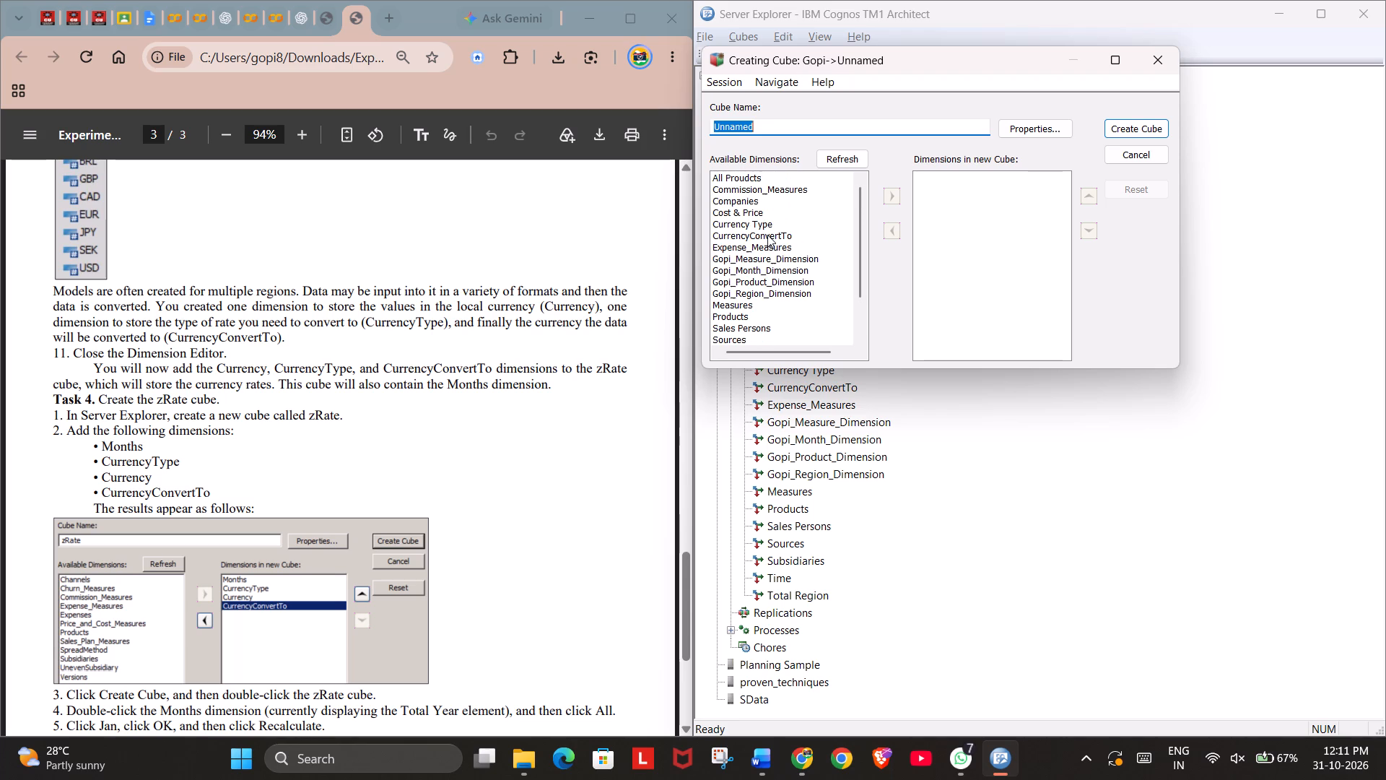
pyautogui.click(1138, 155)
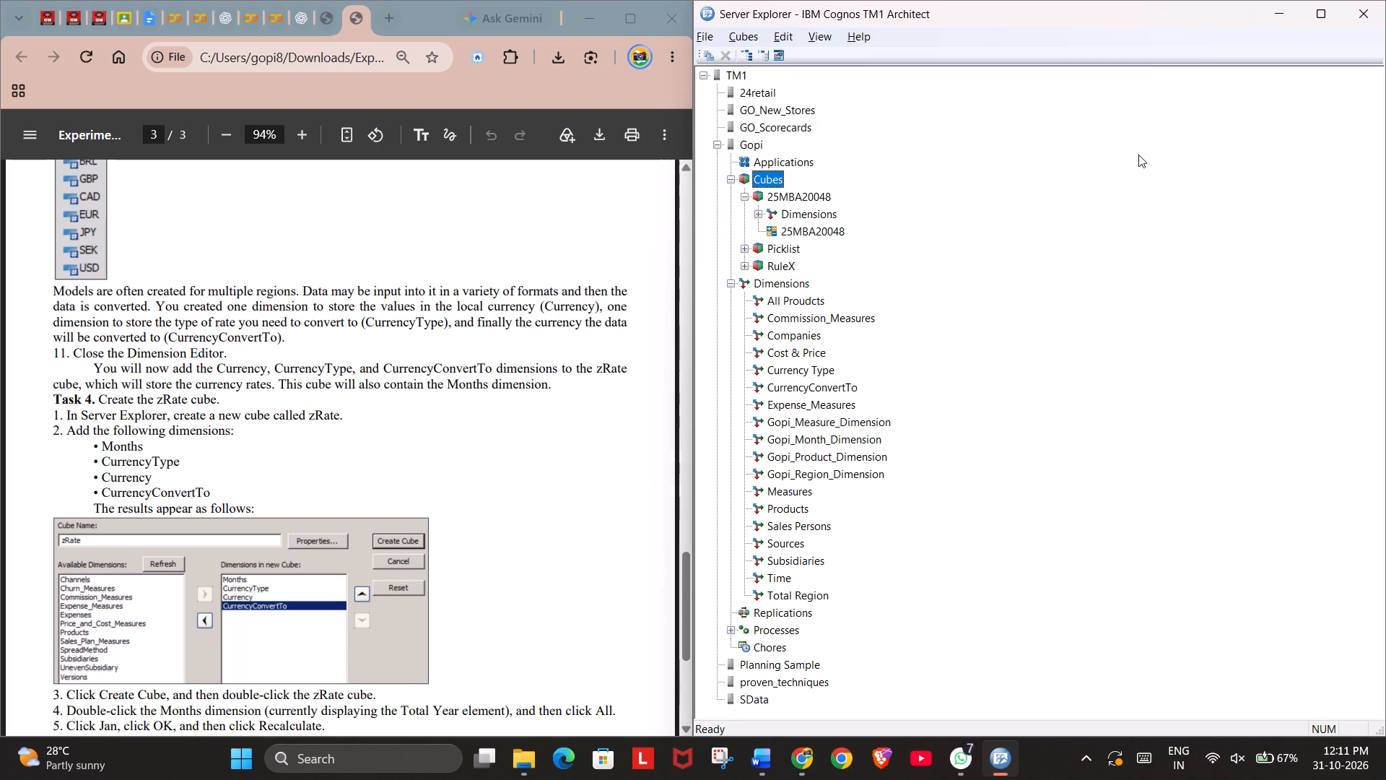
# Start a new, empty dimension on the Gopi server.
pyautogui.rightClick(780, 286)
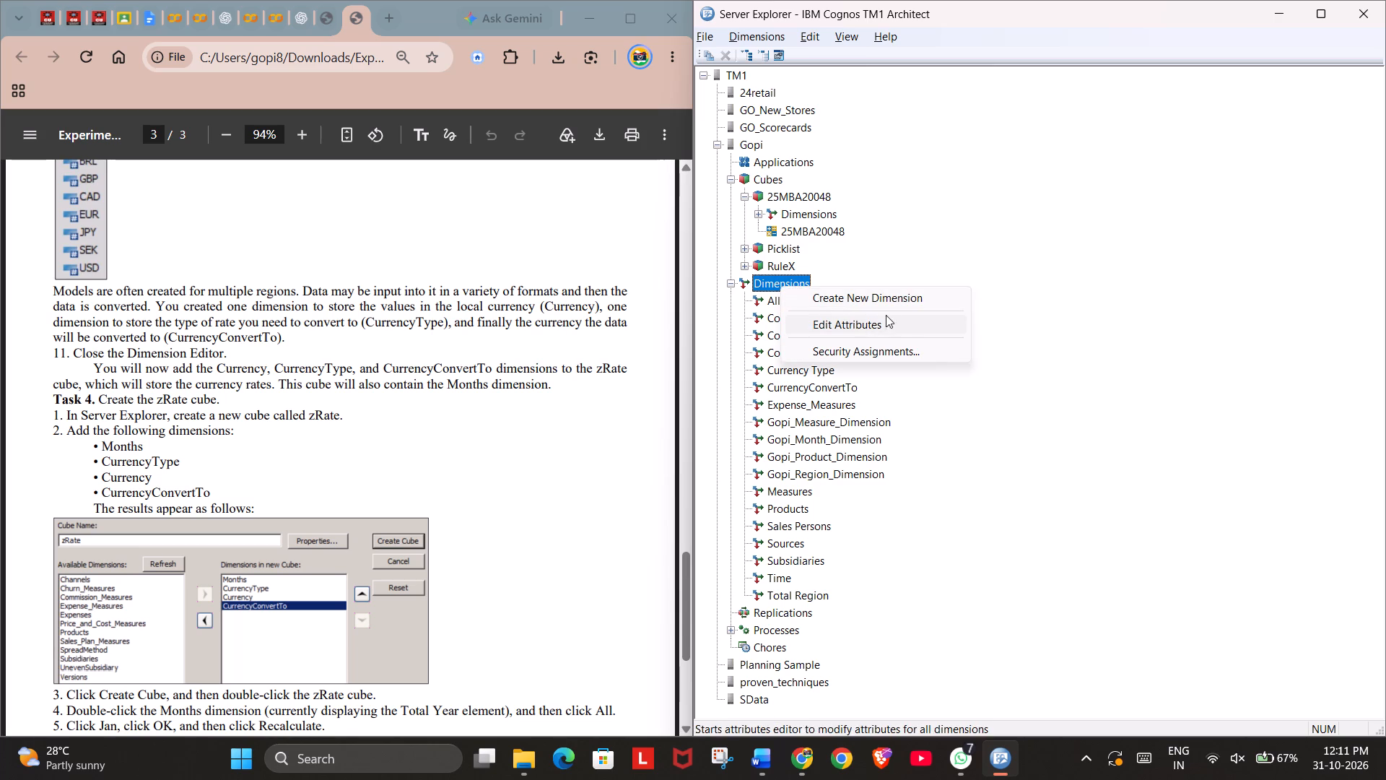
pyautogui.click(925, 303)
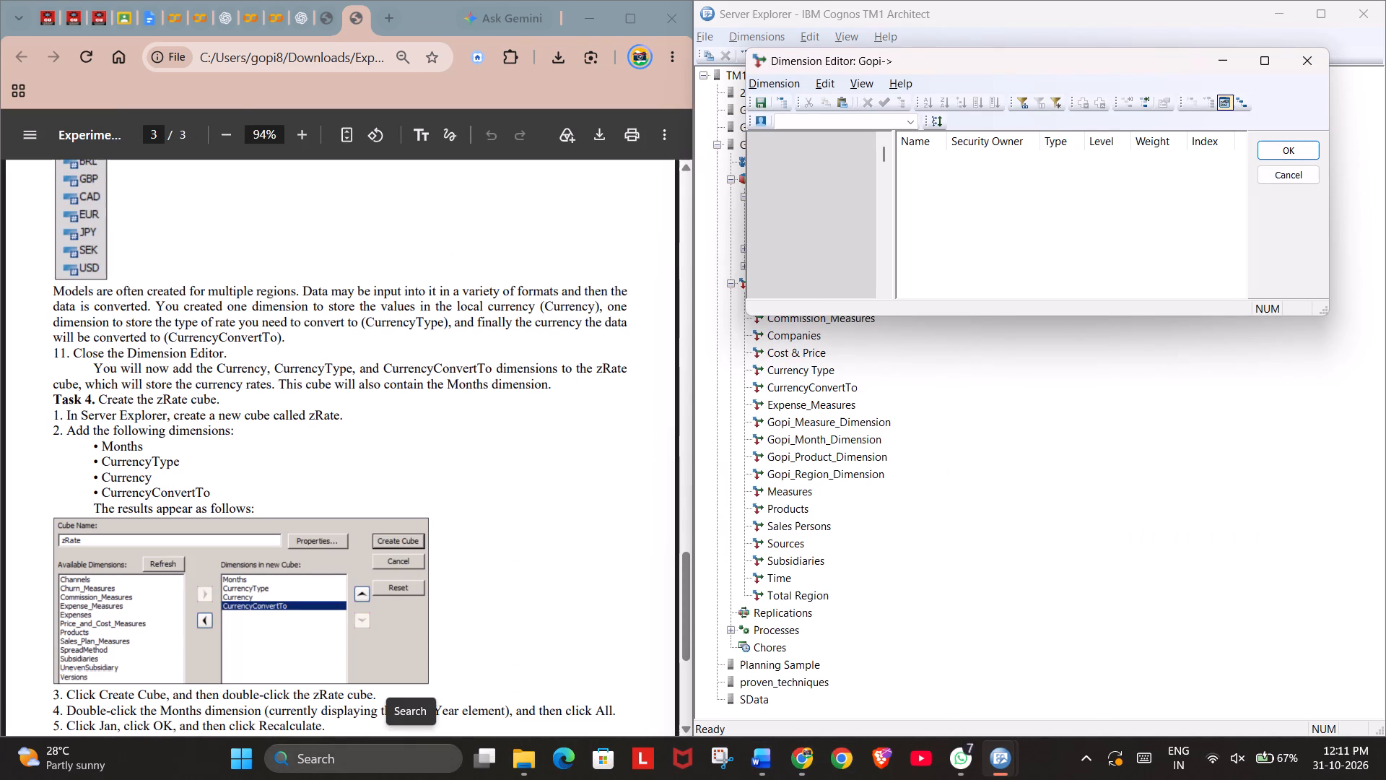
# Switch to Excel and, in a blank workbook, fill cells A1 to A12 with the months Jan through Dec.
pyautogui.press('super+r')
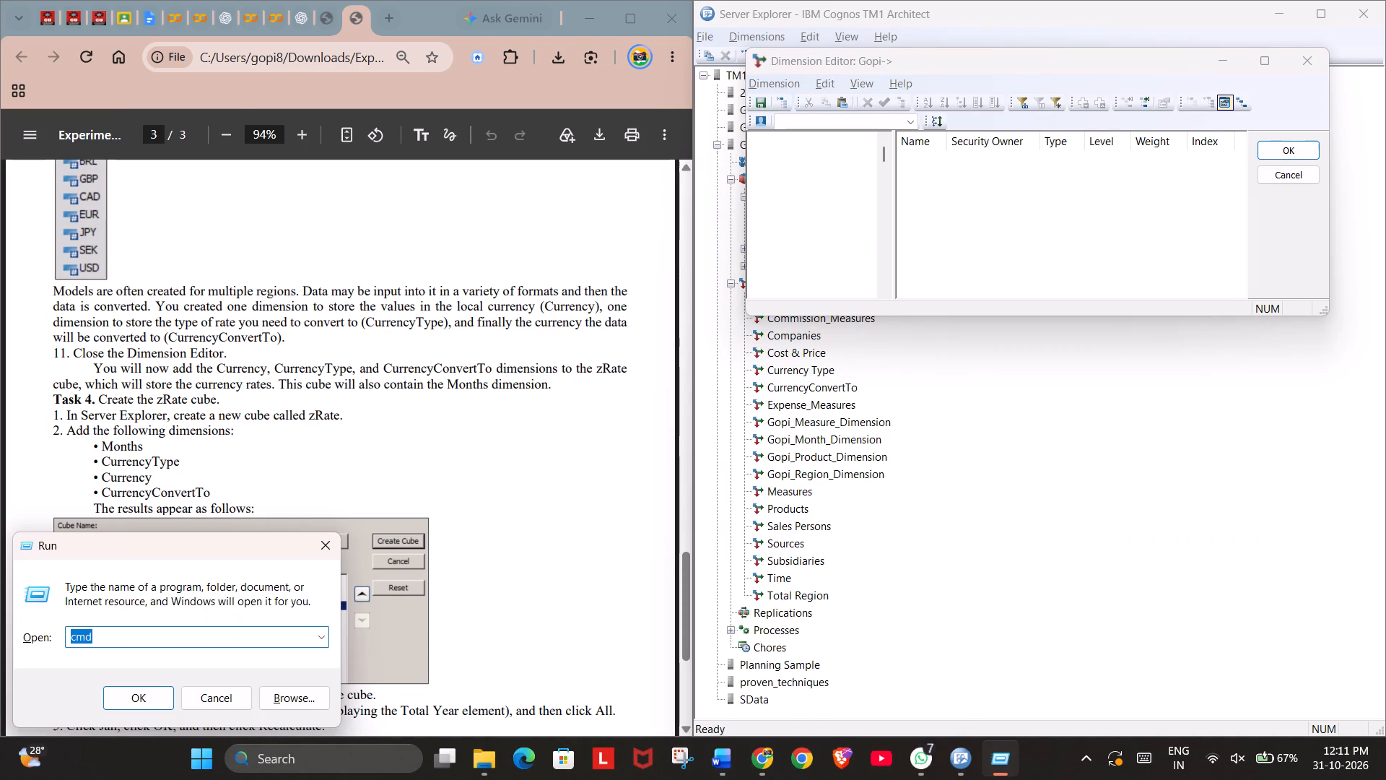
pyautogui.press('e')
pyautogui.press('Down')
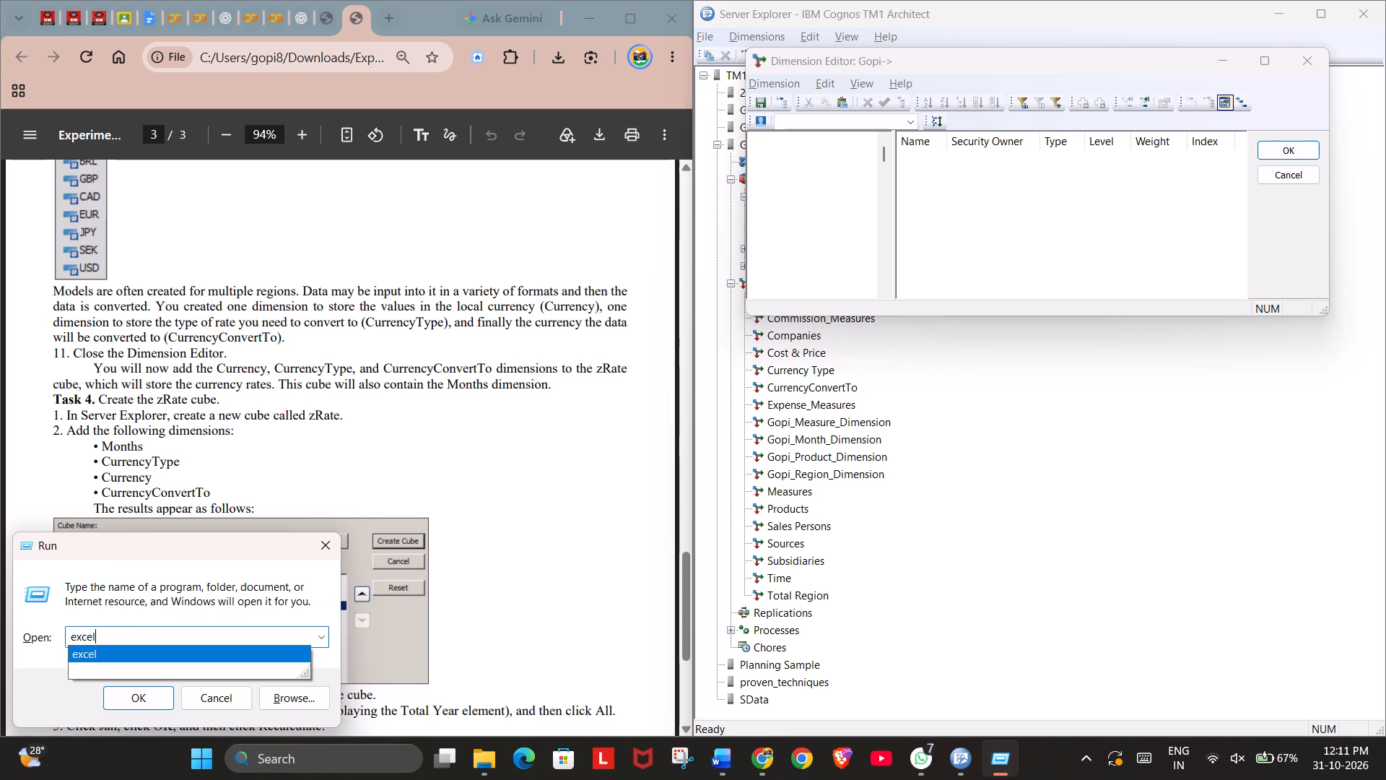
pyautogui.press('Return')
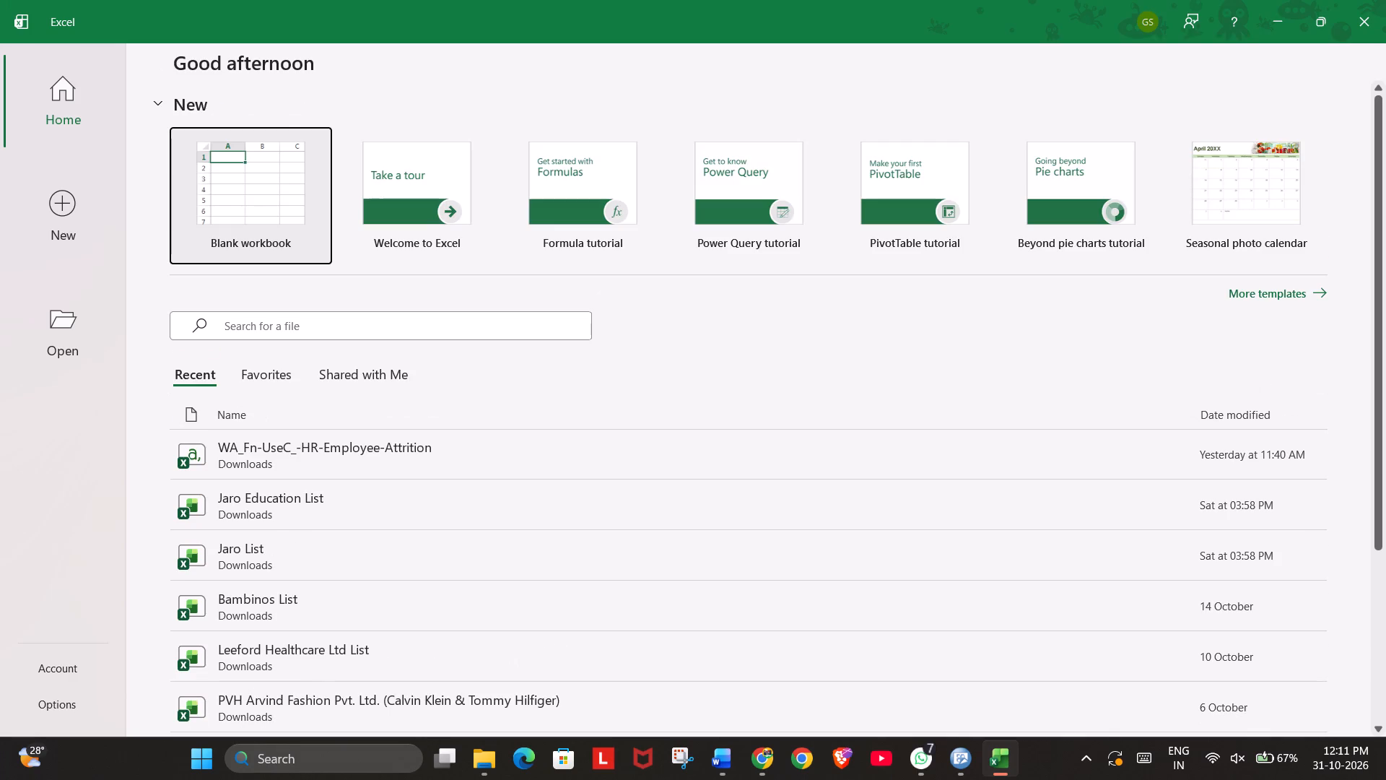
pyautogui.click(263, 172)
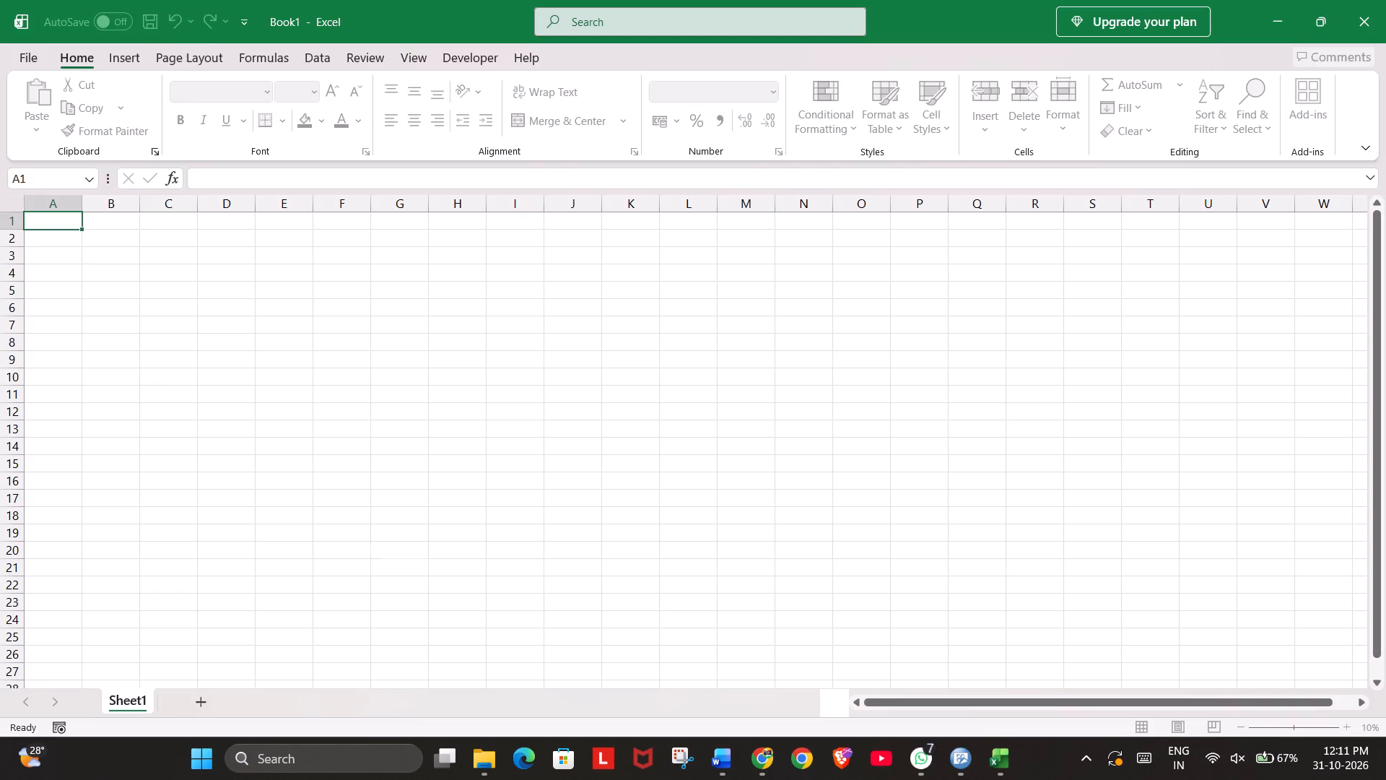
pyautogui.write('Jan')
pyautogui.press('Return')
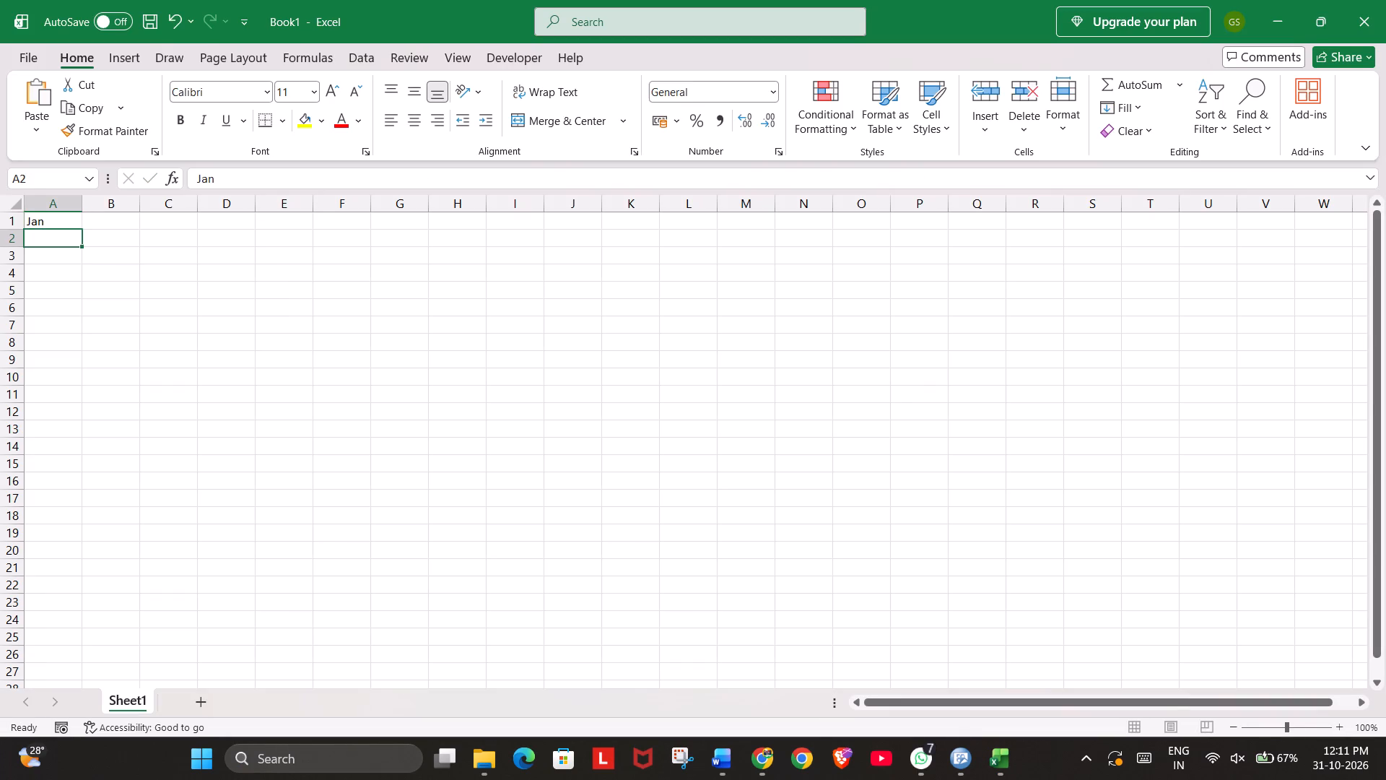
pyautogui.write('Feb')
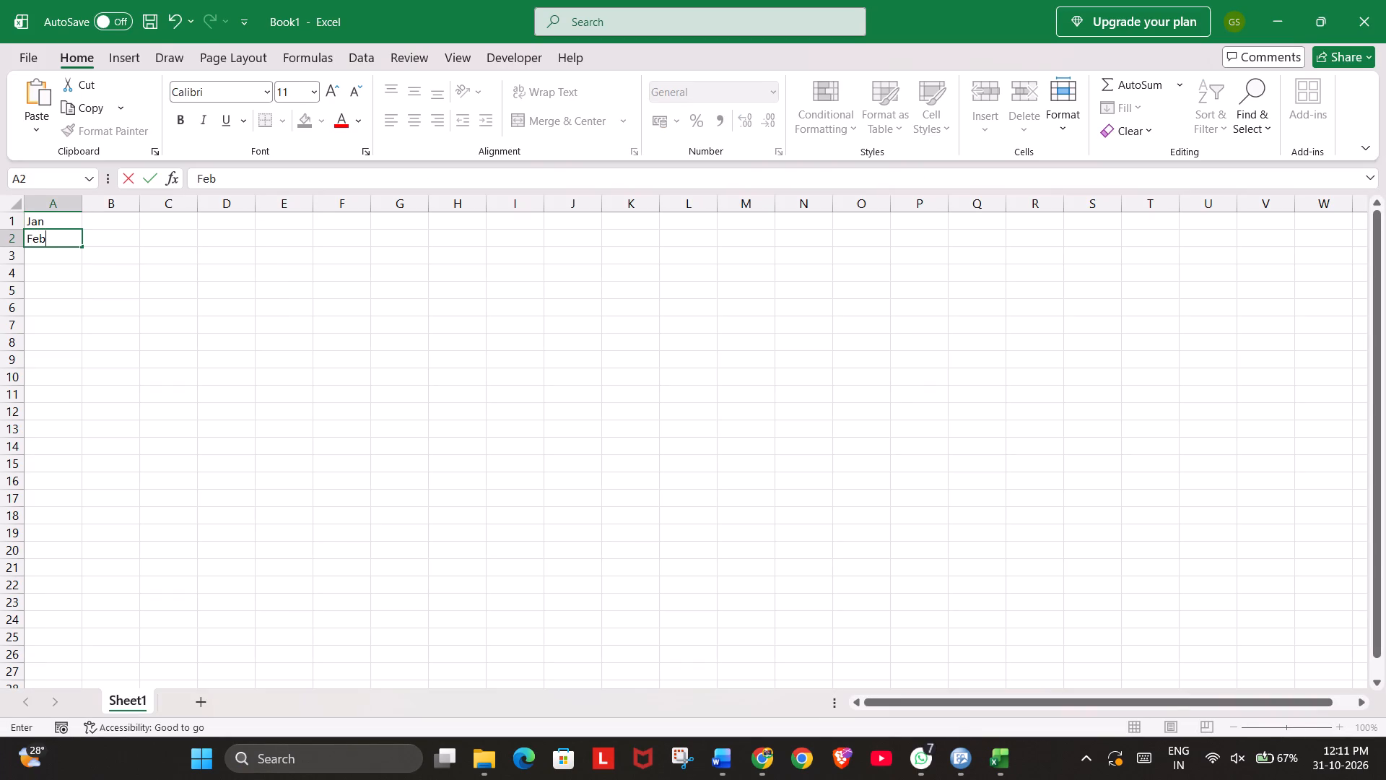
pyautogui.hotkey('ctrl', 'Down')
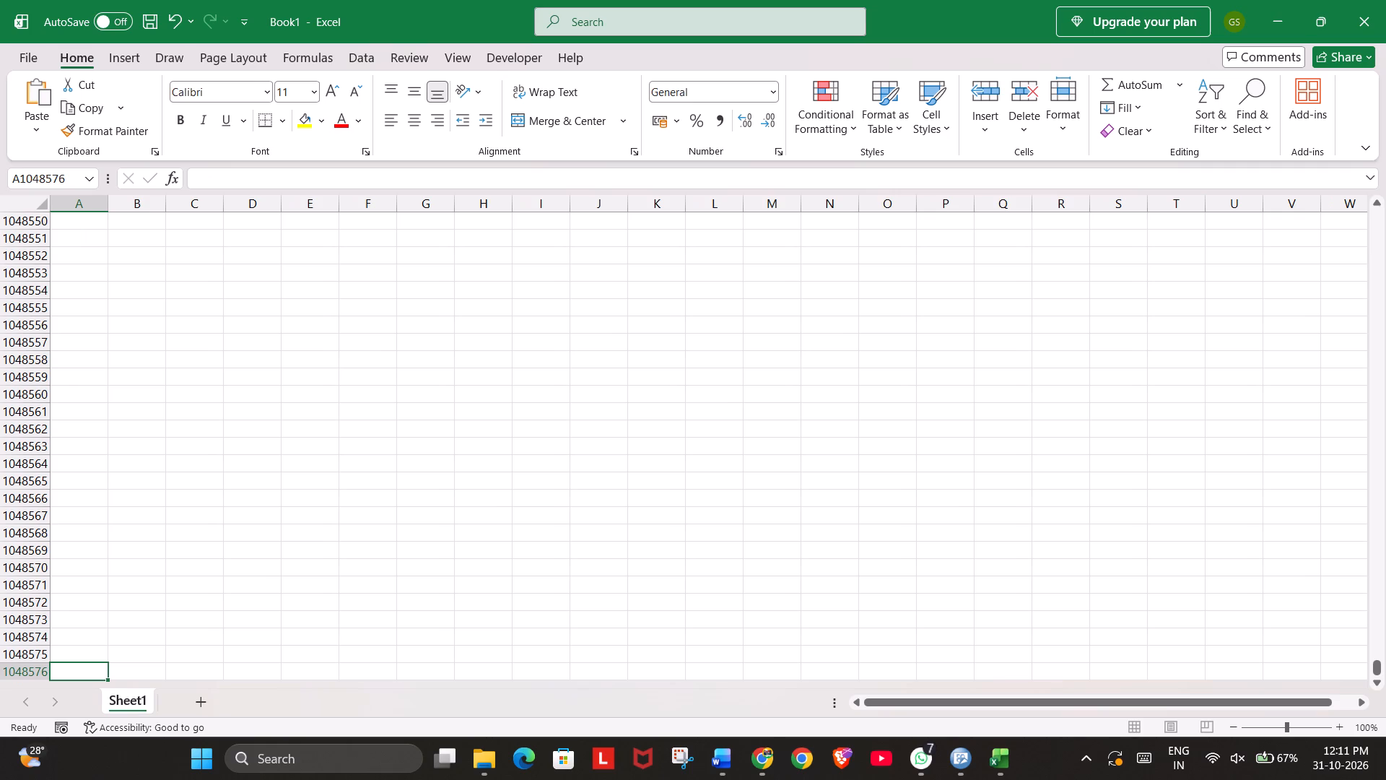
pyautogui.hotkey('ctrl', 'Up')
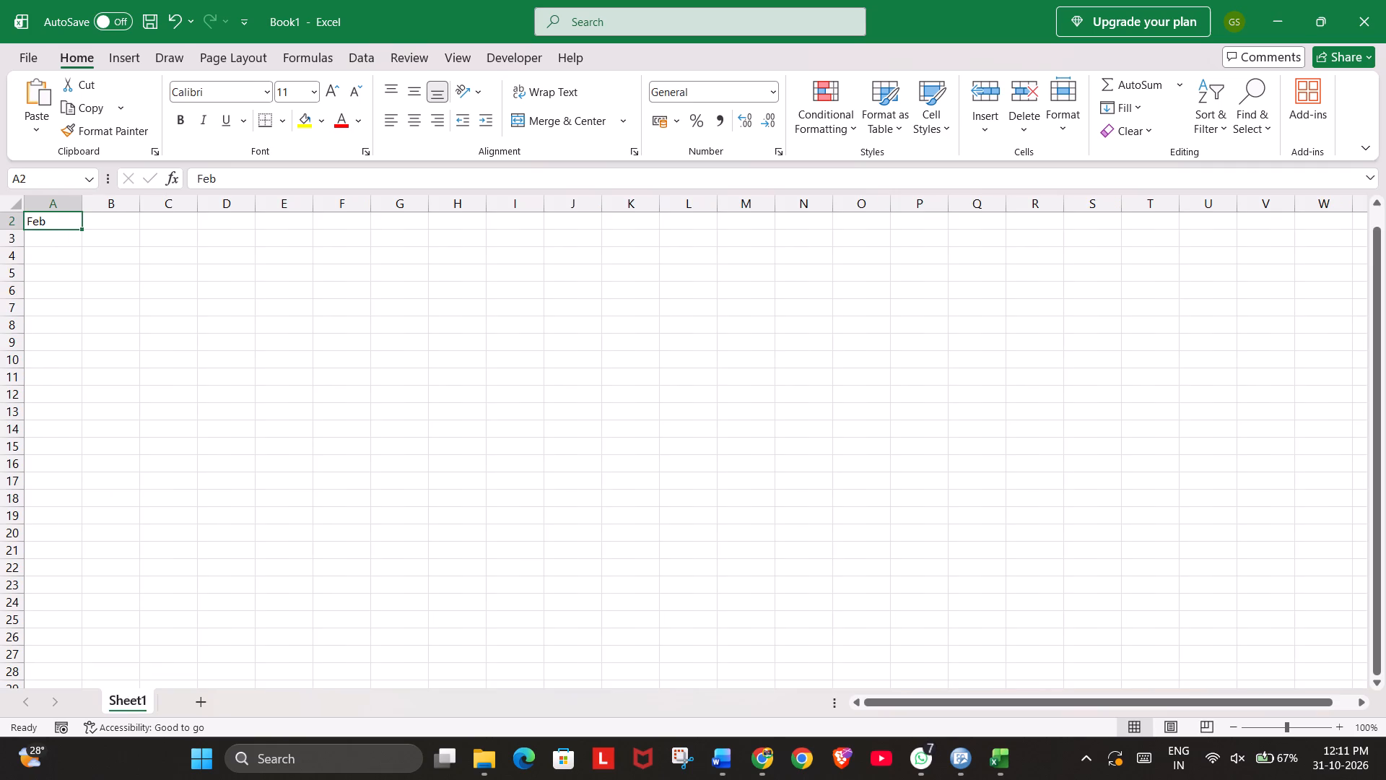
pyautogui.scroll(1, 83, 279)
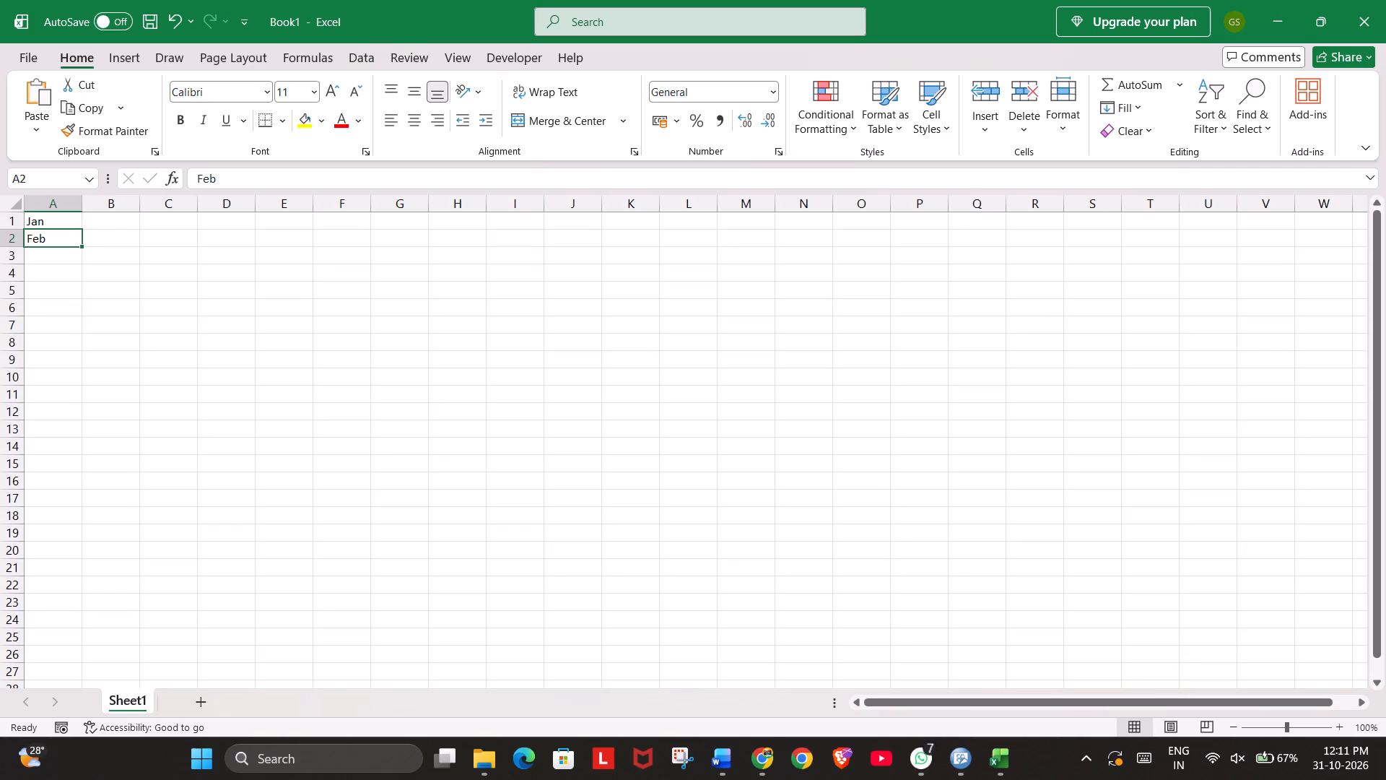
pyautogui.moveTo(82, 248); pyautogui.dragTo(89, 371)
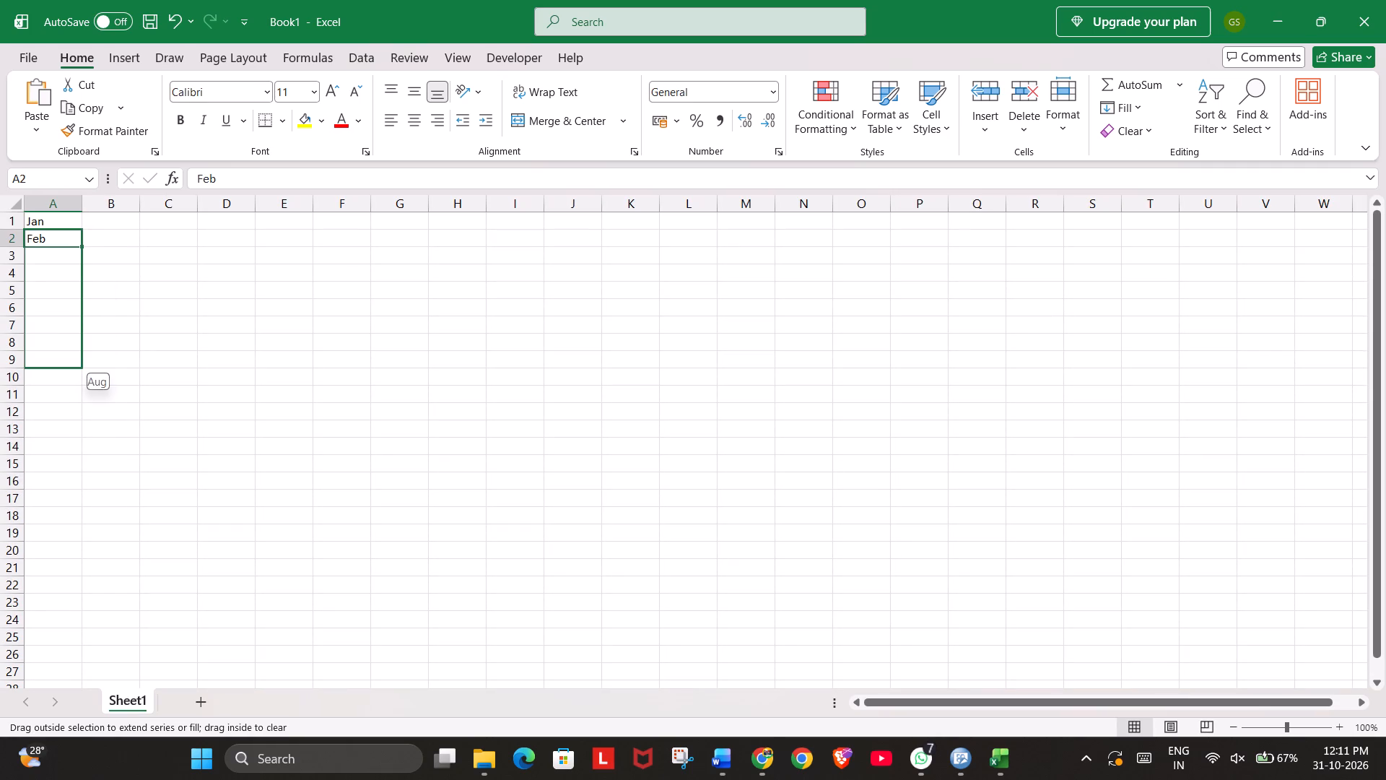
pyautogui.moveTo(89, 371); pyautogui.dragTo(89, 415)
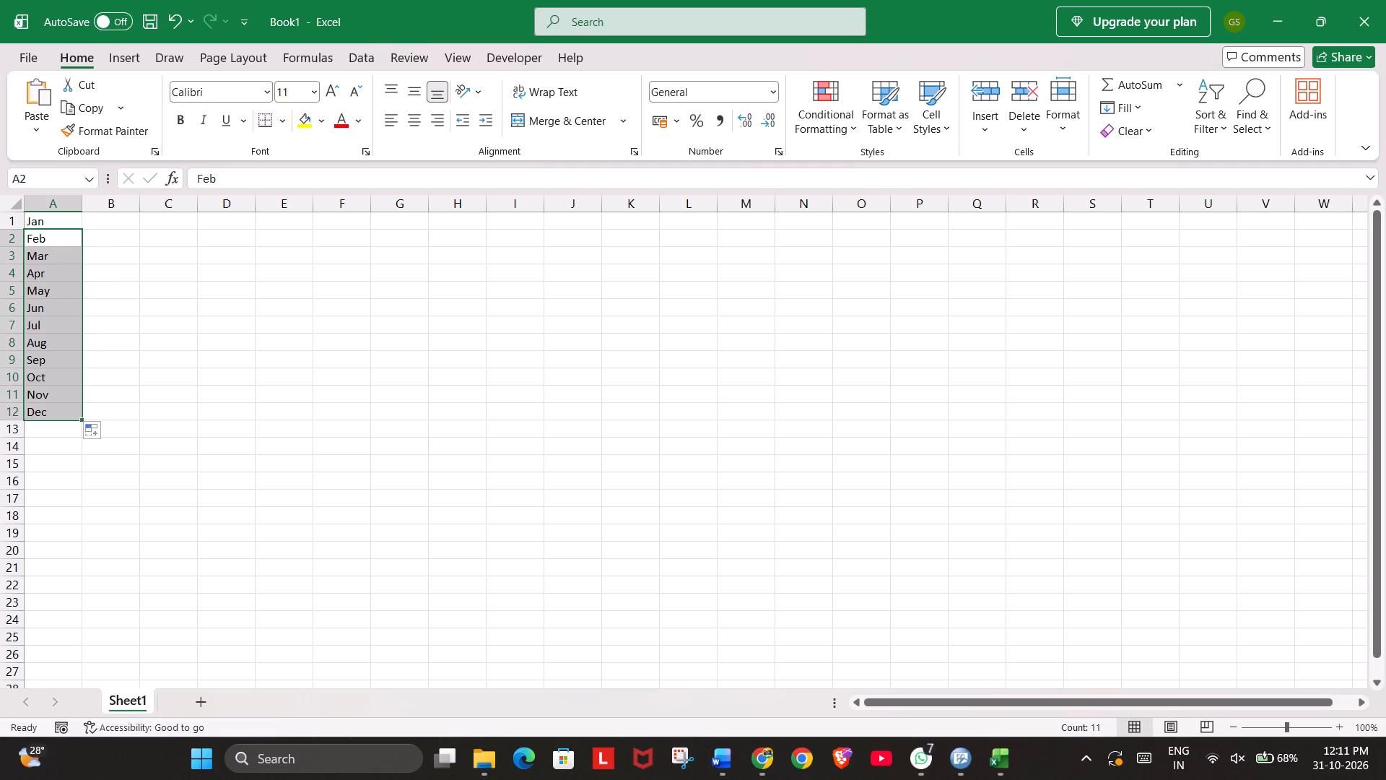
# Copy the Jan to Dec list from Excel into the new TM1 dimension on Gopi and save it as Month.
pyautogui.moveTo(54, 224); pyautogui.dragTo(53, 375)
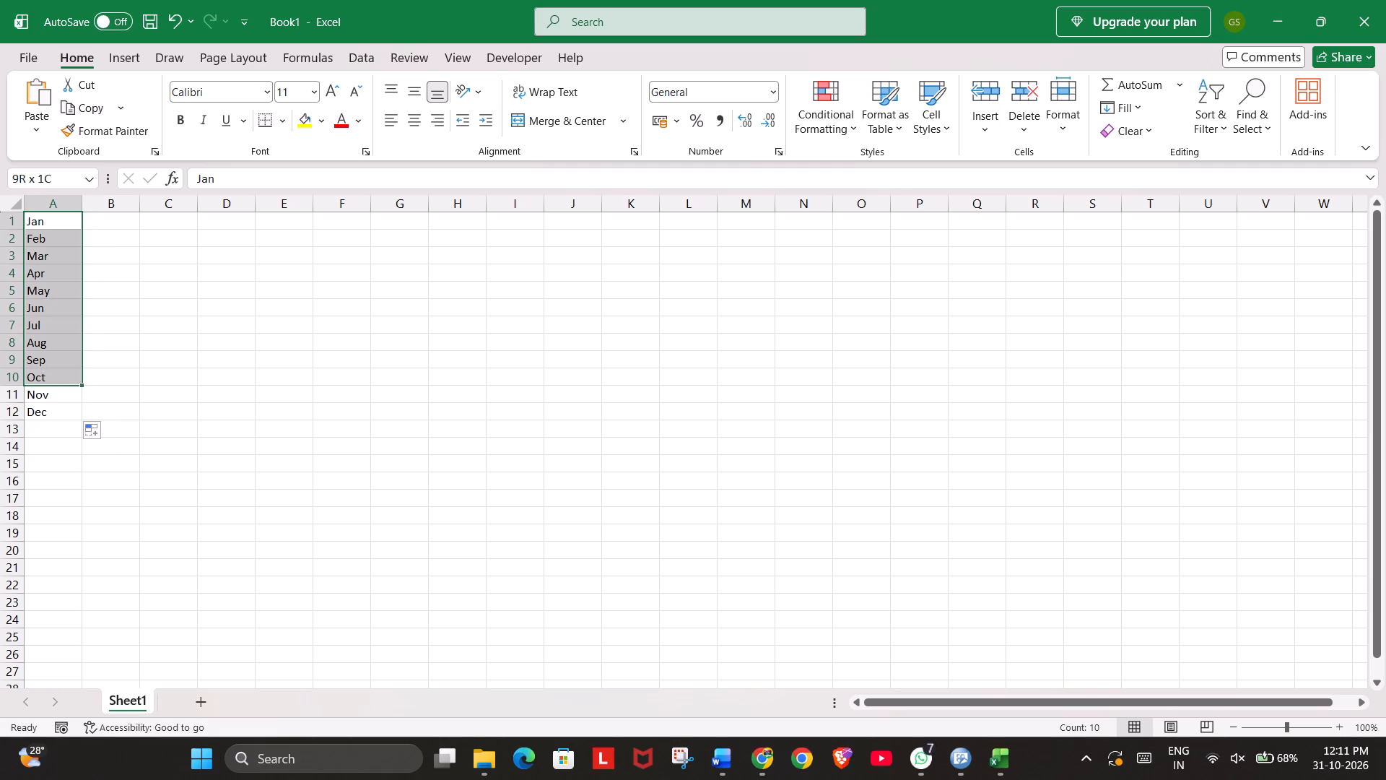
pyautogui.moveTo(53, 375); pyautogui.dragTo(58, 407)
pyautogui.hotkey('ctrl', 'c')
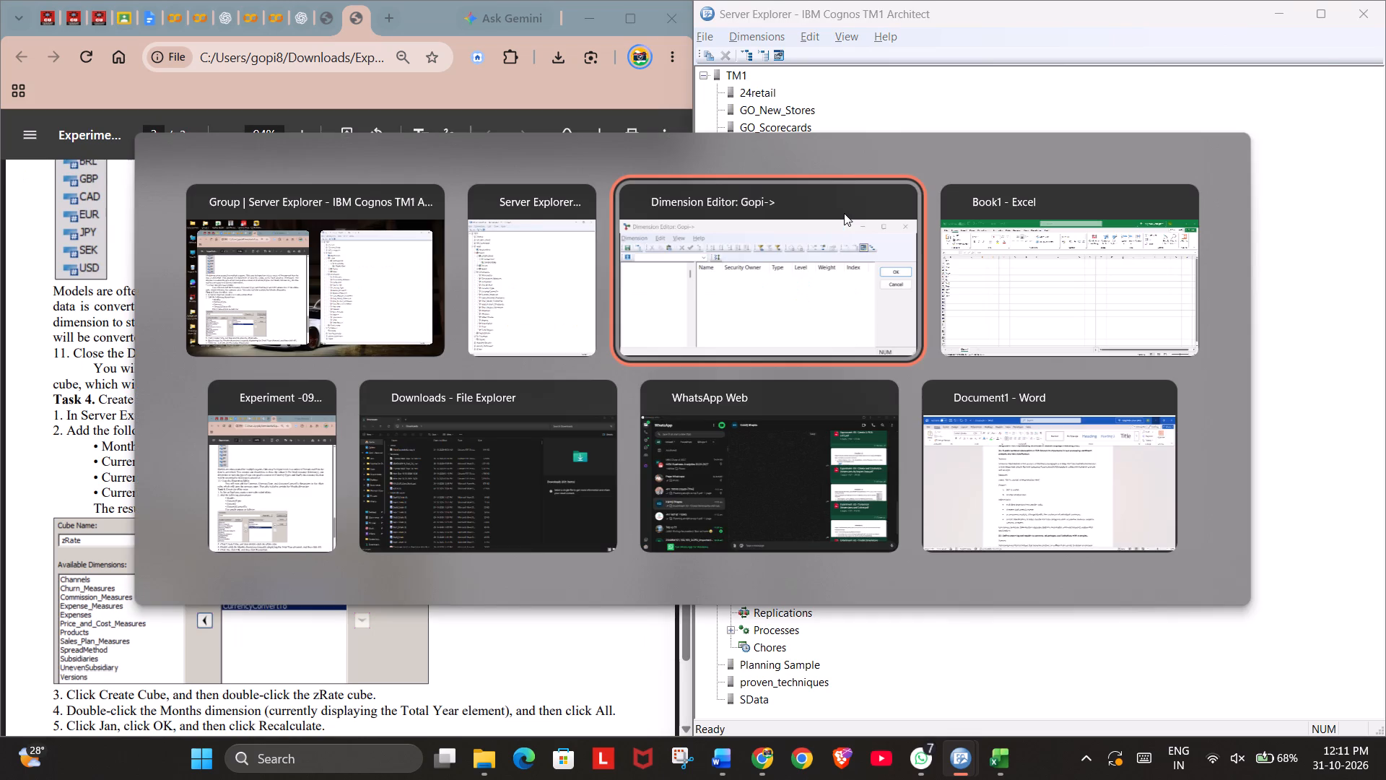
pyautogui.click(816, 209)
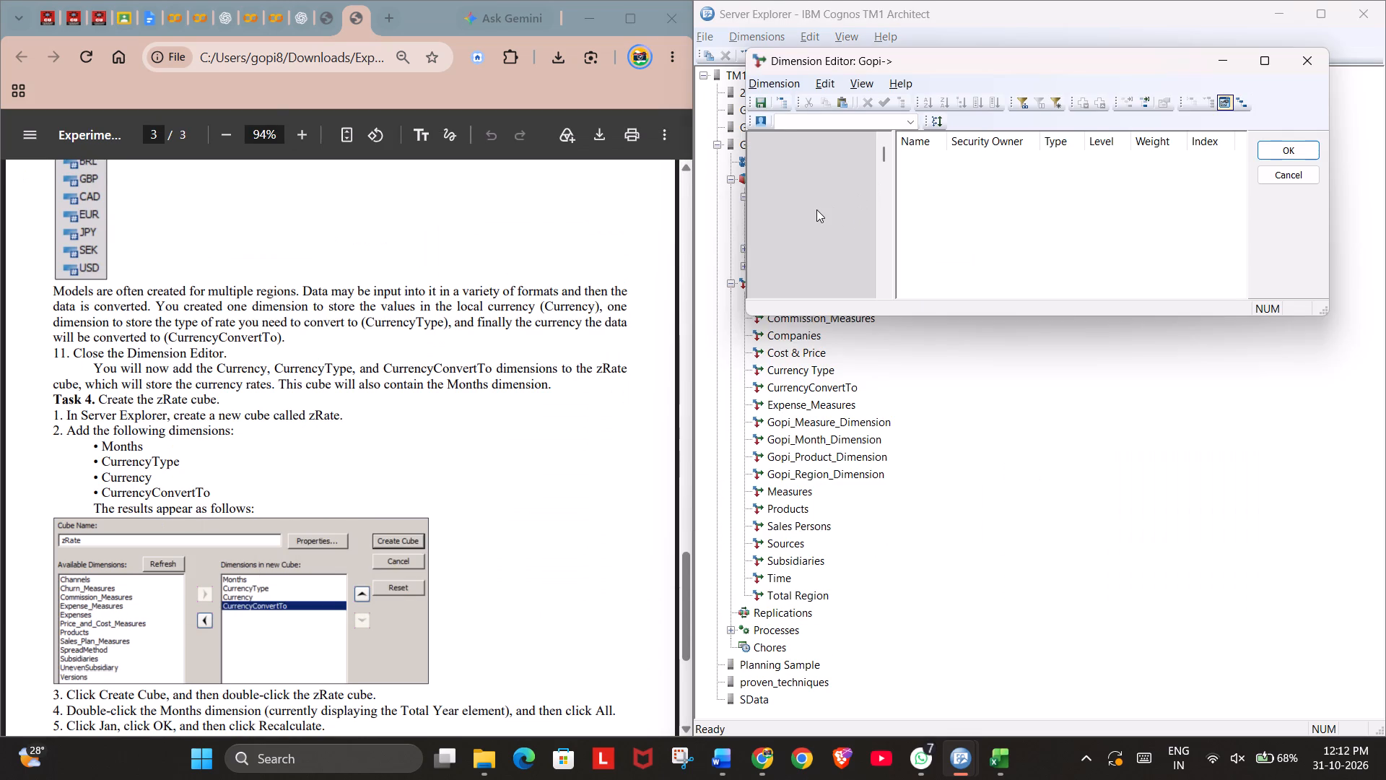
pyautogui.hotkey('ctrl', 'v')
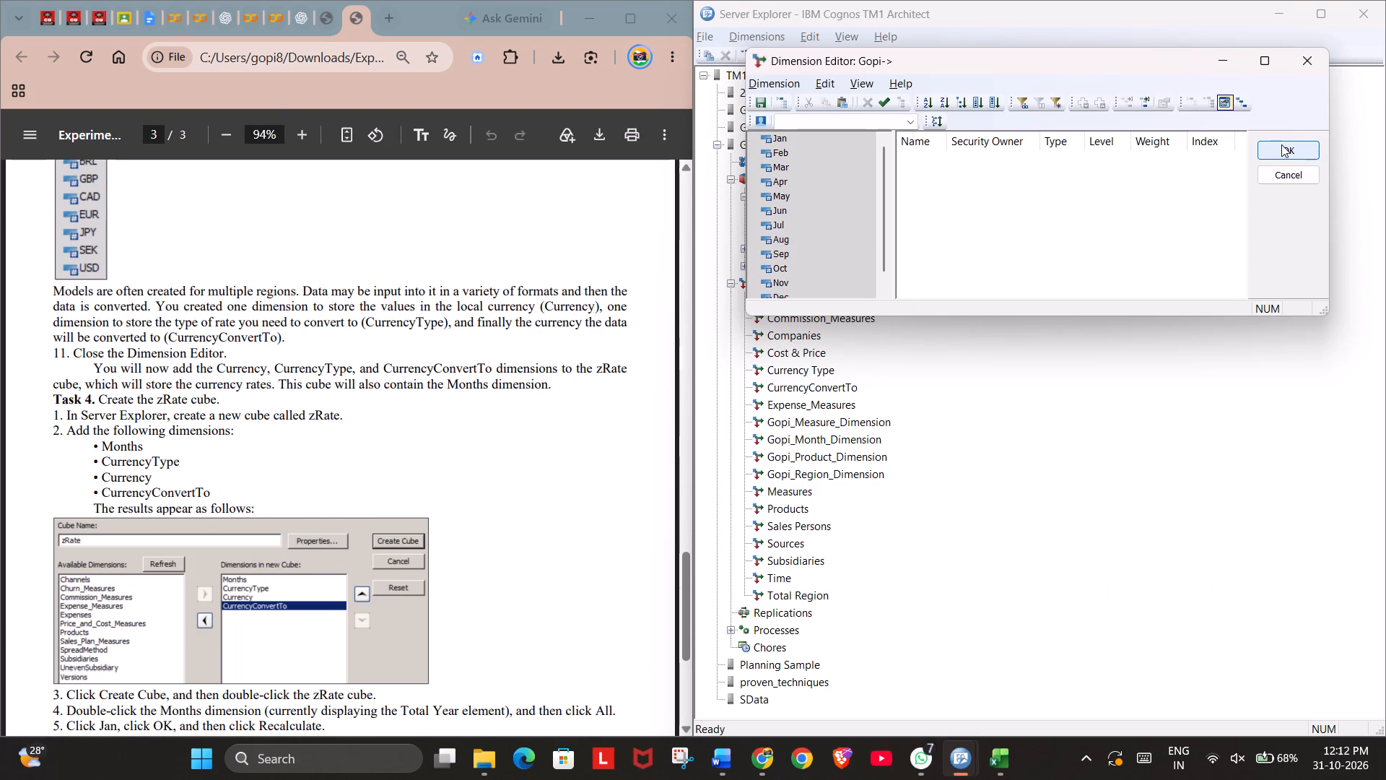
pyautogui.click(1281, 144)
pyautogui.write('Month')
pyautogui.press('Return')
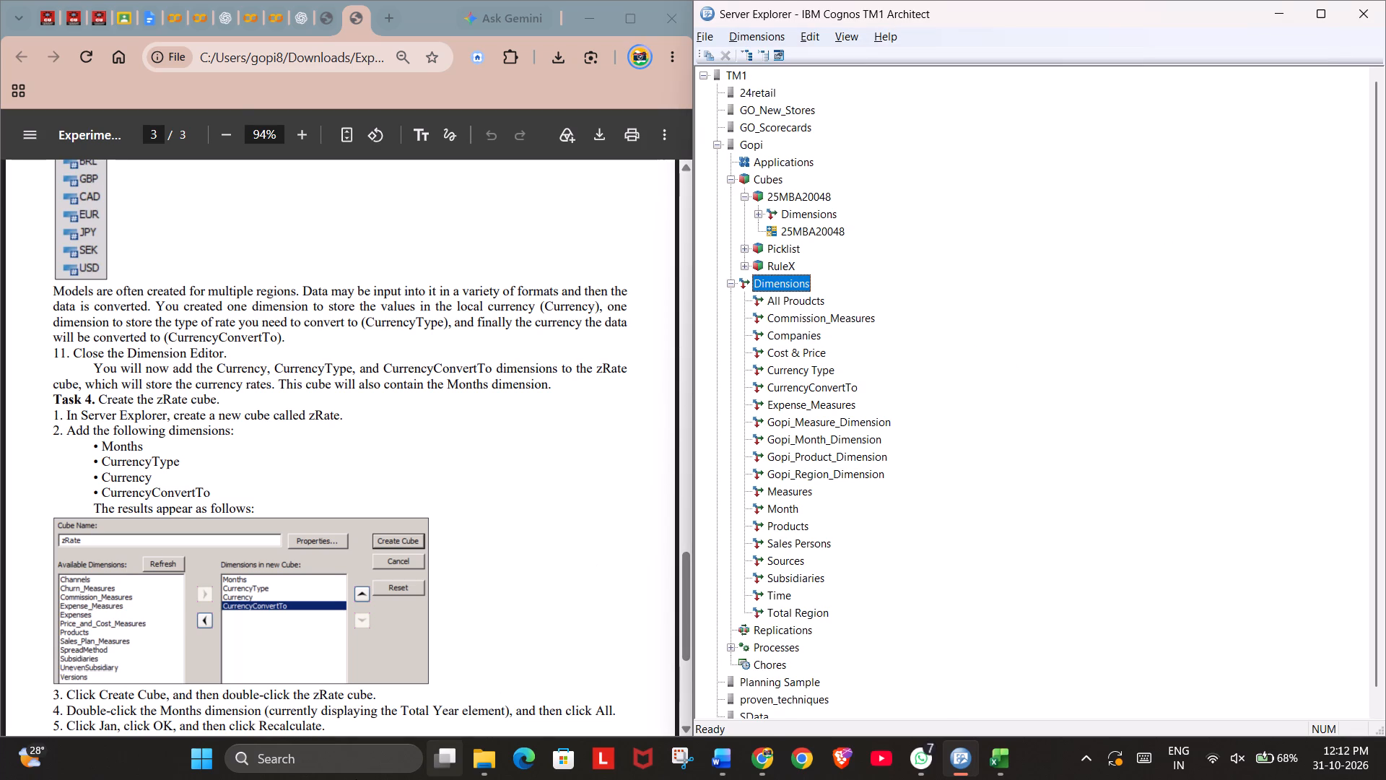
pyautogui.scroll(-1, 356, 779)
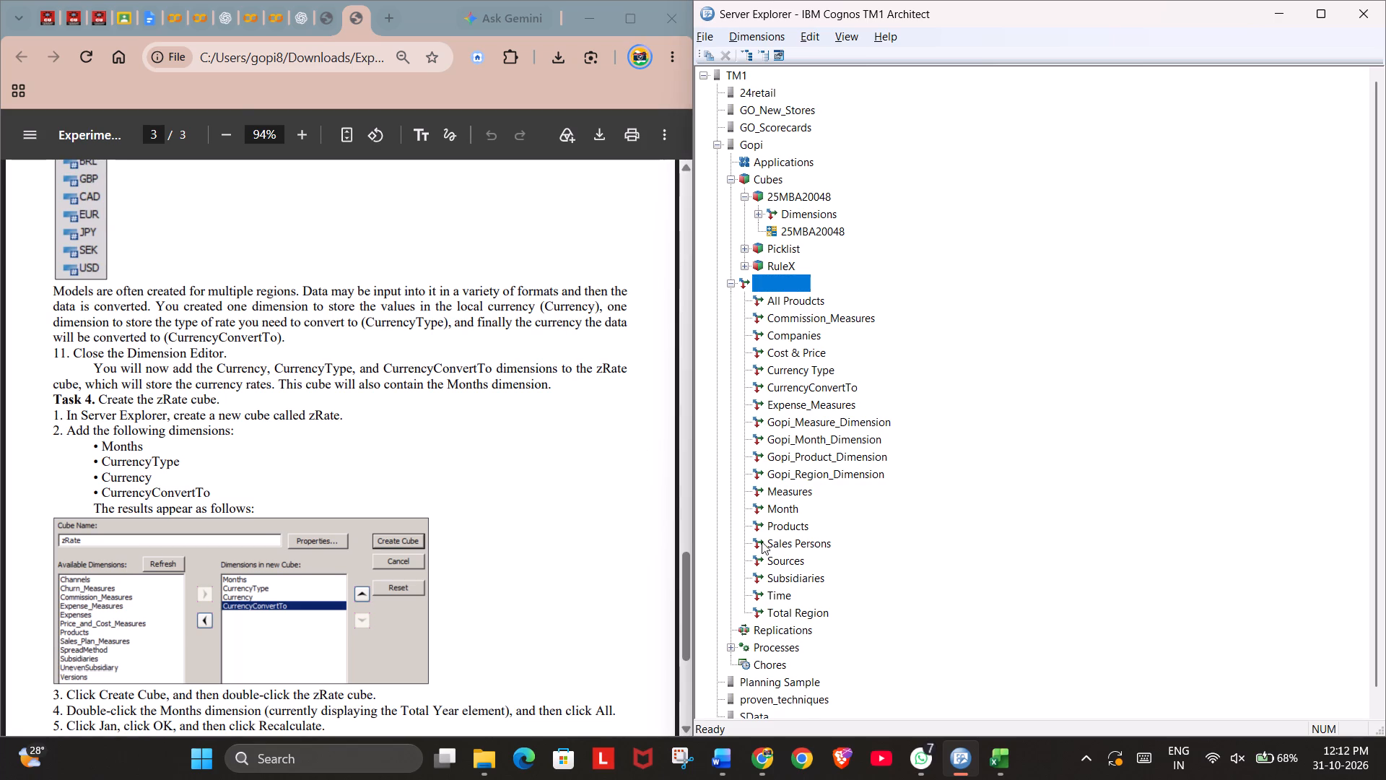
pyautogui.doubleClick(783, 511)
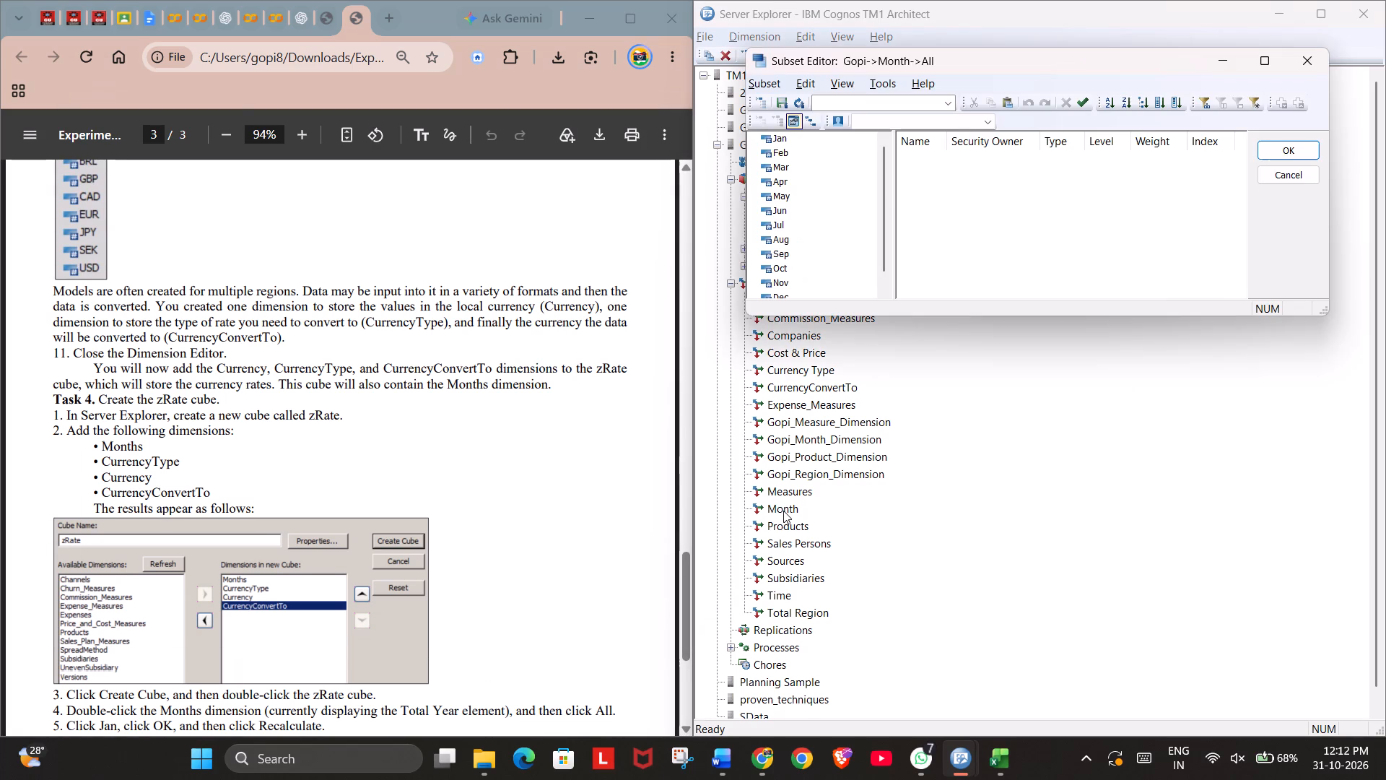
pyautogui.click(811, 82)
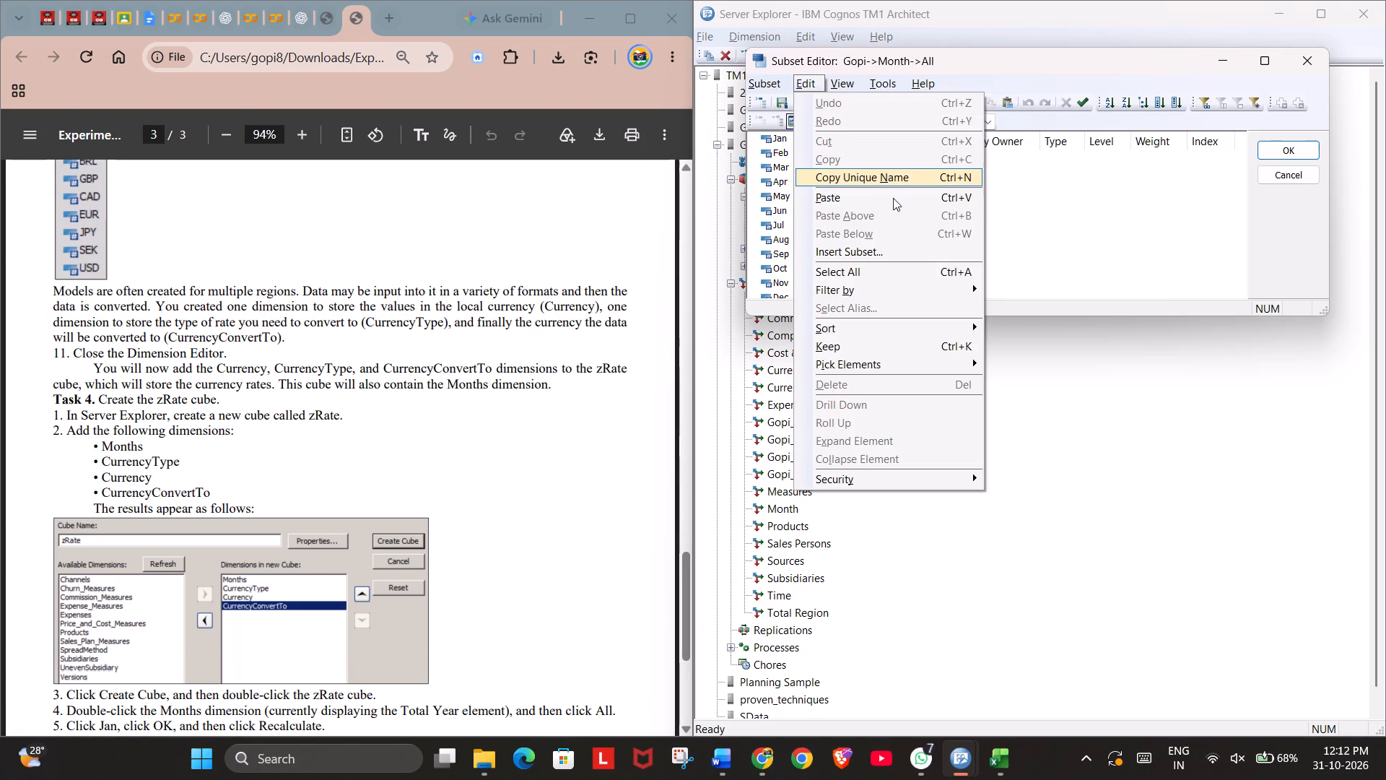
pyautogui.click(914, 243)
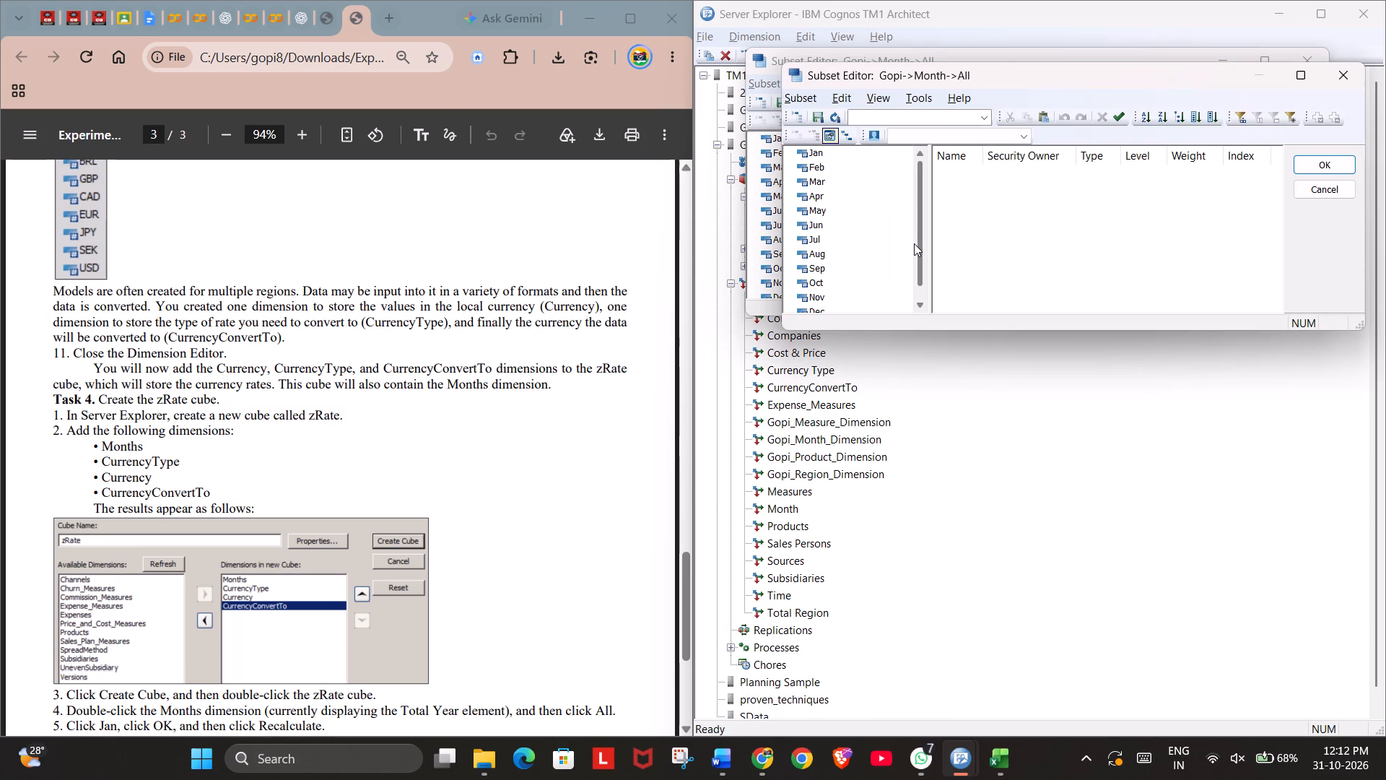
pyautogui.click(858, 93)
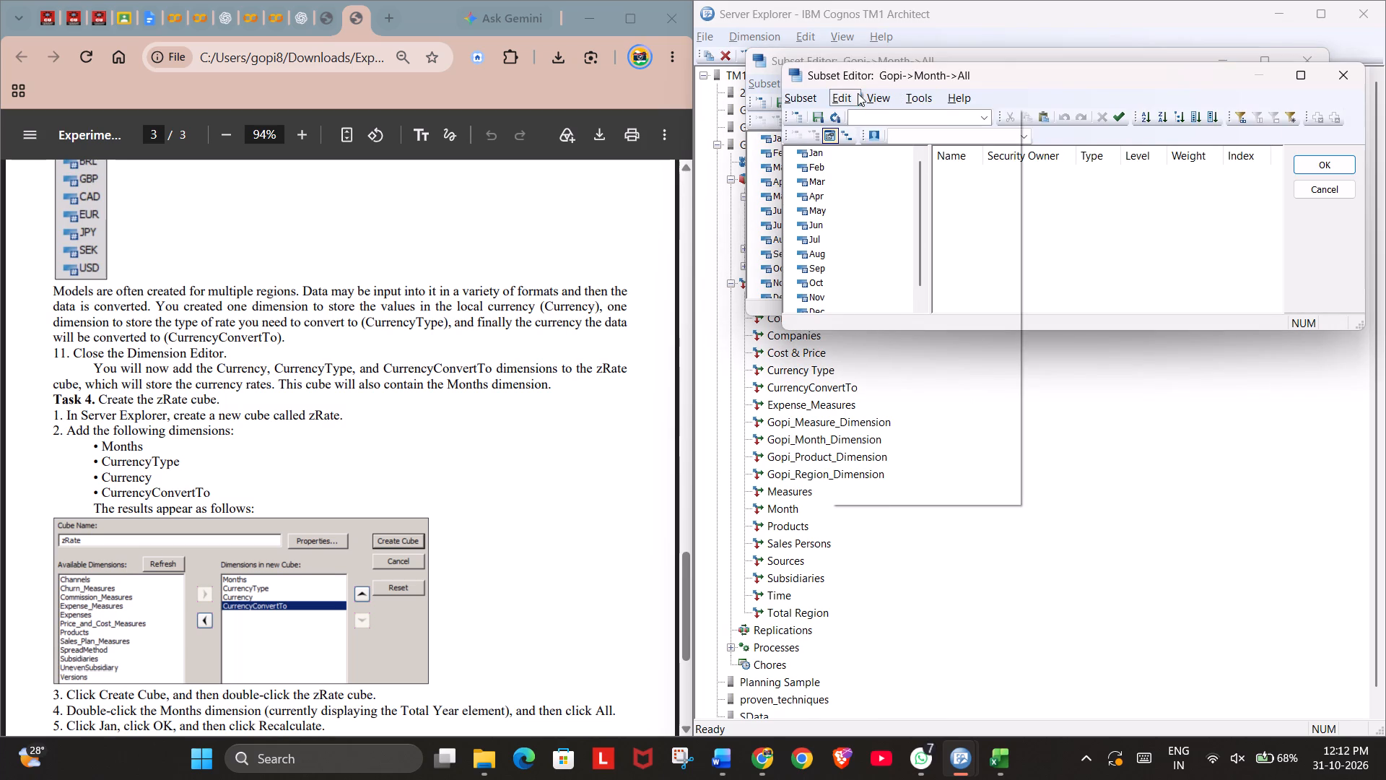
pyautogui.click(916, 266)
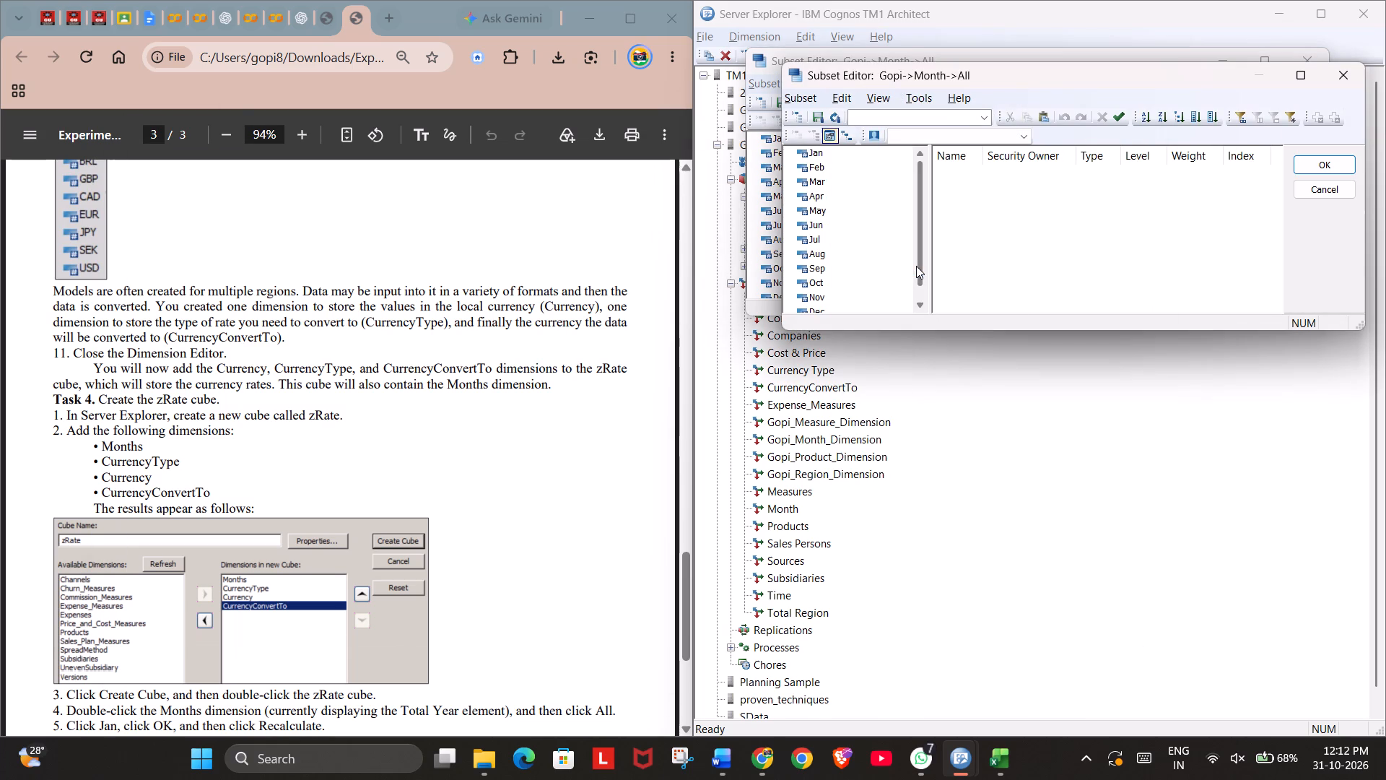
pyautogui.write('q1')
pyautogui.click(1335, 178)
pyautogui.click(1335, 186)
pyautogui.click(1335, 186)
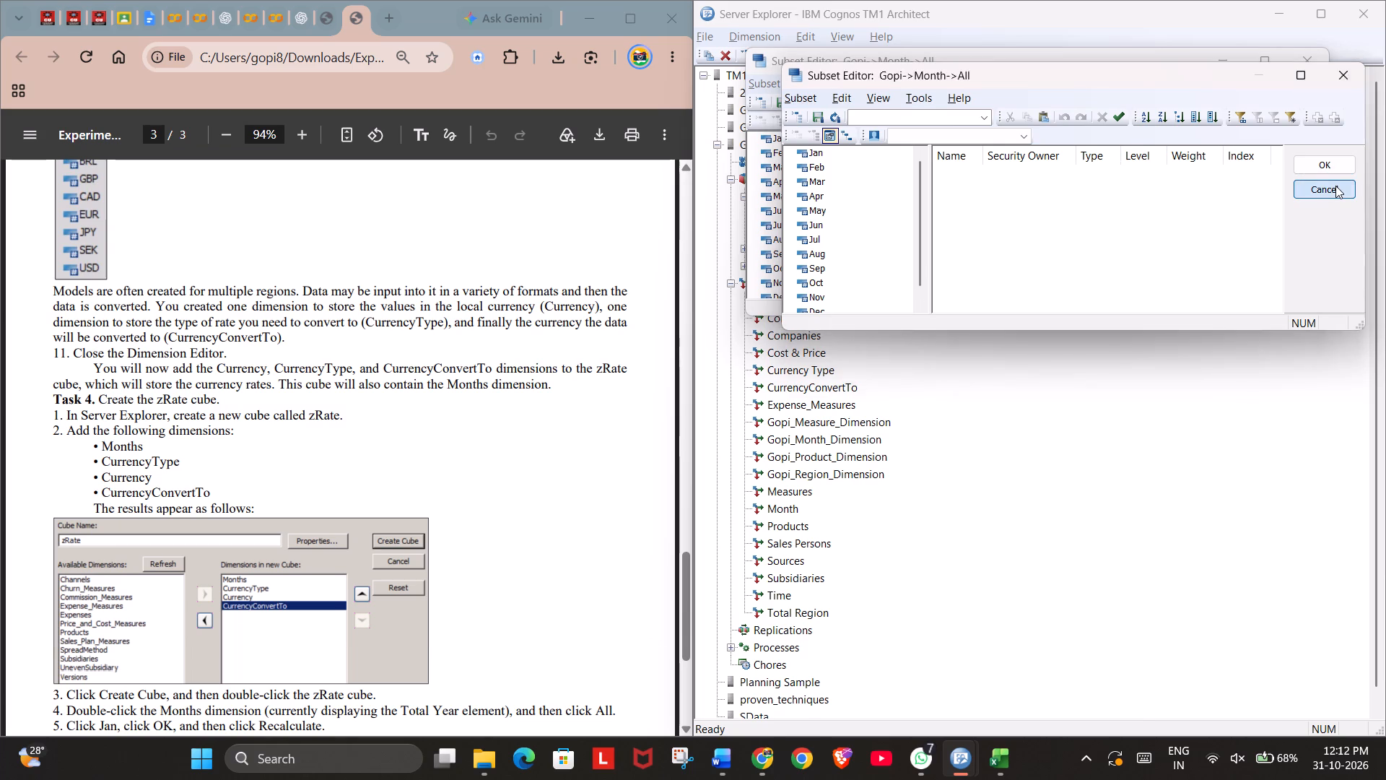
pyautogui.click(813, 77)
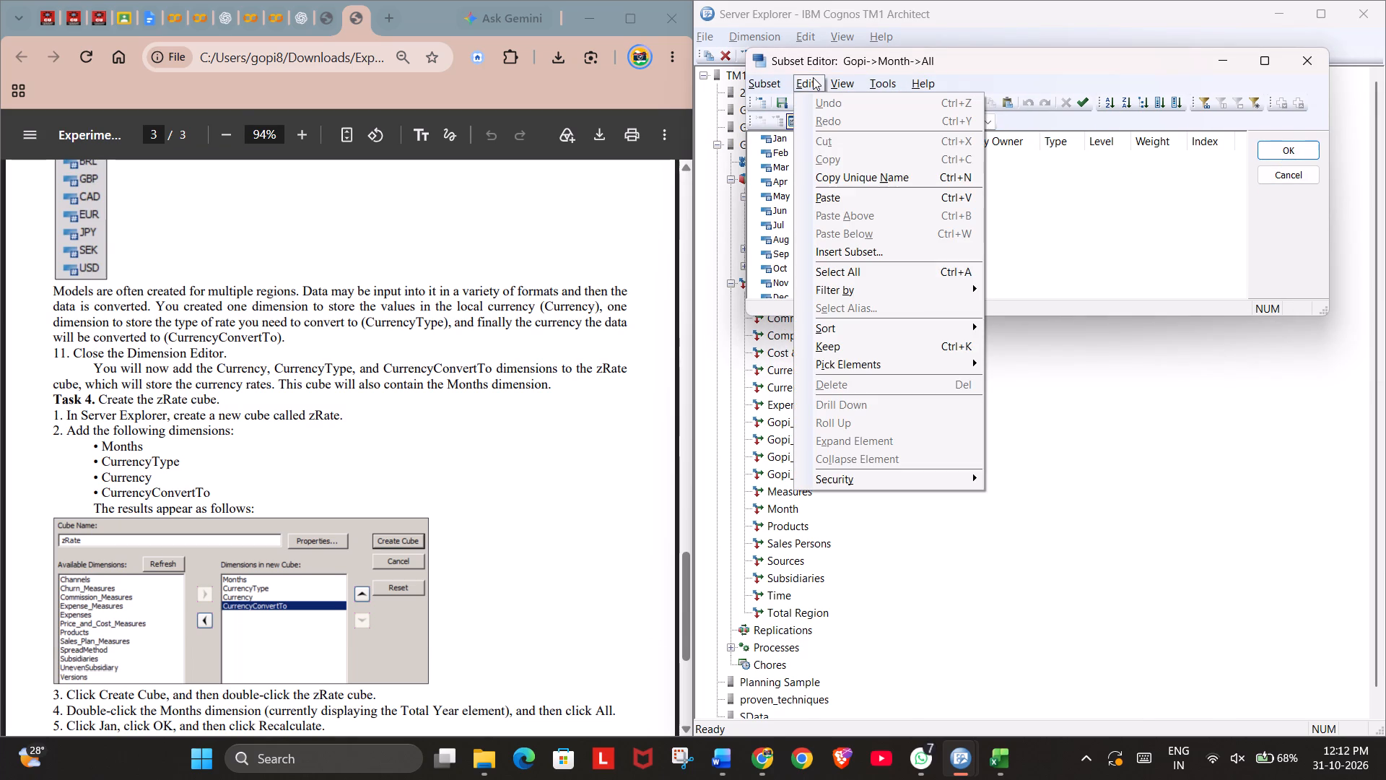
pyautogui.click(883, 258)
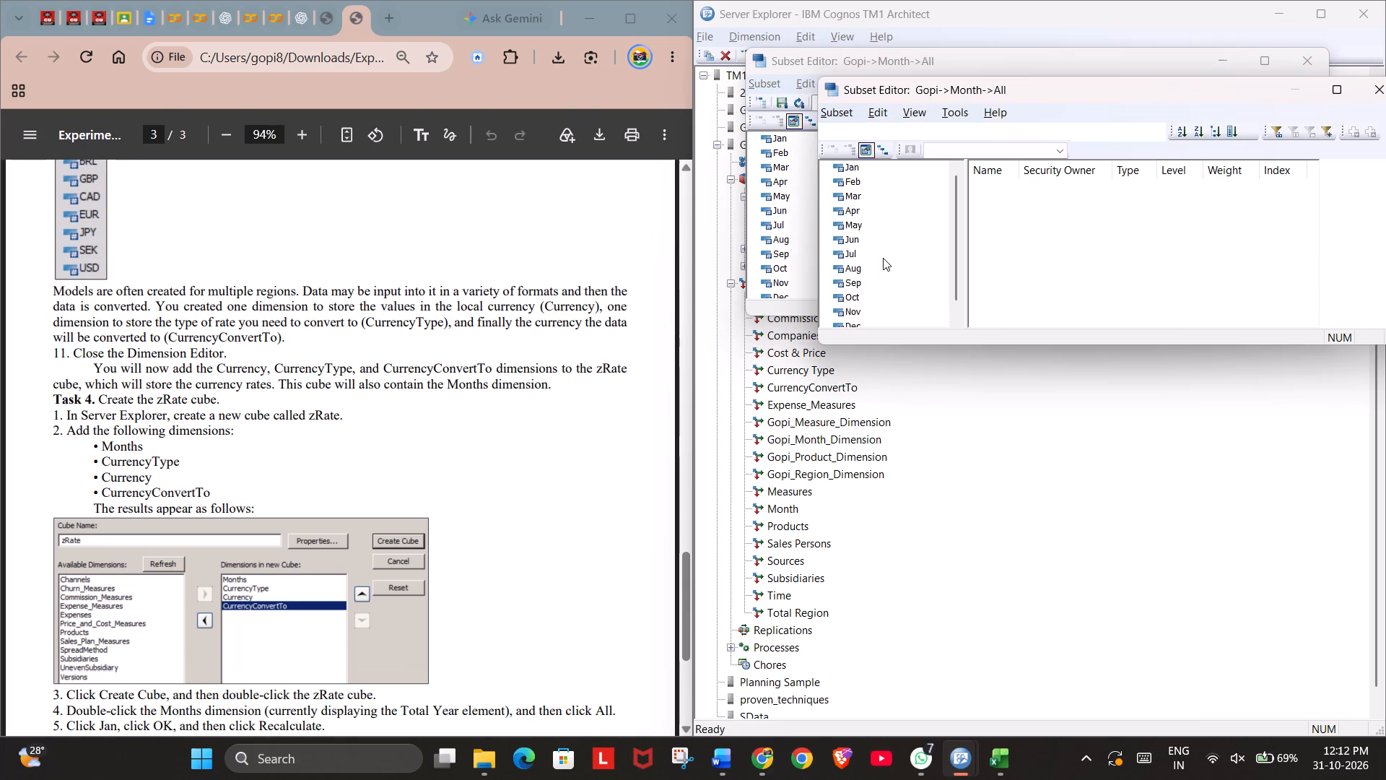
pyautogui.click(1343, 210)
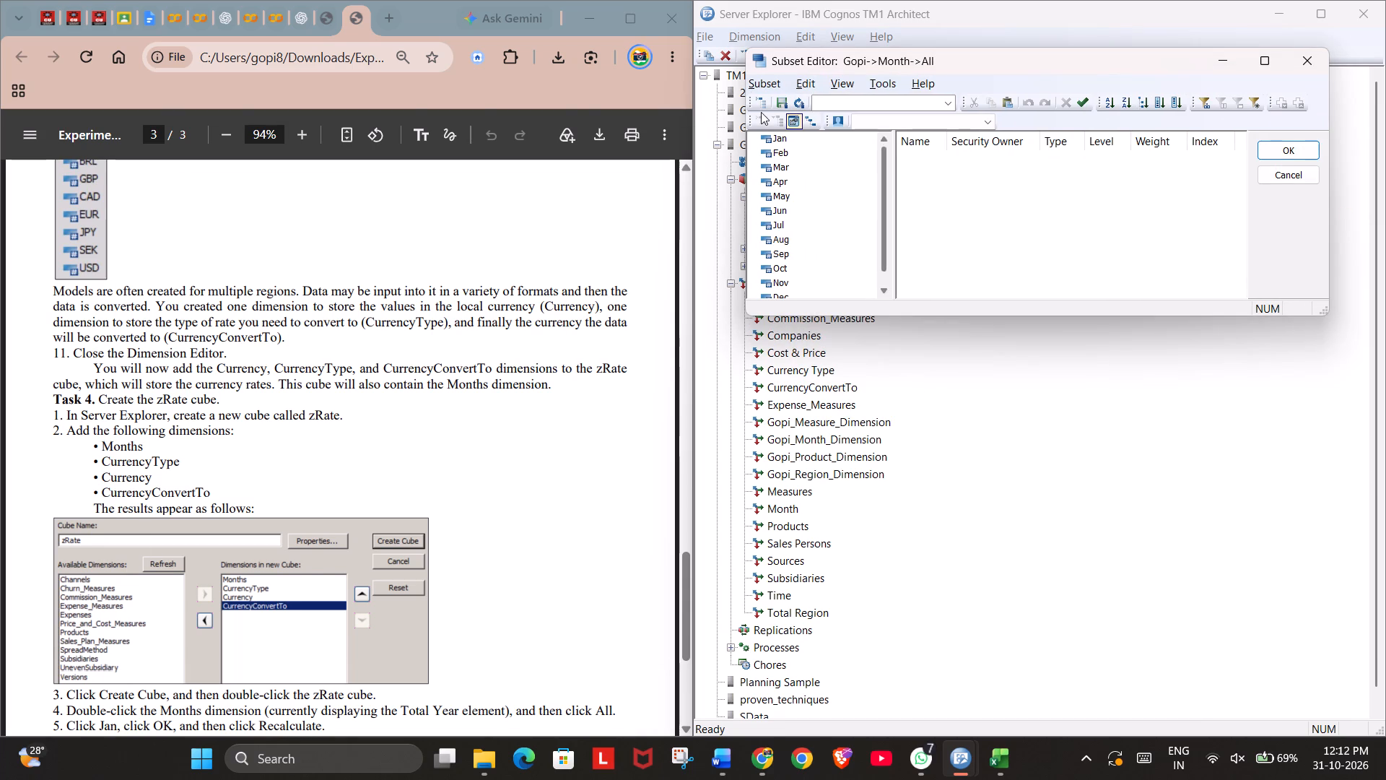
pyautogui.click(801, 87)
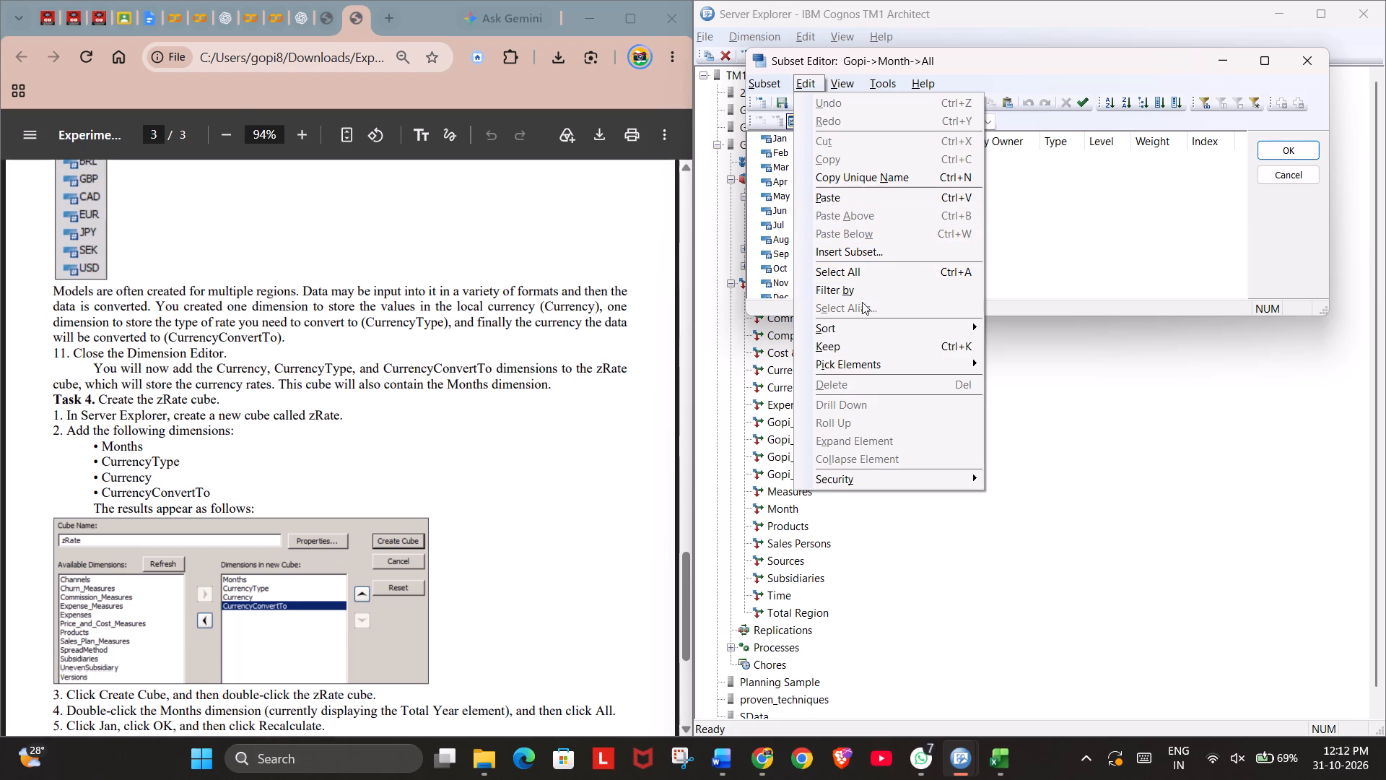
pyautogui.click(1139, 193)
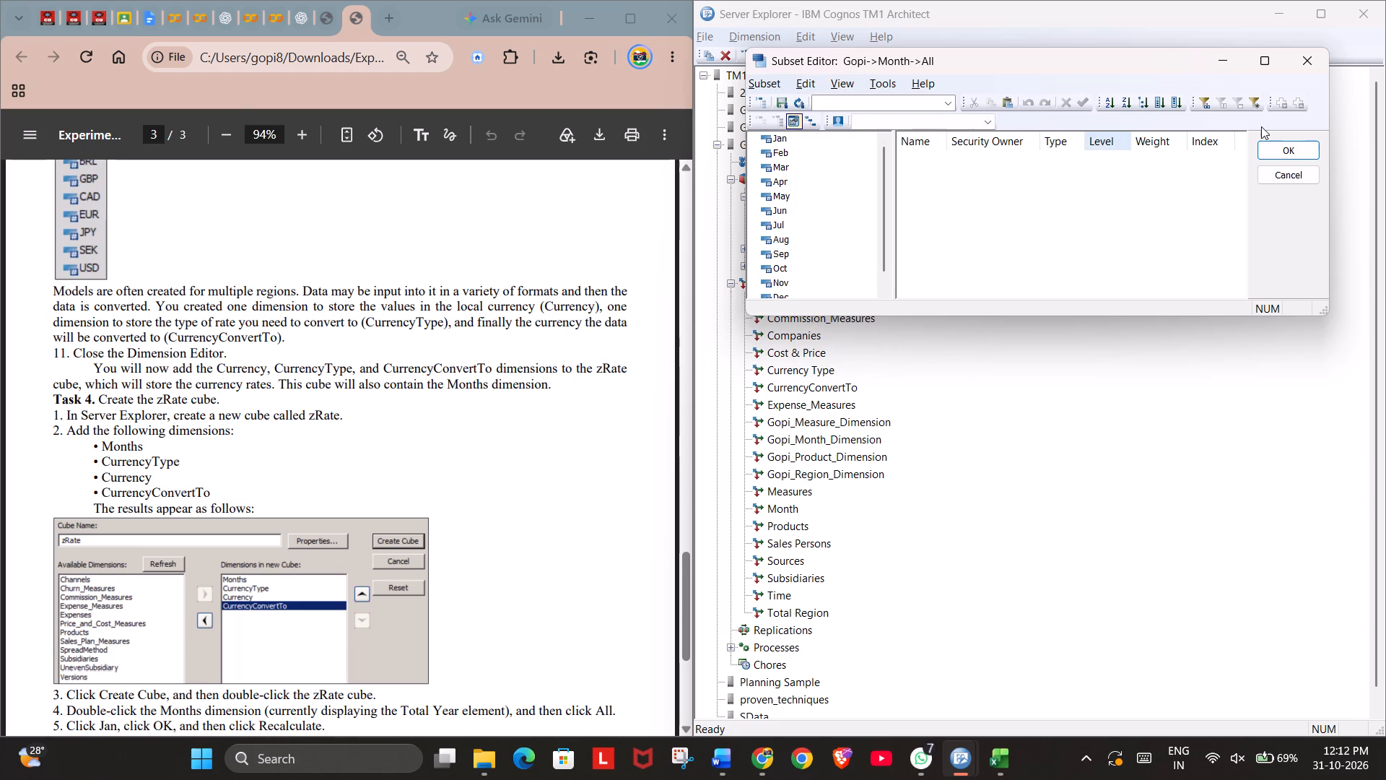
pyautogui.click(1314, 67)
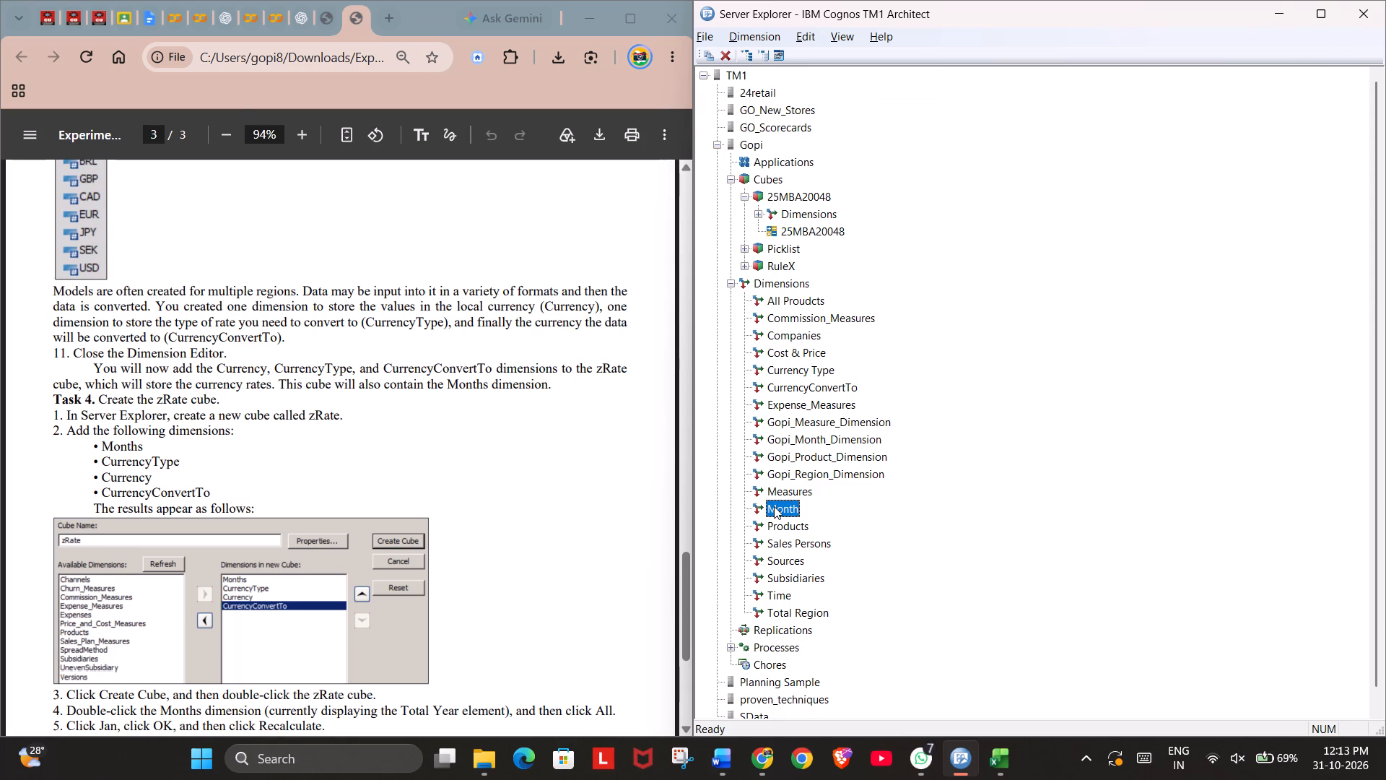
# Delete the Month dimension from the Gopi server.
pyautogui.press('Delete')
pyautogui.click(616, 428)
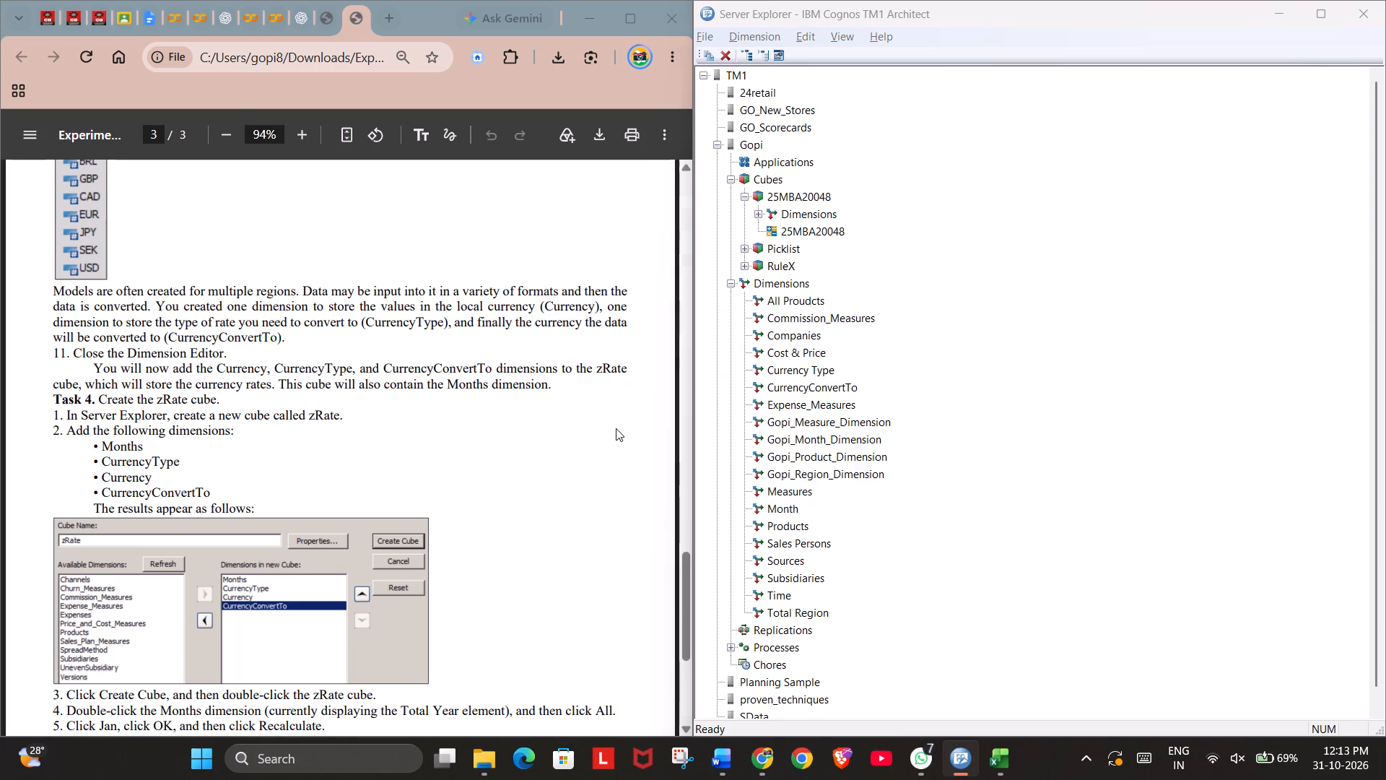
# Start a new, empty dimension on the Gopi server.
pyautogui.rightClick(784, 283)
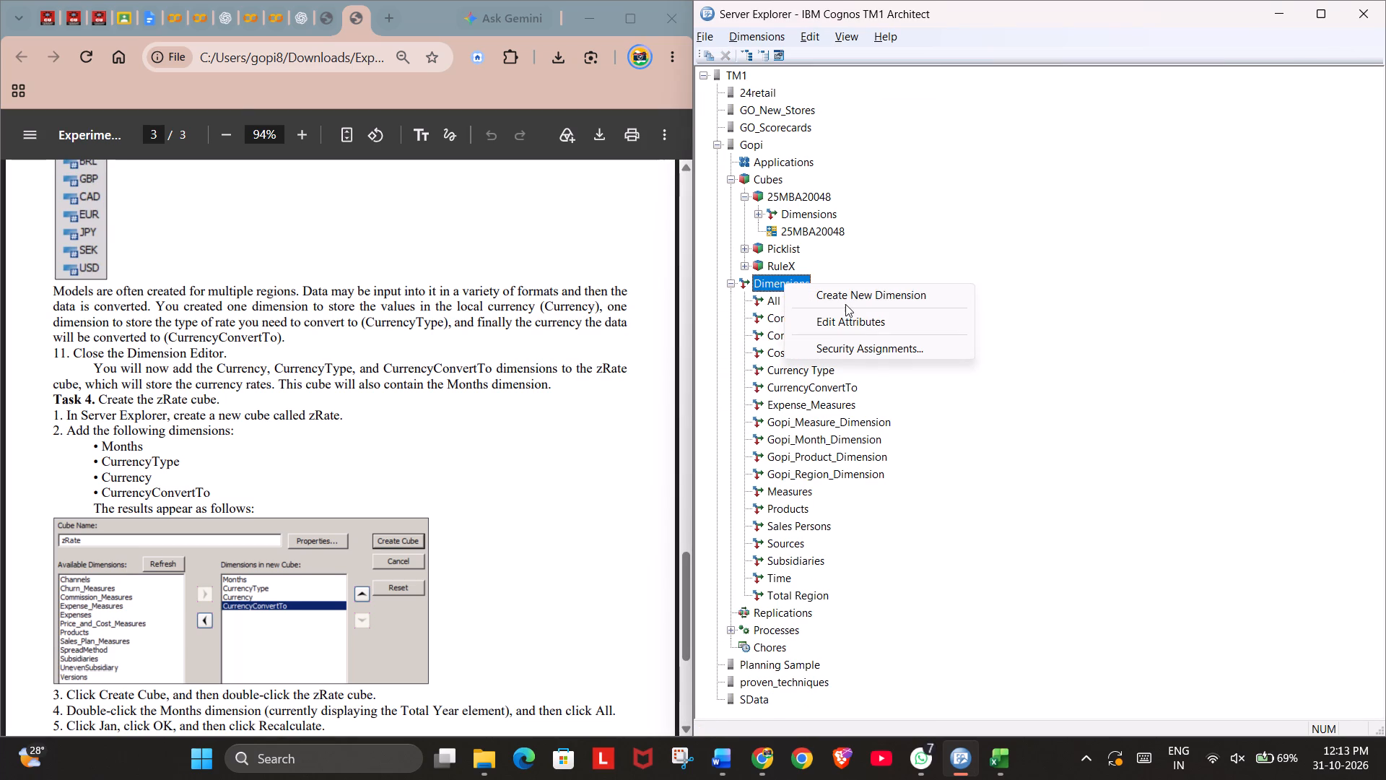
pyautogui.click(846, 300)
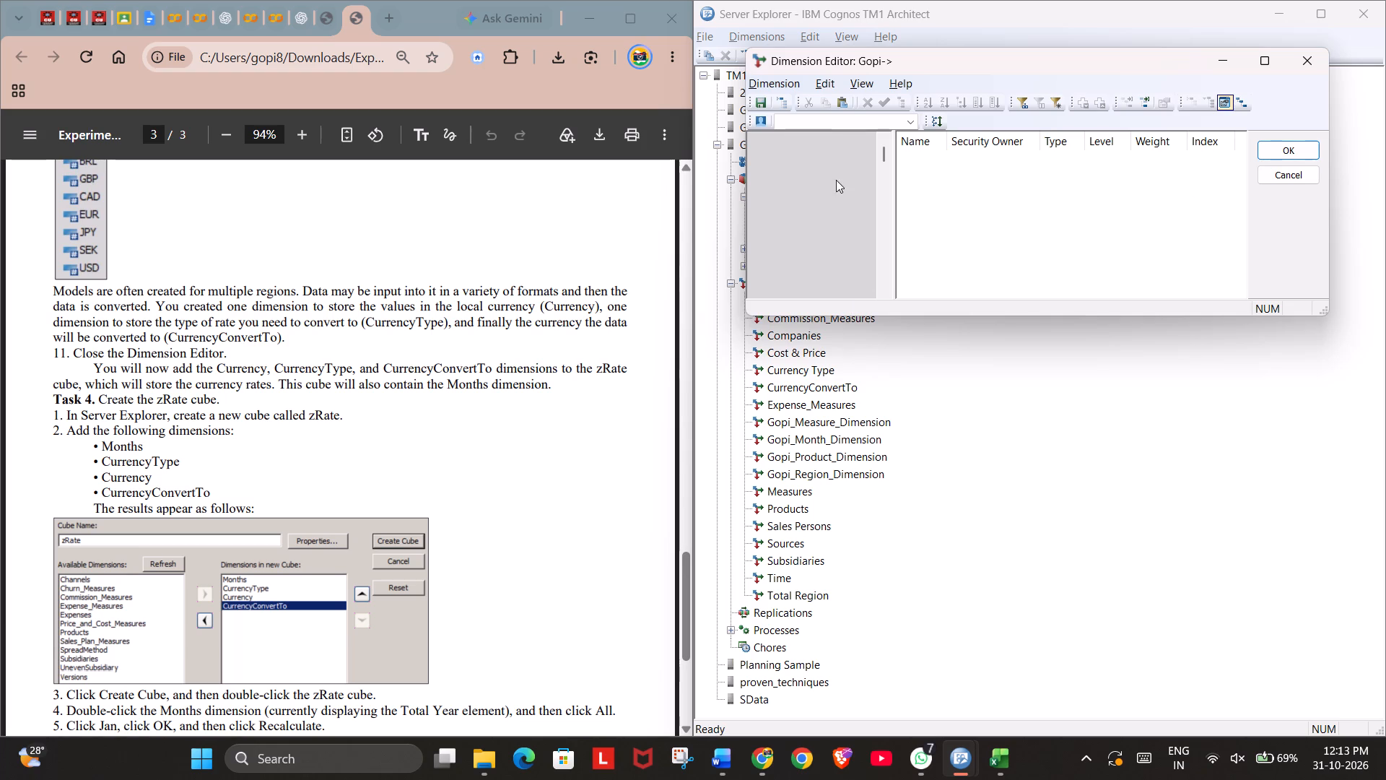
pyautogui.click(818, 90)
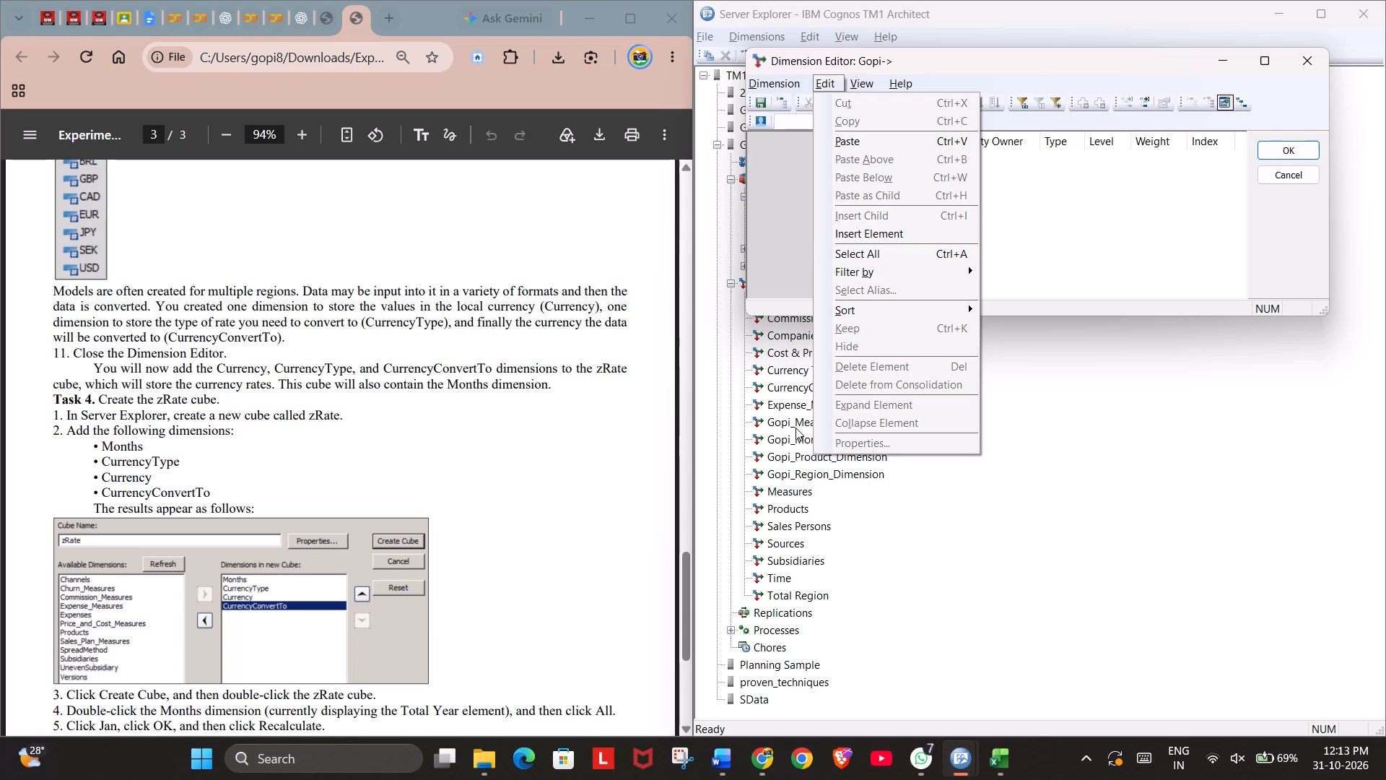
# Switch to Excel, enter Q1 in cell D2, and copy Jan, Feb and Mar from column A into D3 to D5.
pyautogui.click(1013, 758)
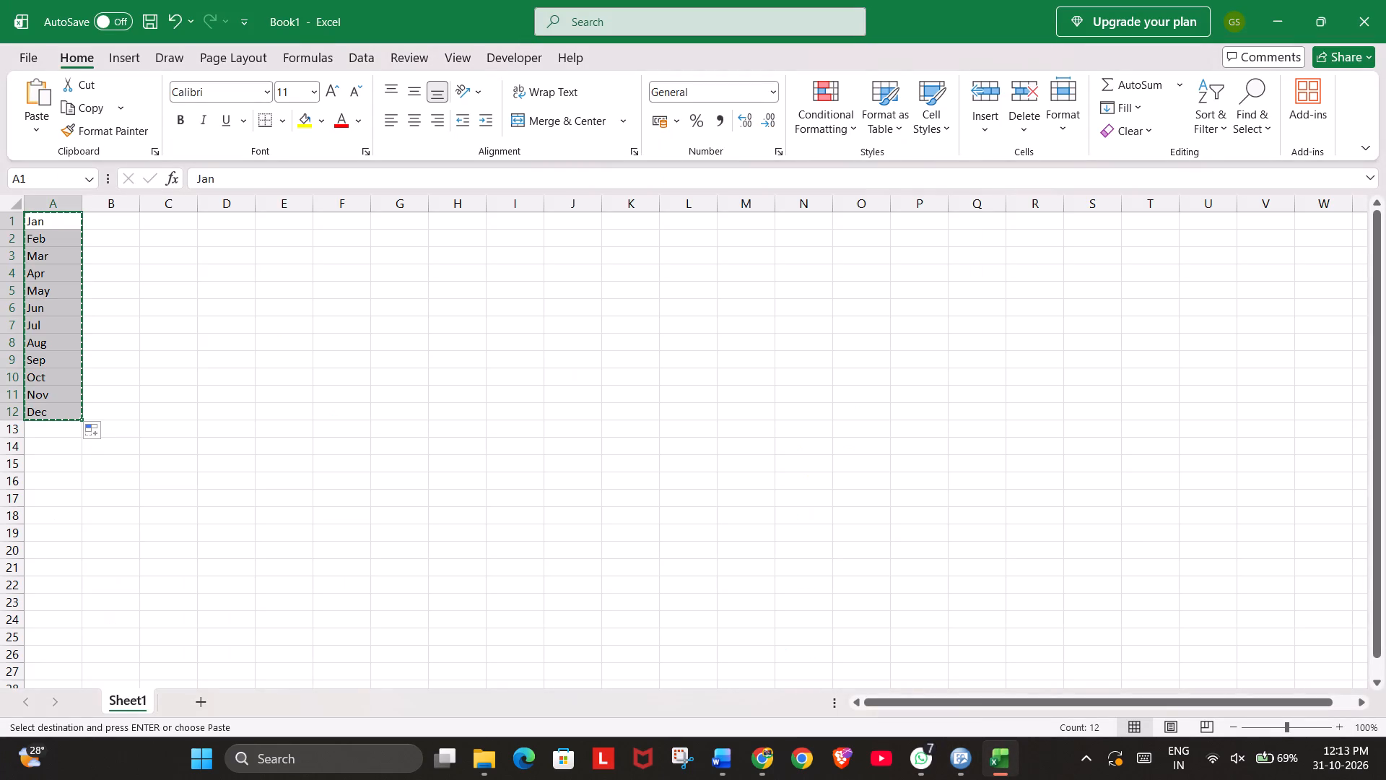
pyautogui.click(95, 224)
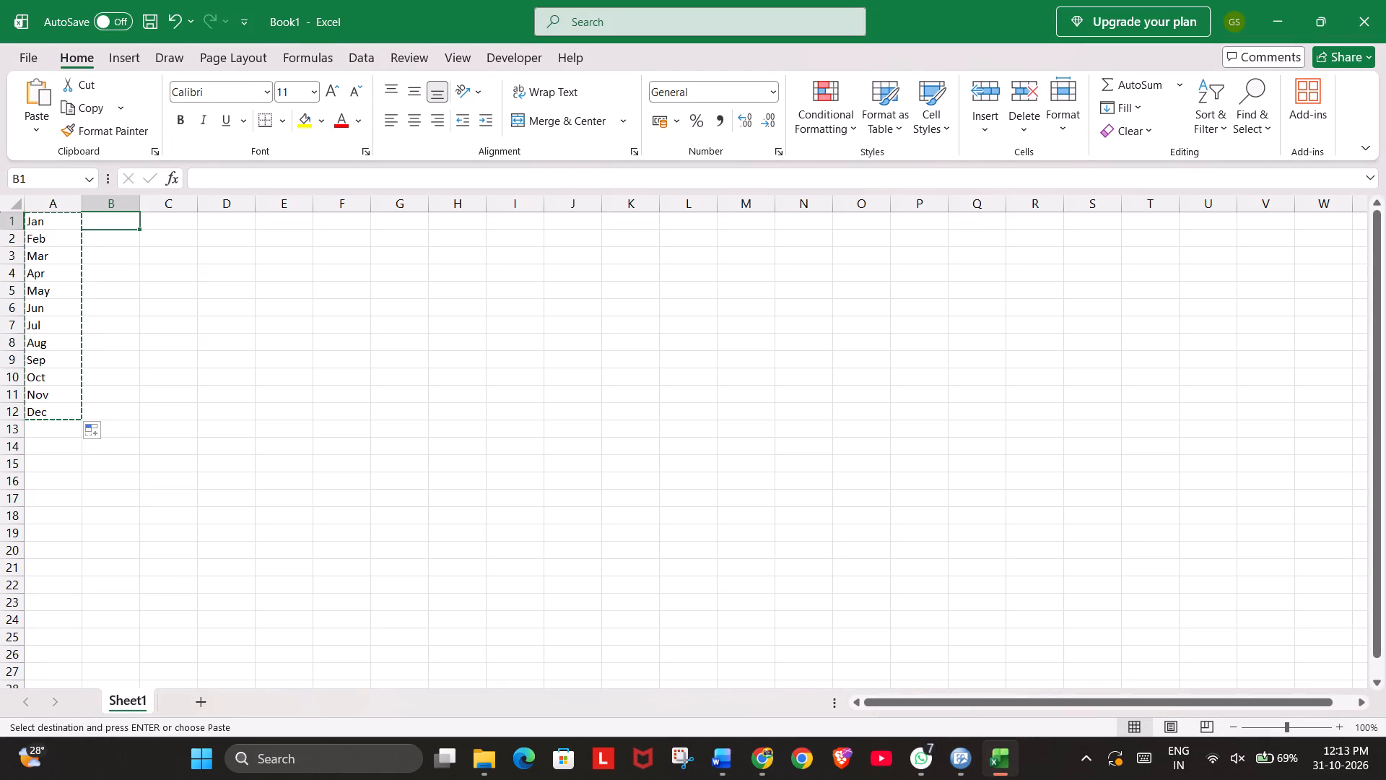
pyautogui.click(49, 222)
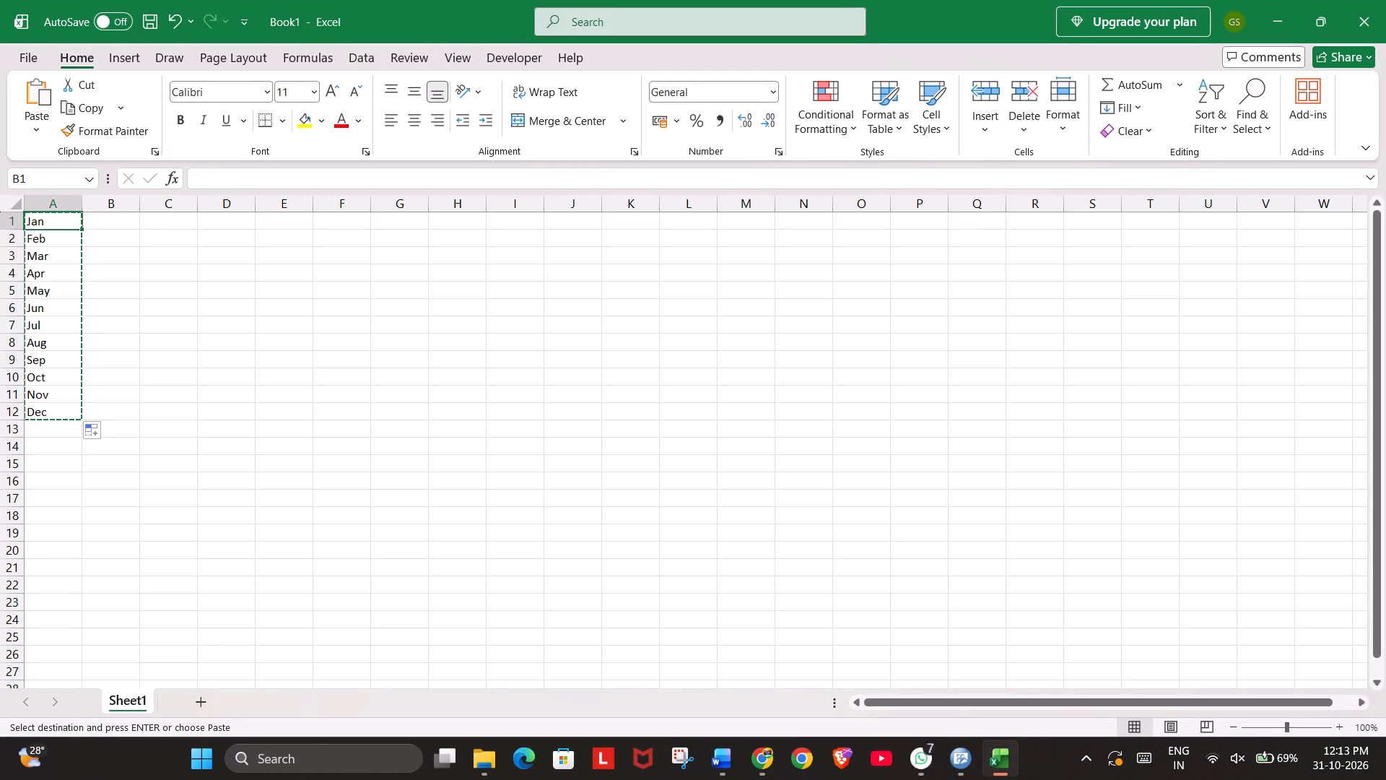
pyautogui.click(219, 238)
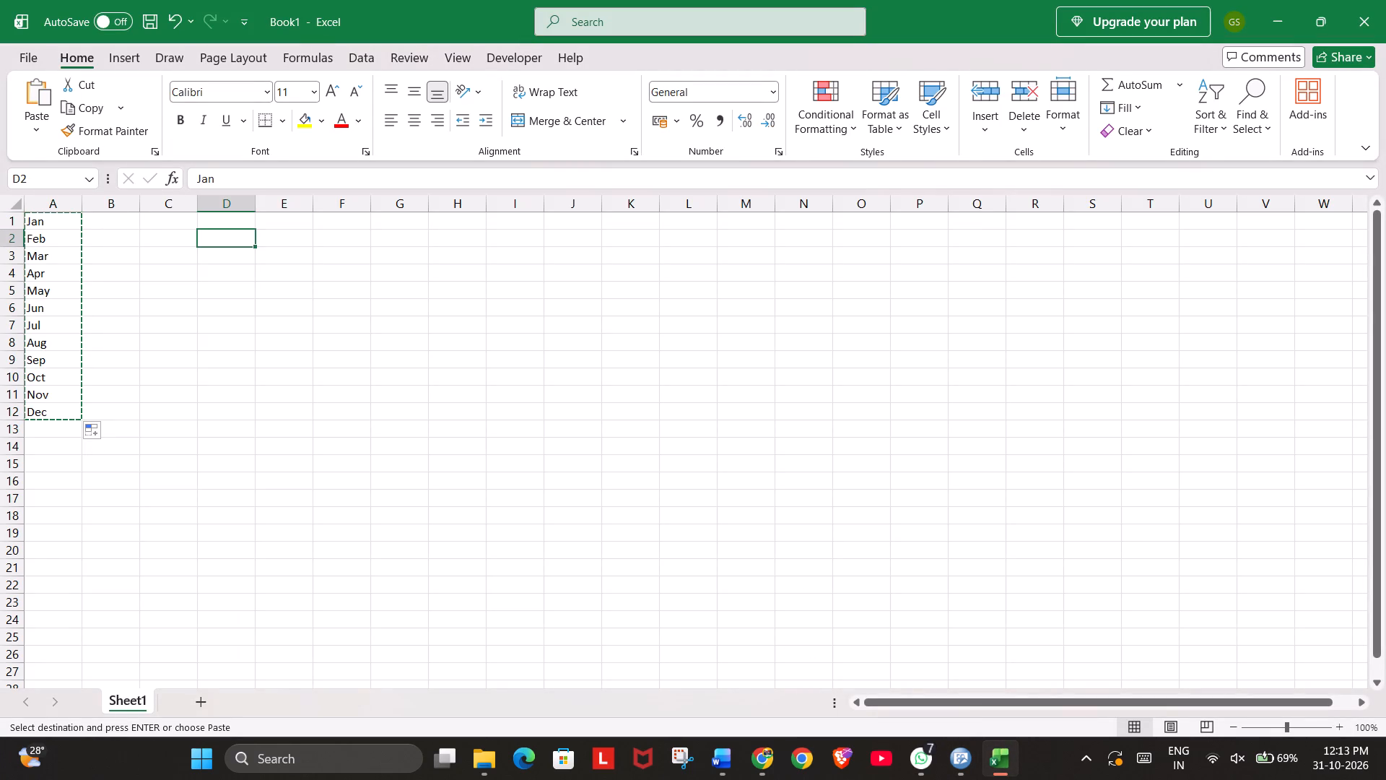
pyautogui.write('q1')
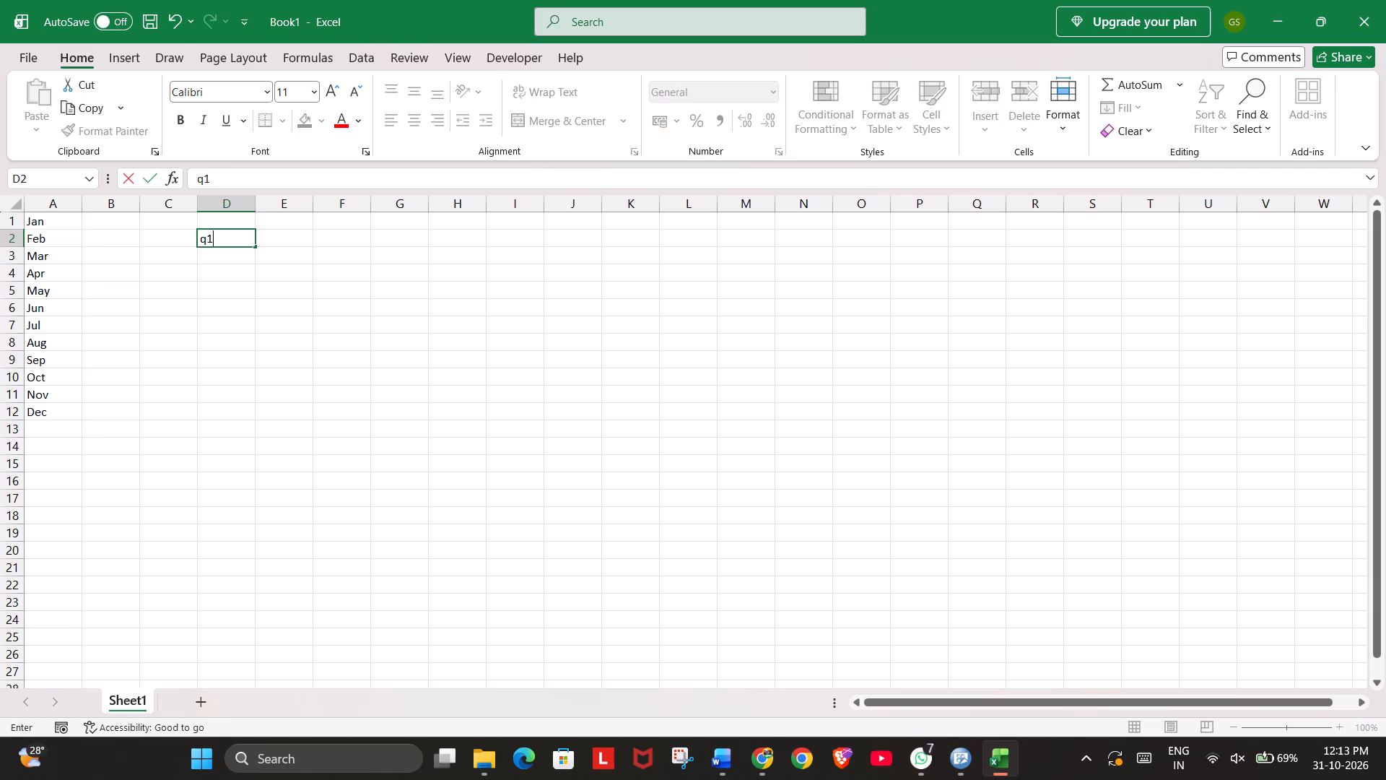
pyautogui.press('BackSpace')
pyautogui.press('BackSpace')
pyautogui.write('Q1')
pyautogui.press('Return')
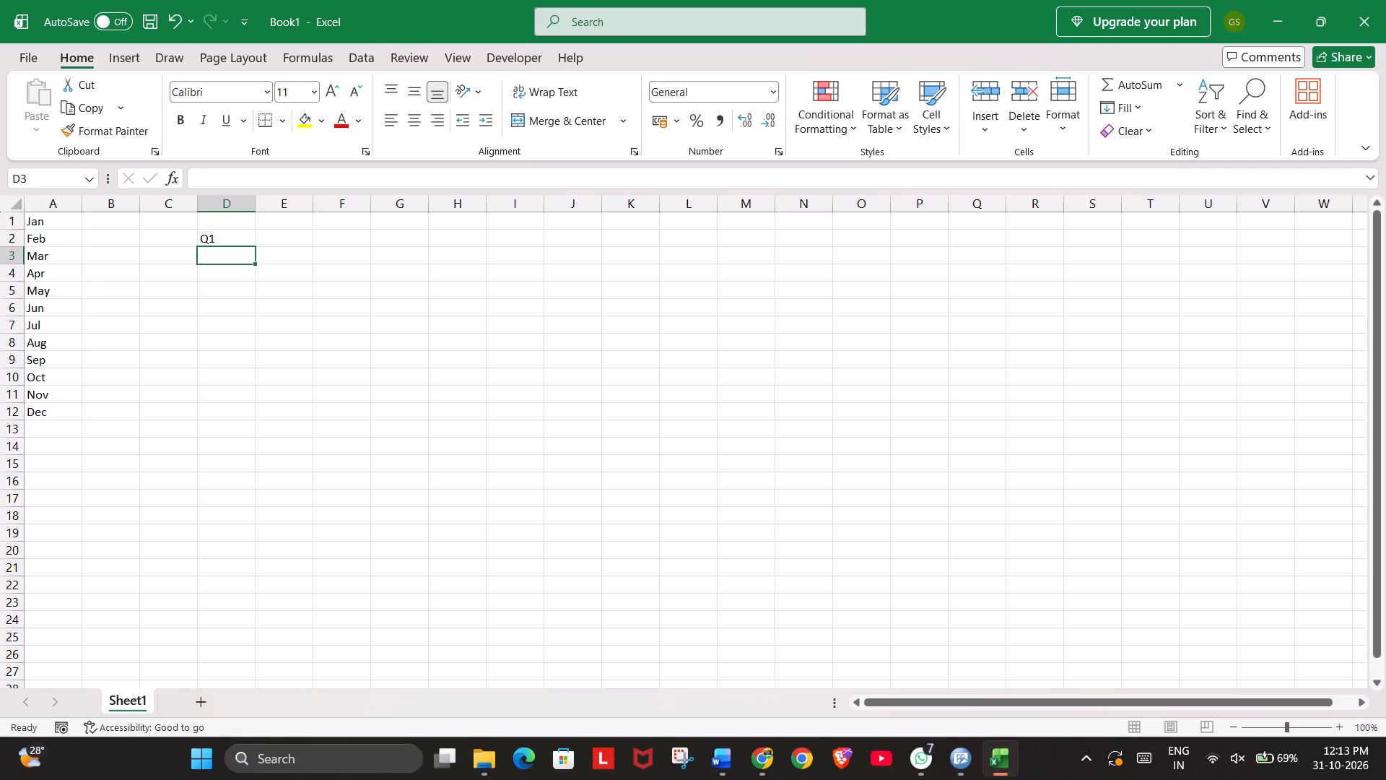
pyautogui.moveTo(41, 225); pyautogui.dragTo(44, 264)
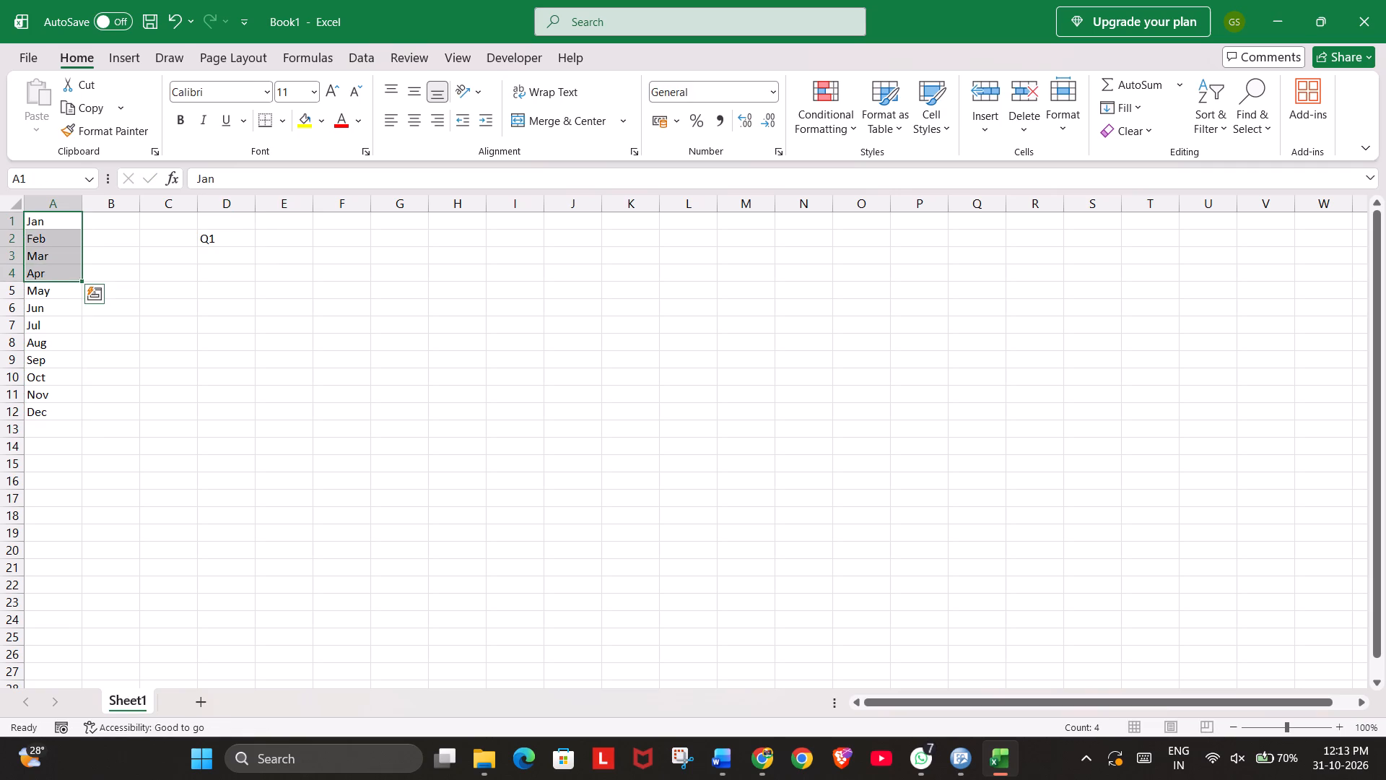
pyautogui.moveTo(56, 223); pyautogui.dragTo(62, 254)
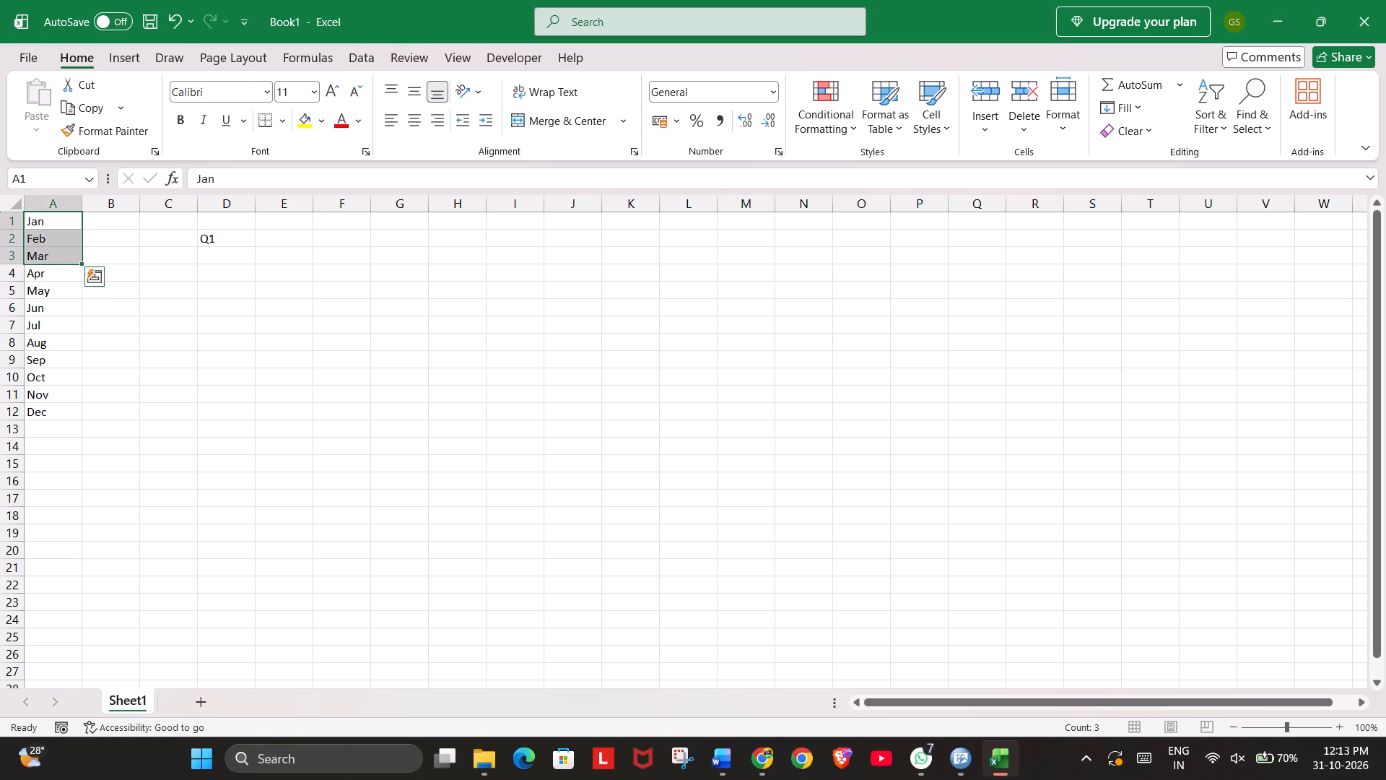
pyautogui.hotkey('ctrl', 'c')
pyautogui.click(223, 254)
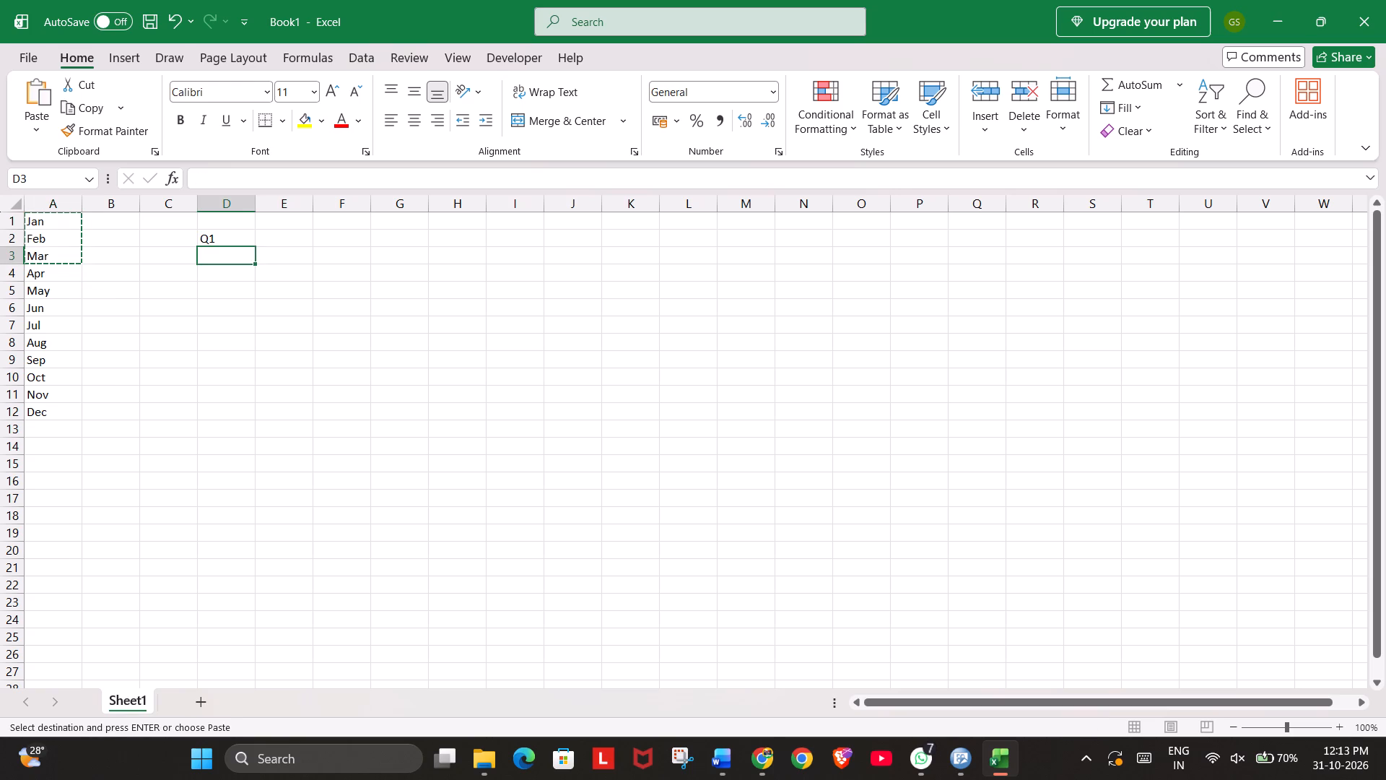
pyautogui.hotkey('ctrl', 'v')
# Enter Q2 in cell D6 and copy Apr, May and Jun from column A into D7 to D9.
pyautogui.click(232, 310)
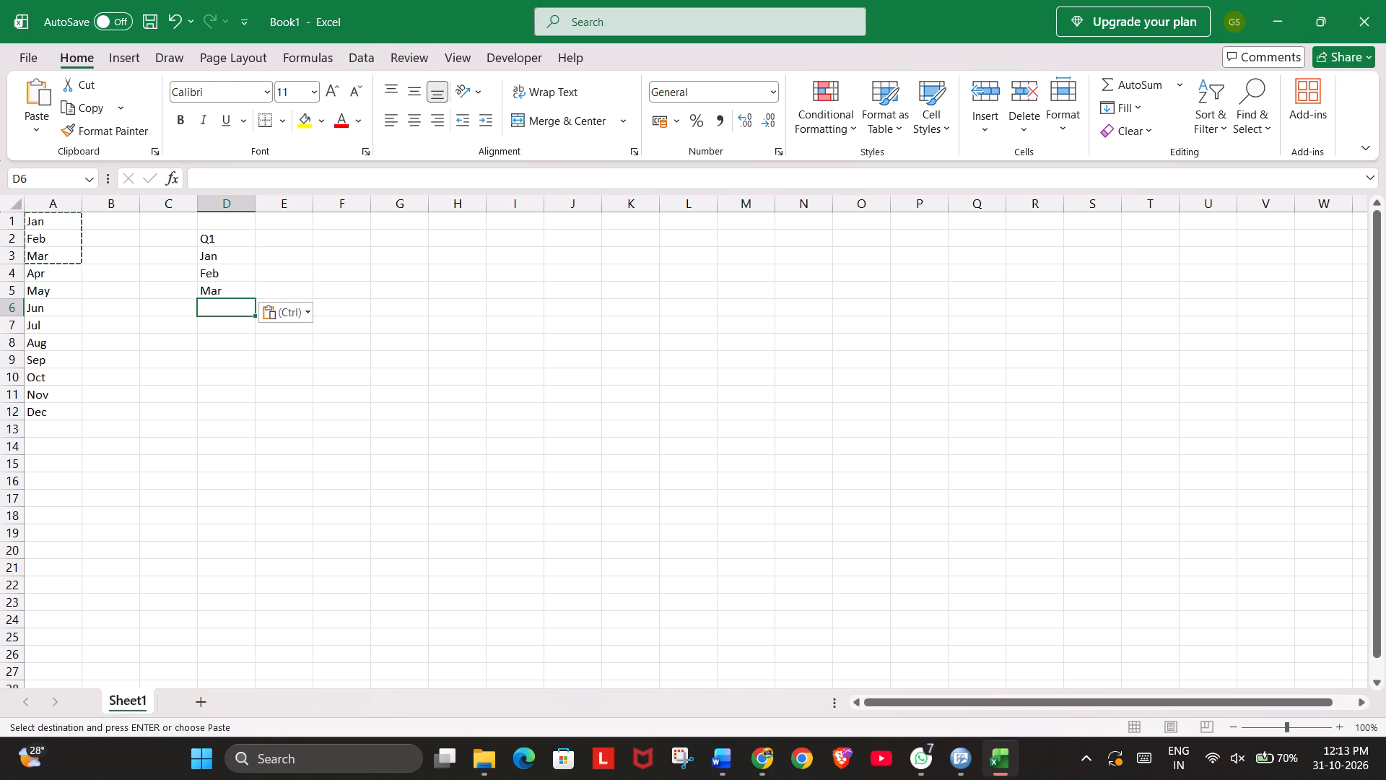
pyautogui.hotkey('shift', 'q')
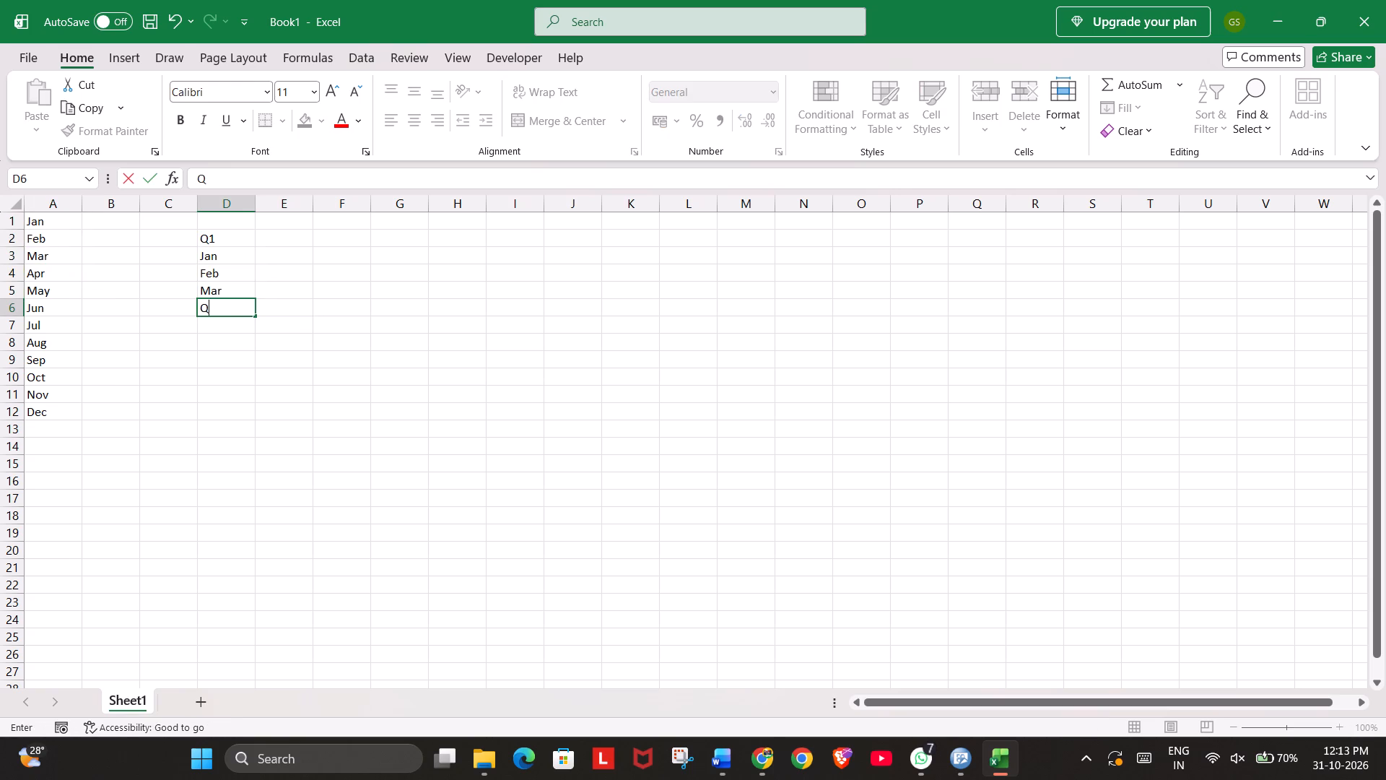
pyautogui.press('2')
pyautogui.press('Return')
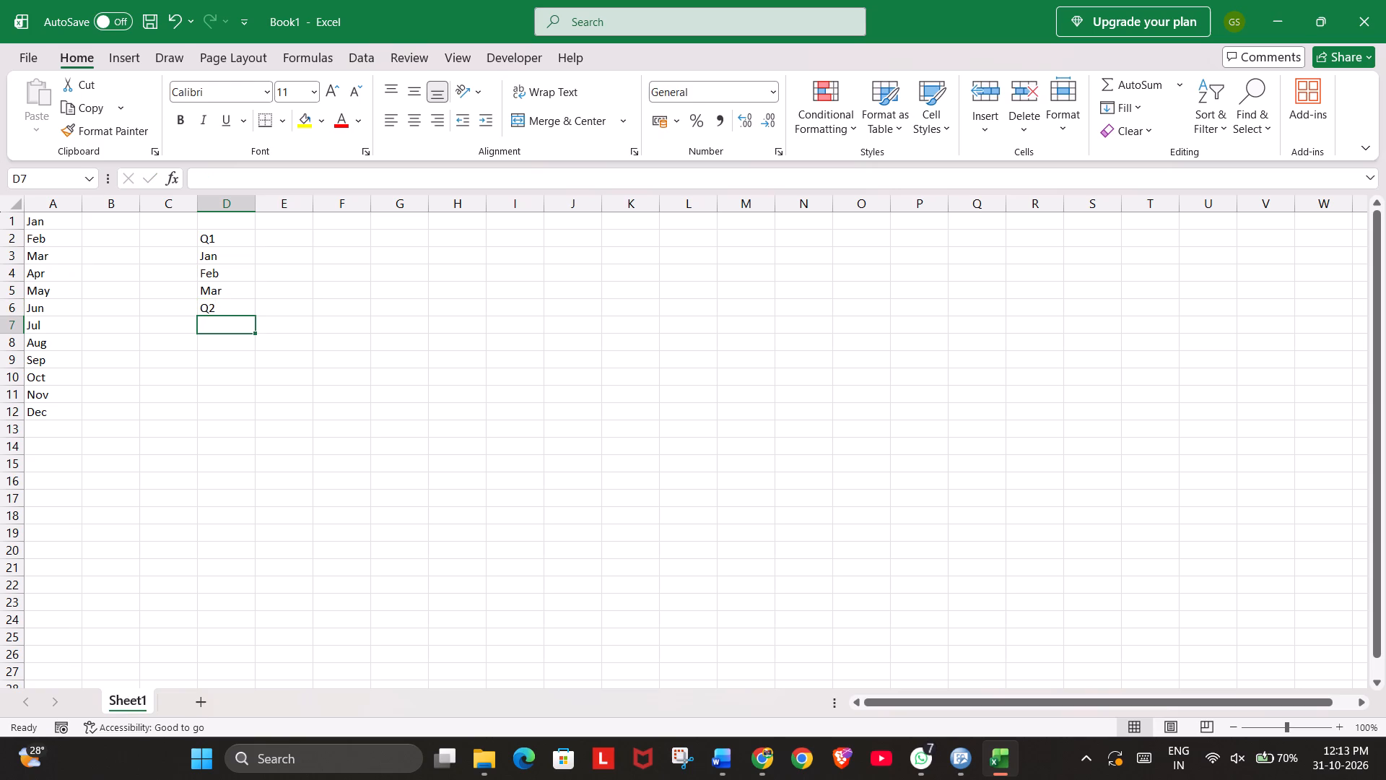
pyautogui.moveTo(46, 277); pyautogui.dragTo(48, 316)
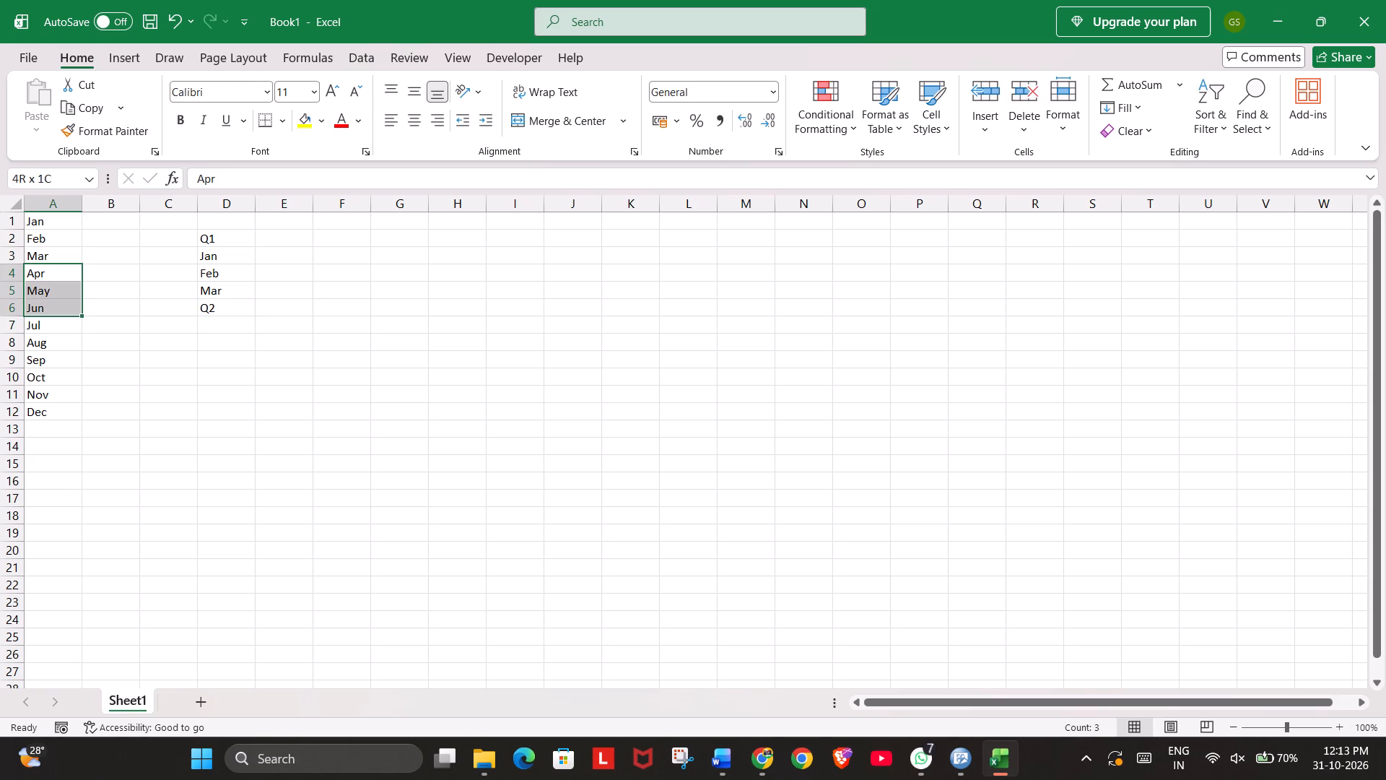
pyautogui.moveTo(48, 316); pyautogui.dragTo(51, 311)
pyautogui.hotkey('ctrl', 'c')
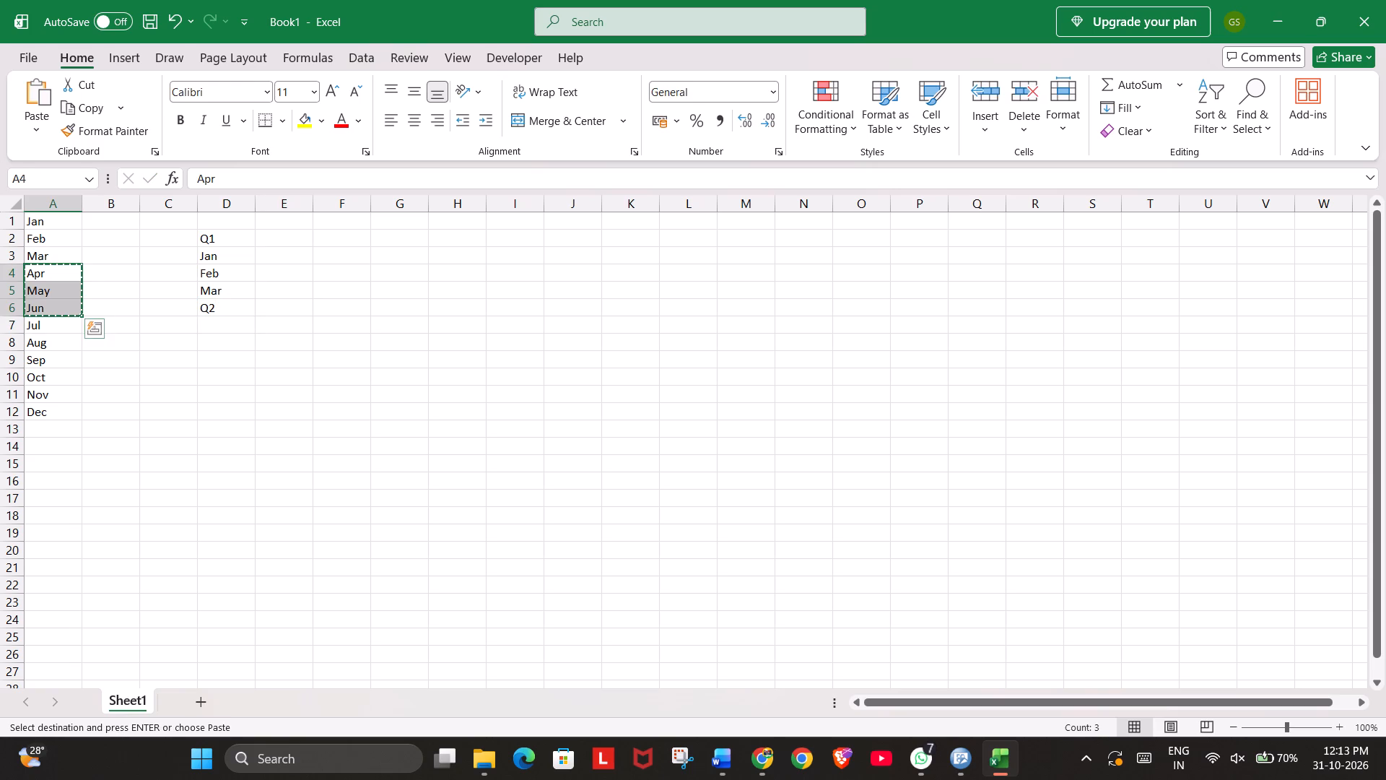
pyautogui.click(220, 327)
pyautogui.hotkey('ctrl', 'v')
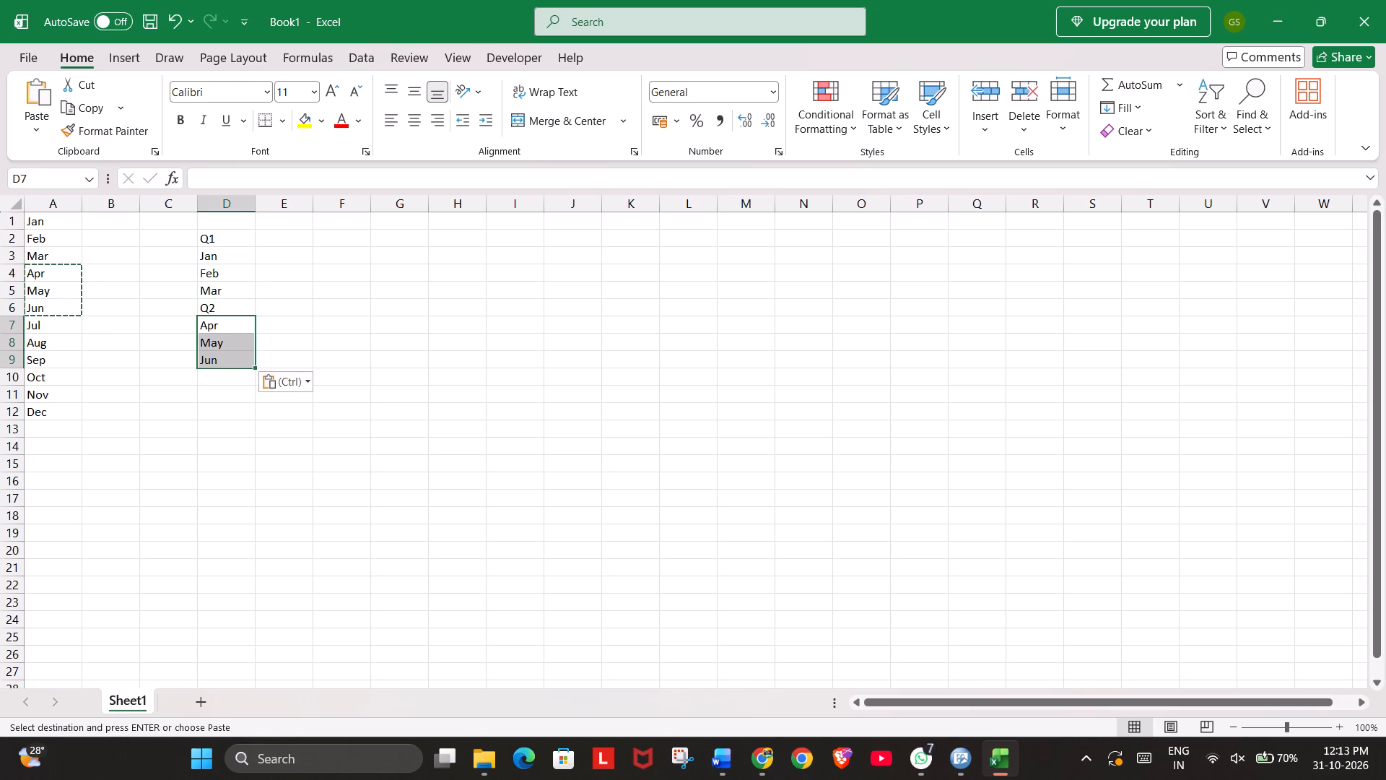
# Enter Q3 in cell D10 and copy Jul, Aug and Sep from column A into D11 to D13.
pyautogui.click(222, 383)
pyautogui.write('Q3')
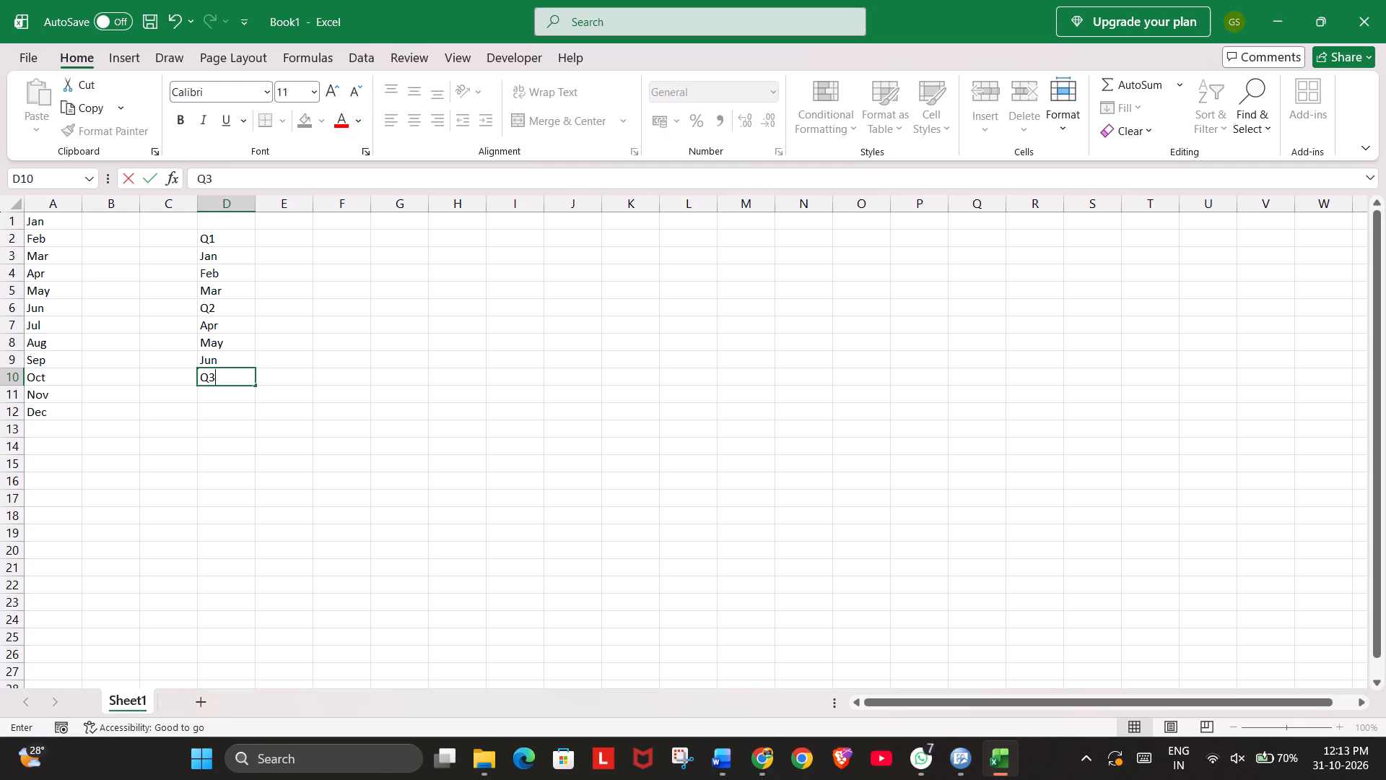
pyautogui.press('Return')
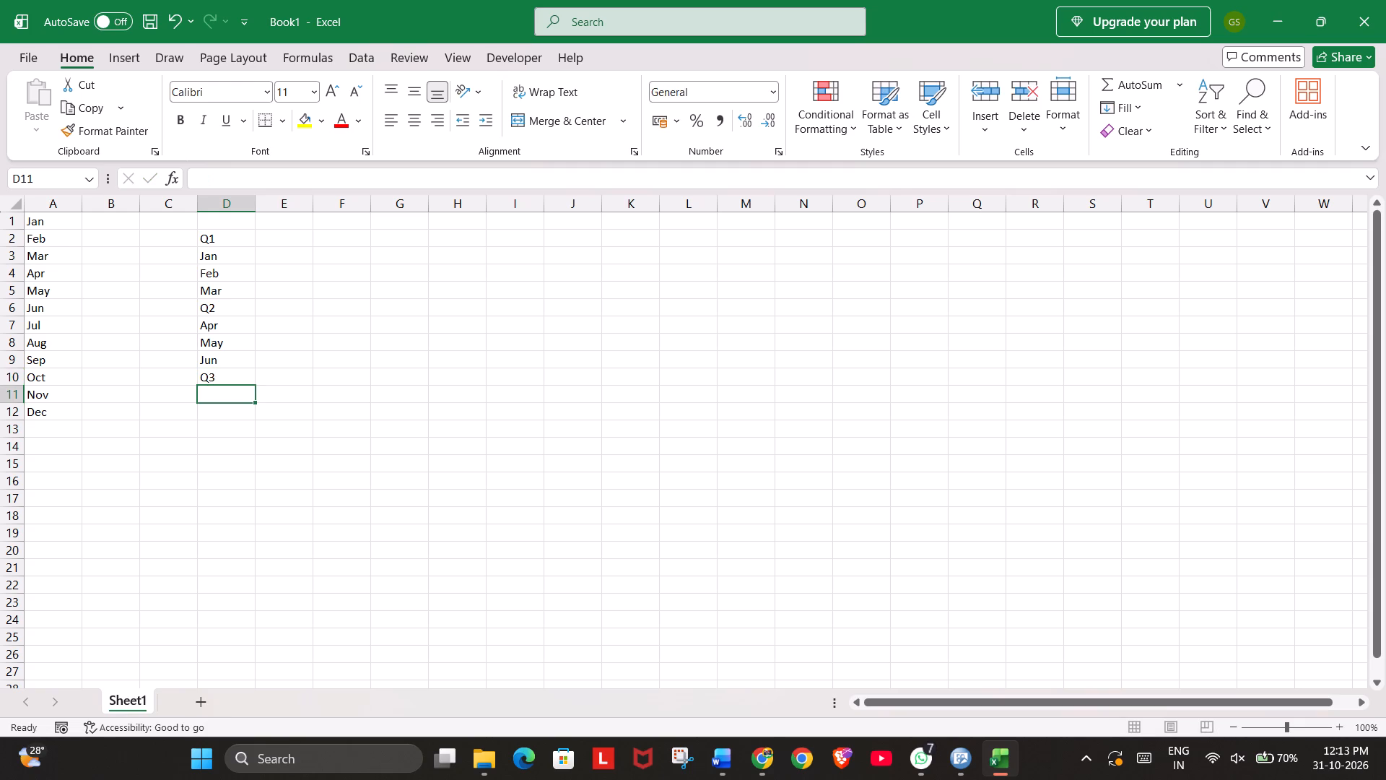
pyautogui.moveTo(56, 324); pyautogui.dragTo(55, 344)
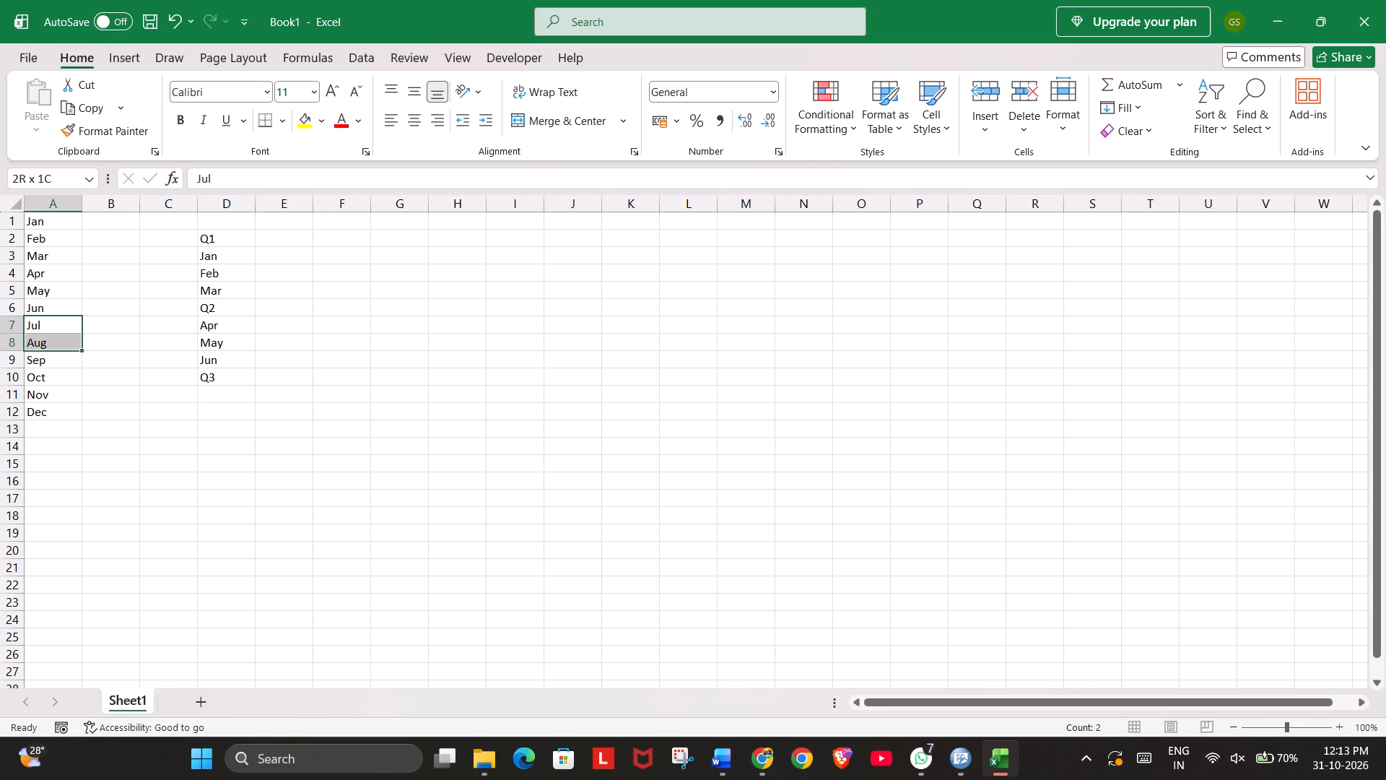
pyautogui.moveTo(55, 344); pyautogui.dragTo(55, 354)
pyautogui.hotkey('ctrl', 'c')
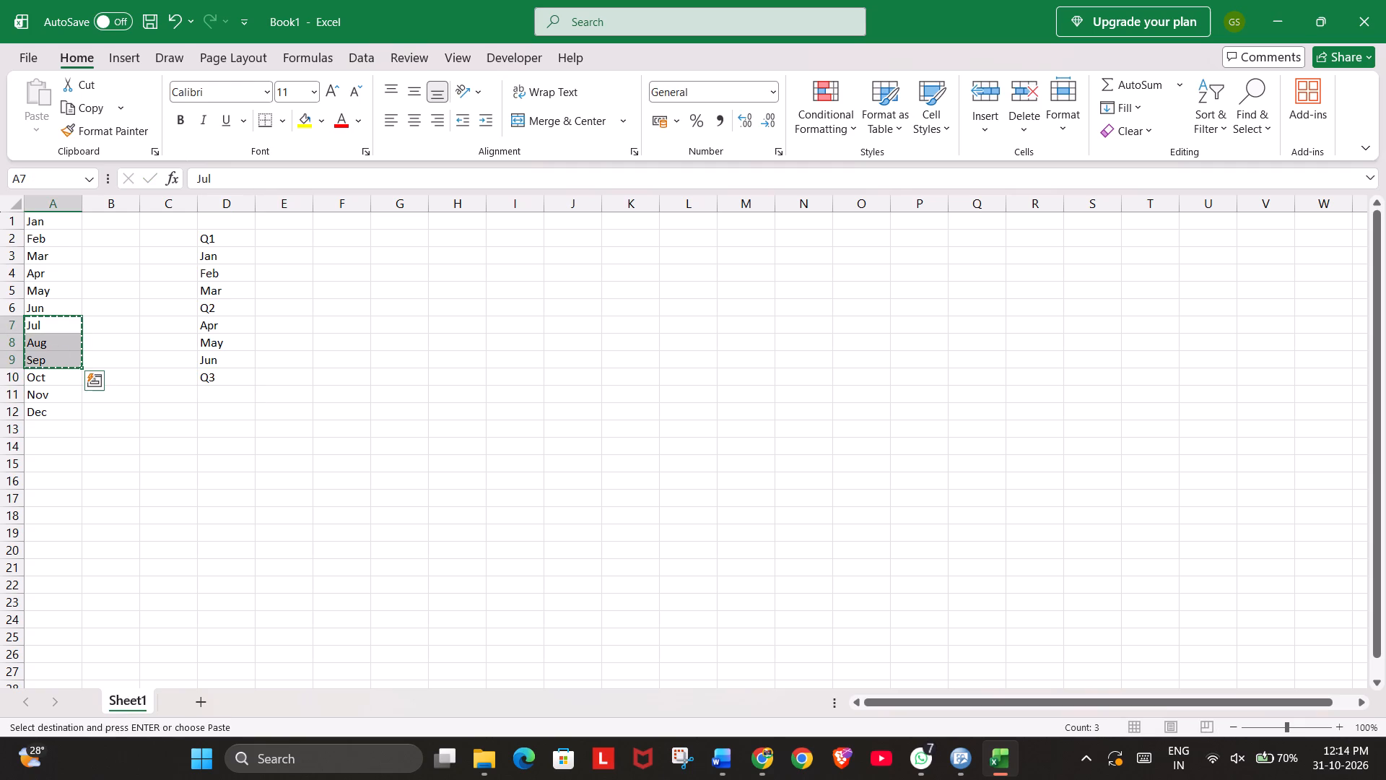
pyautogui.click(218, 390)
pyautogui.hotkey('ctrl', 'v')
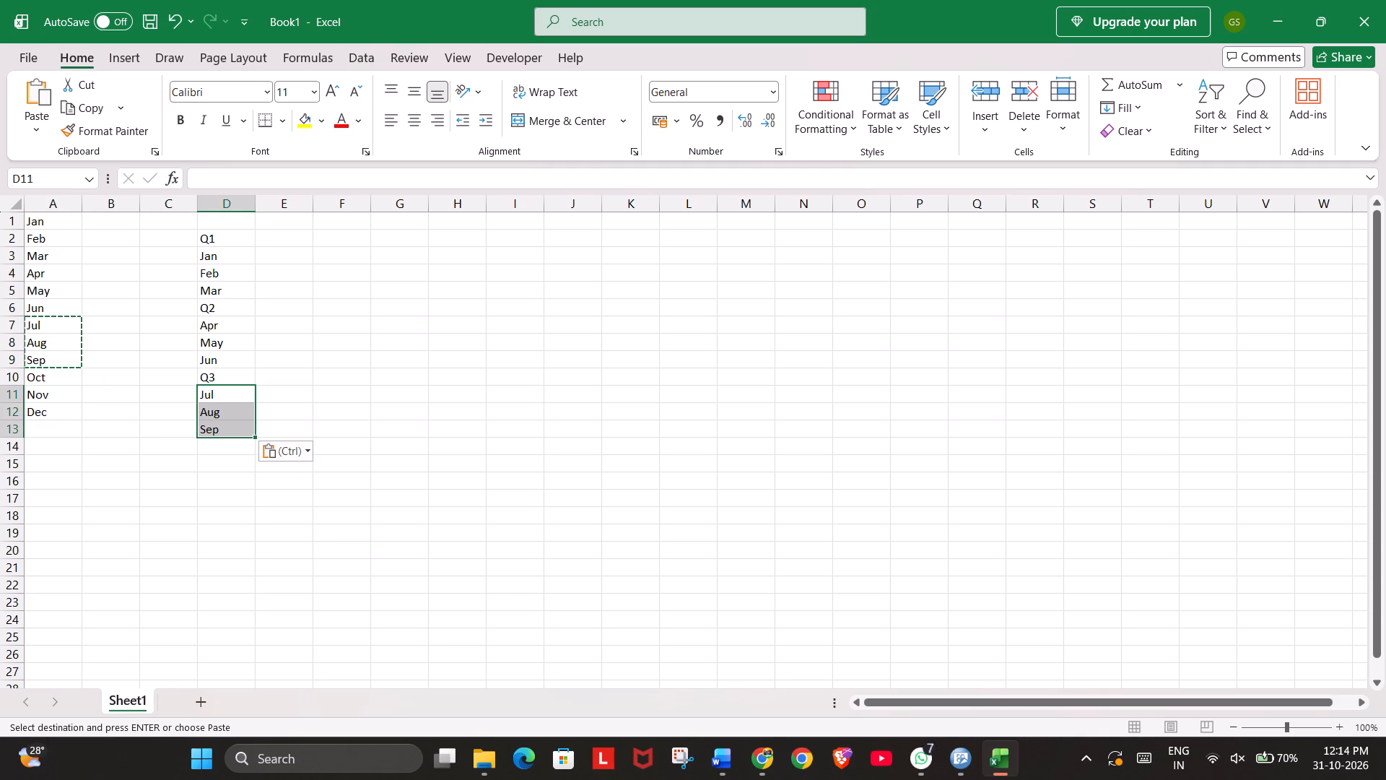
pyautogui.press('Return')
pyautogui.press('Return')
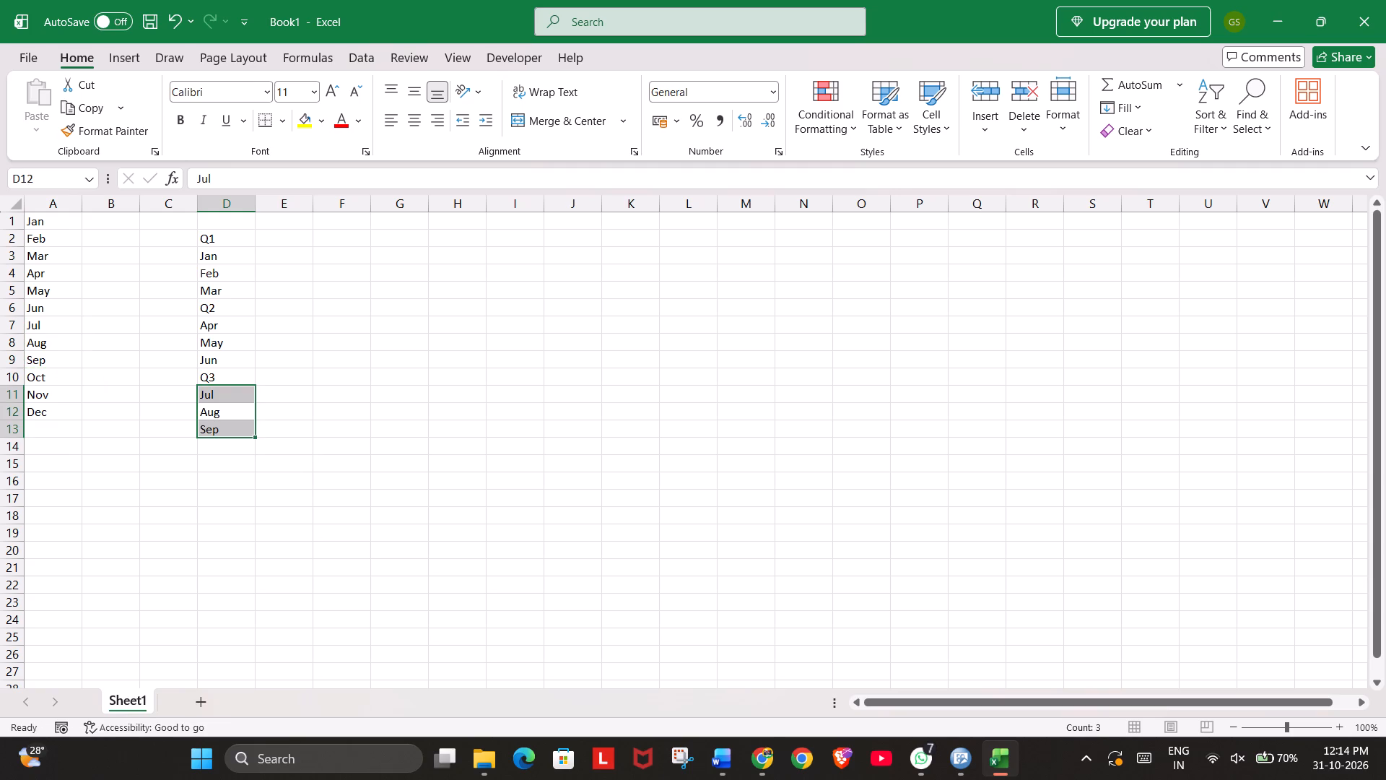
# Enter Q4 in cell D14 and copy Oct, Nov and Dec from column A into D15 to D17.
pyautogui.click(219, 449)
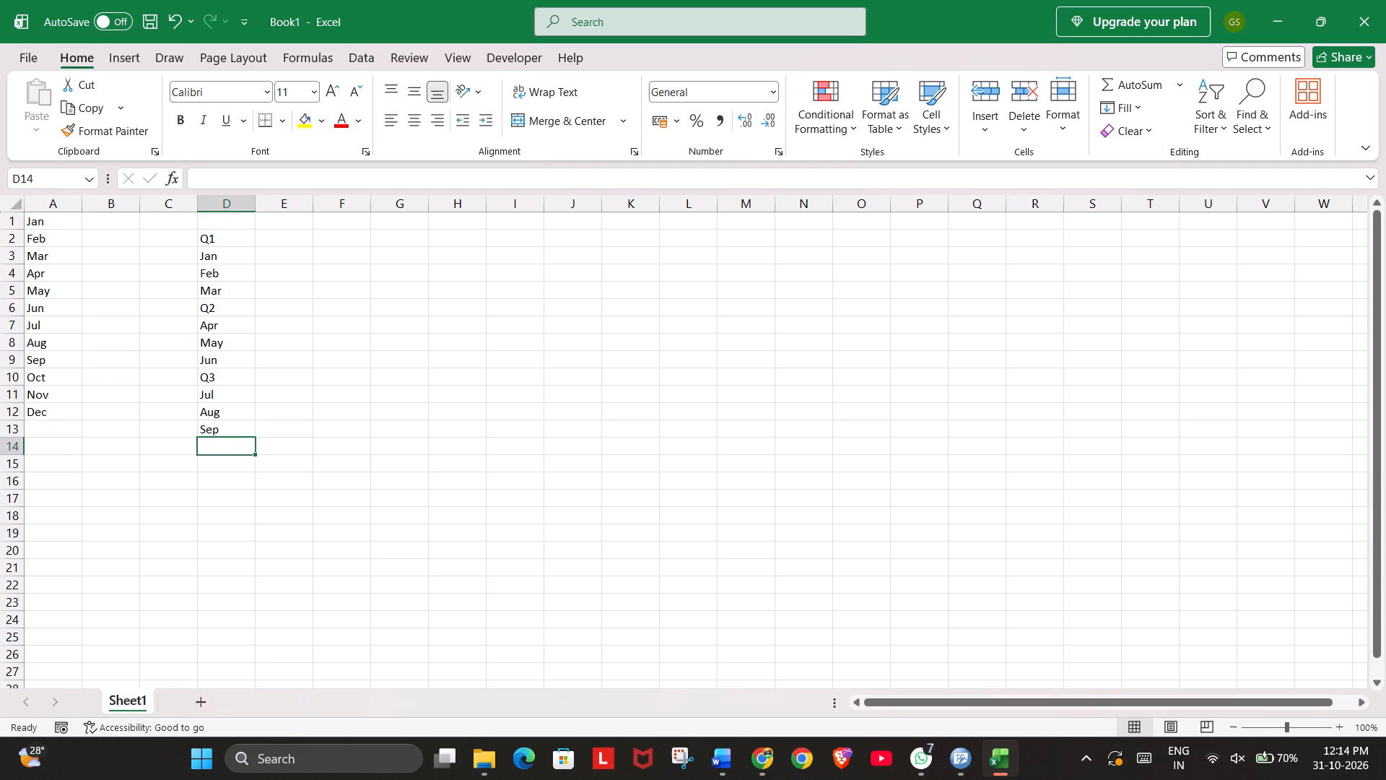
pyautogui.write('Q4')
pyautogui.press('Return')
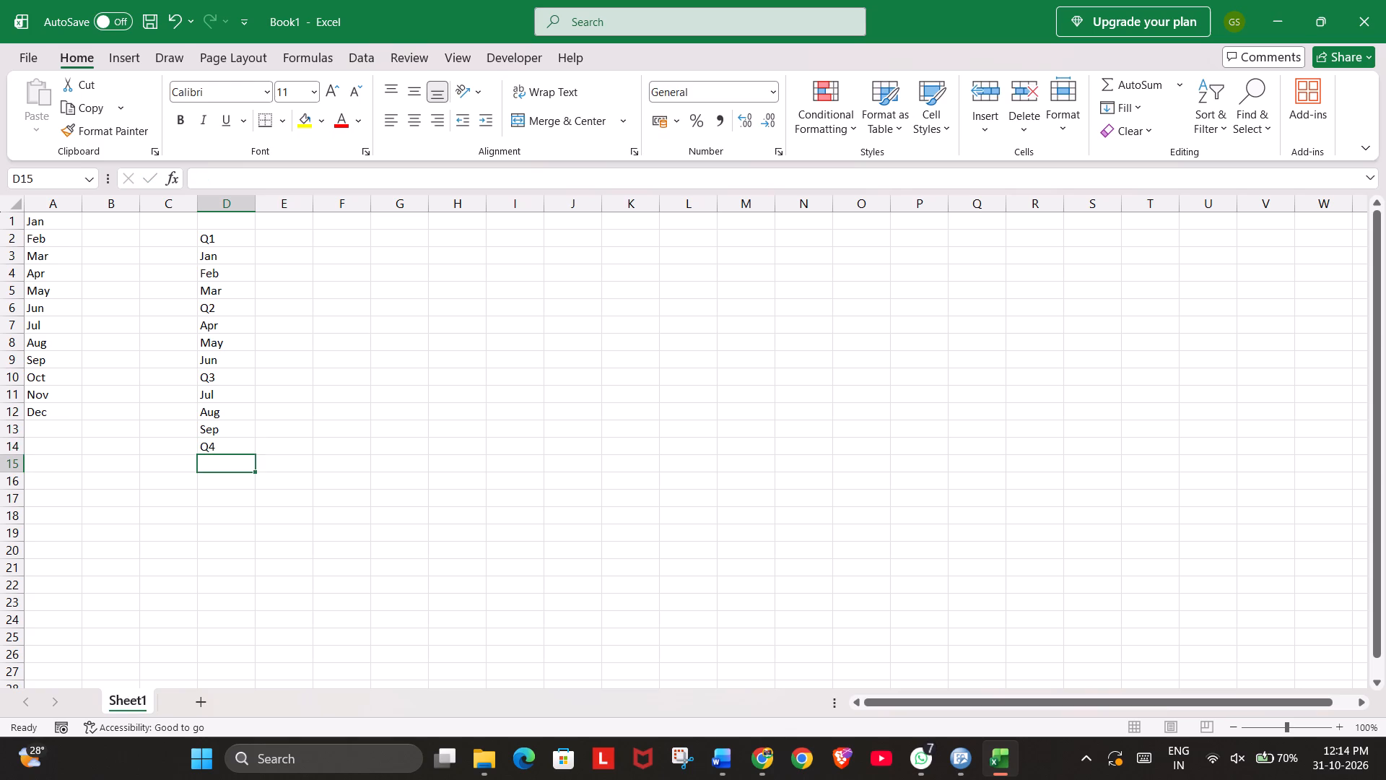
pyautogui.moveTo(42, 377); pyautogui.dragTo(48, 409)
pyautogui.hotkey('ctrl', 'c')
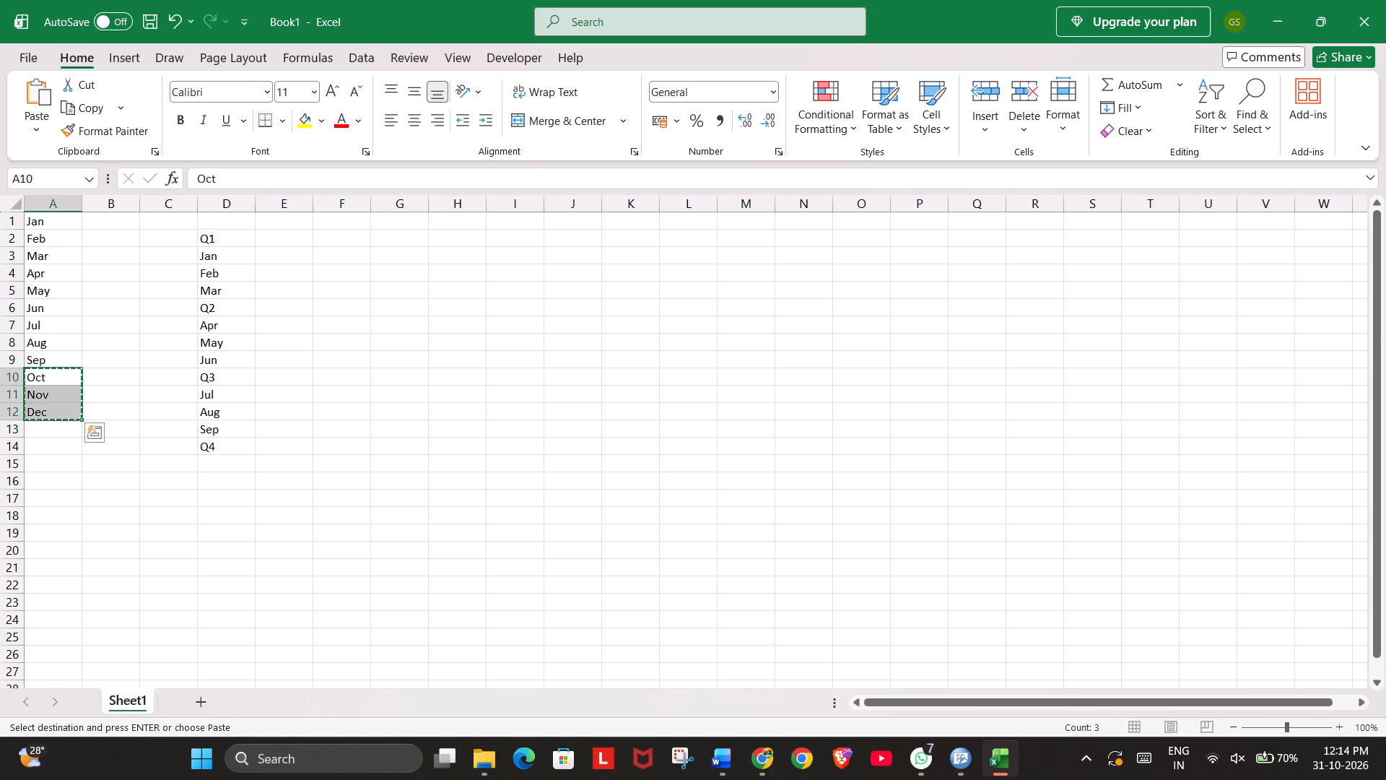
pyautogui.click(222, 463)
pyautogui.hotkey('ctrl', 'v')
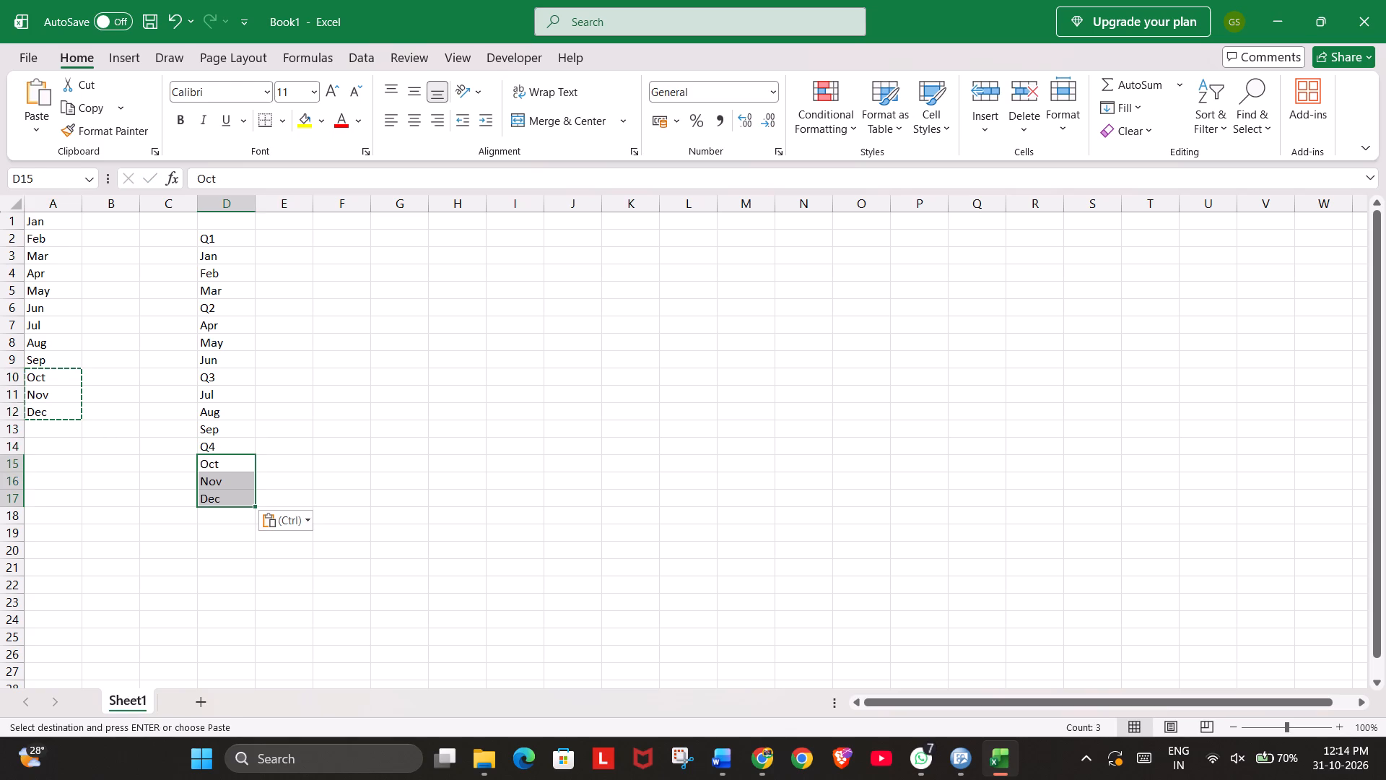
pyautogui.press('Return')
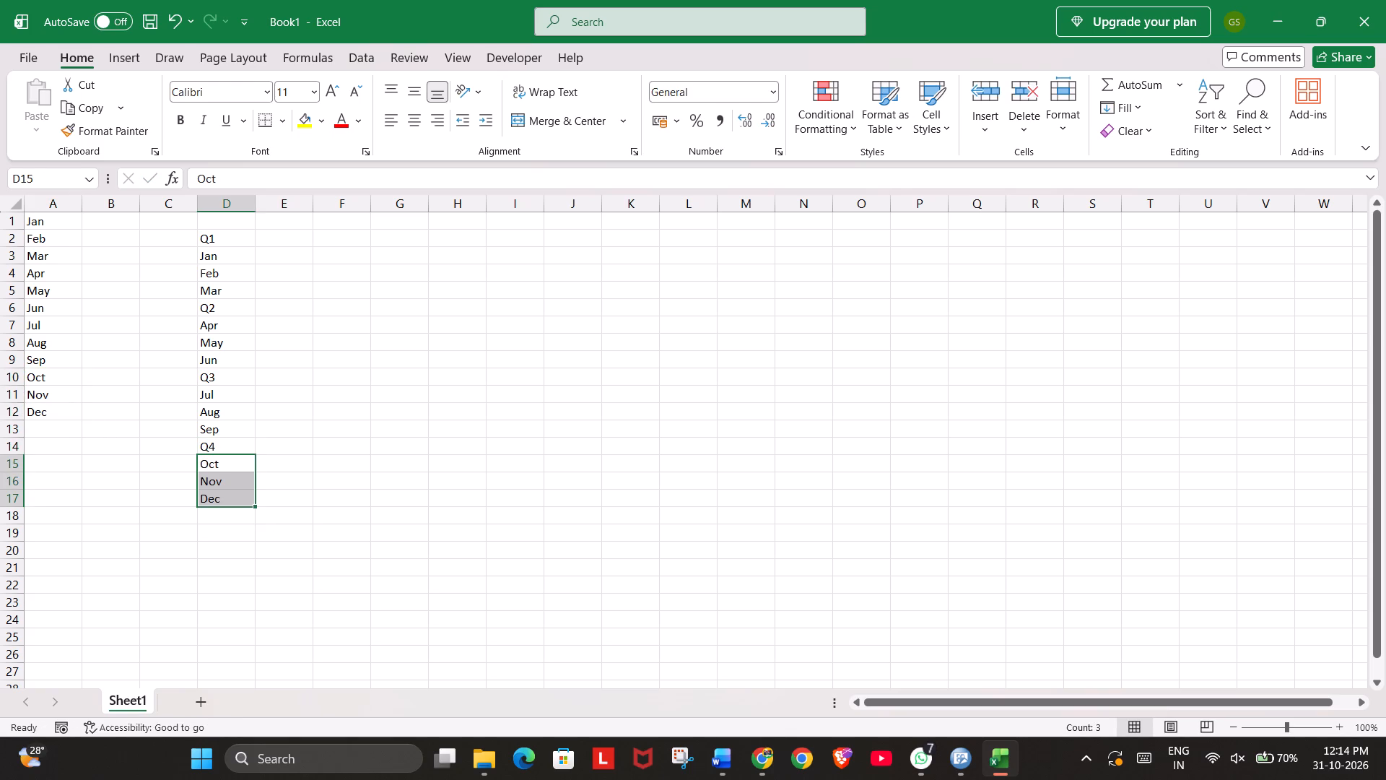
# Copy the quarter and month list in D2 to D17 and paste it as elements into TM1 Architect's new Gopi dimension.
pyautogui.moveTo(232, 242); pyautogui.dragTo(233, 506)
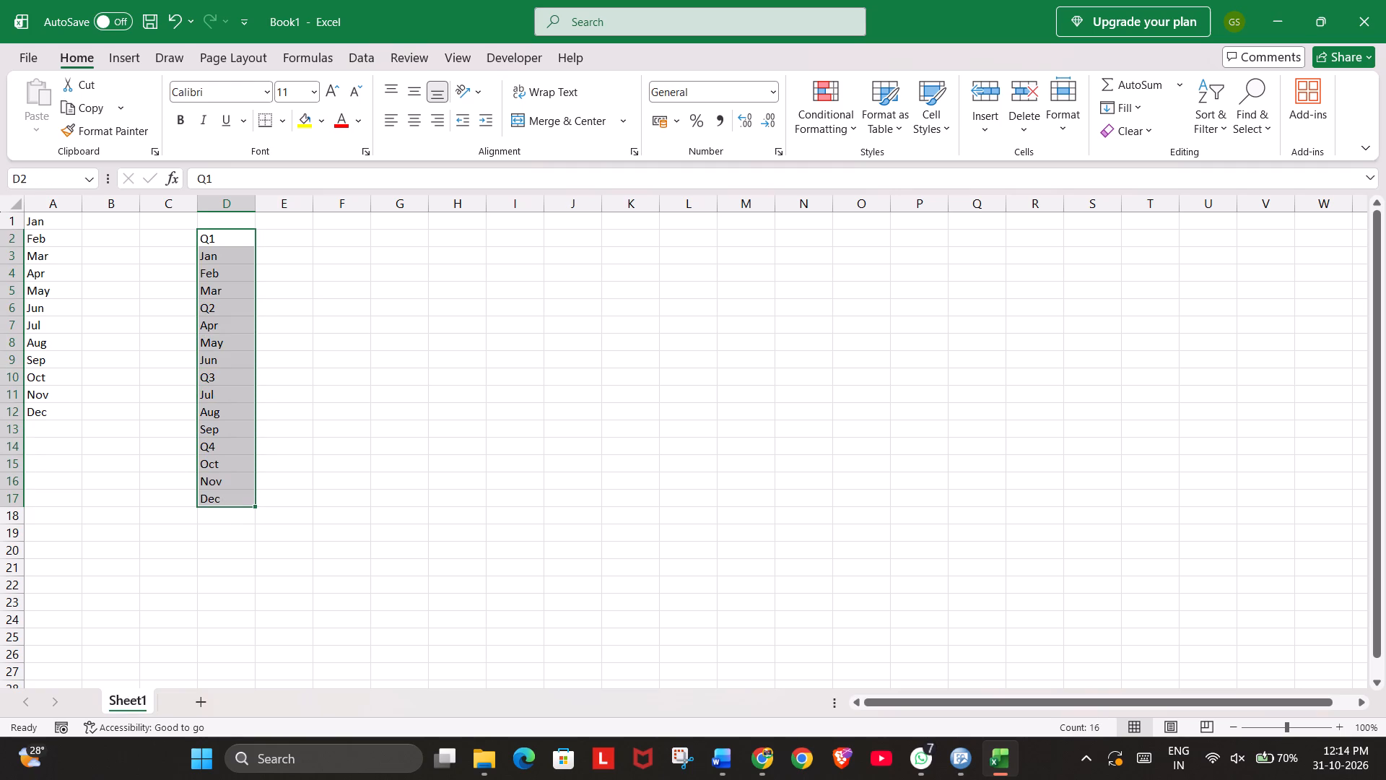
pyautogui.hotkey('ctrl', 'c')
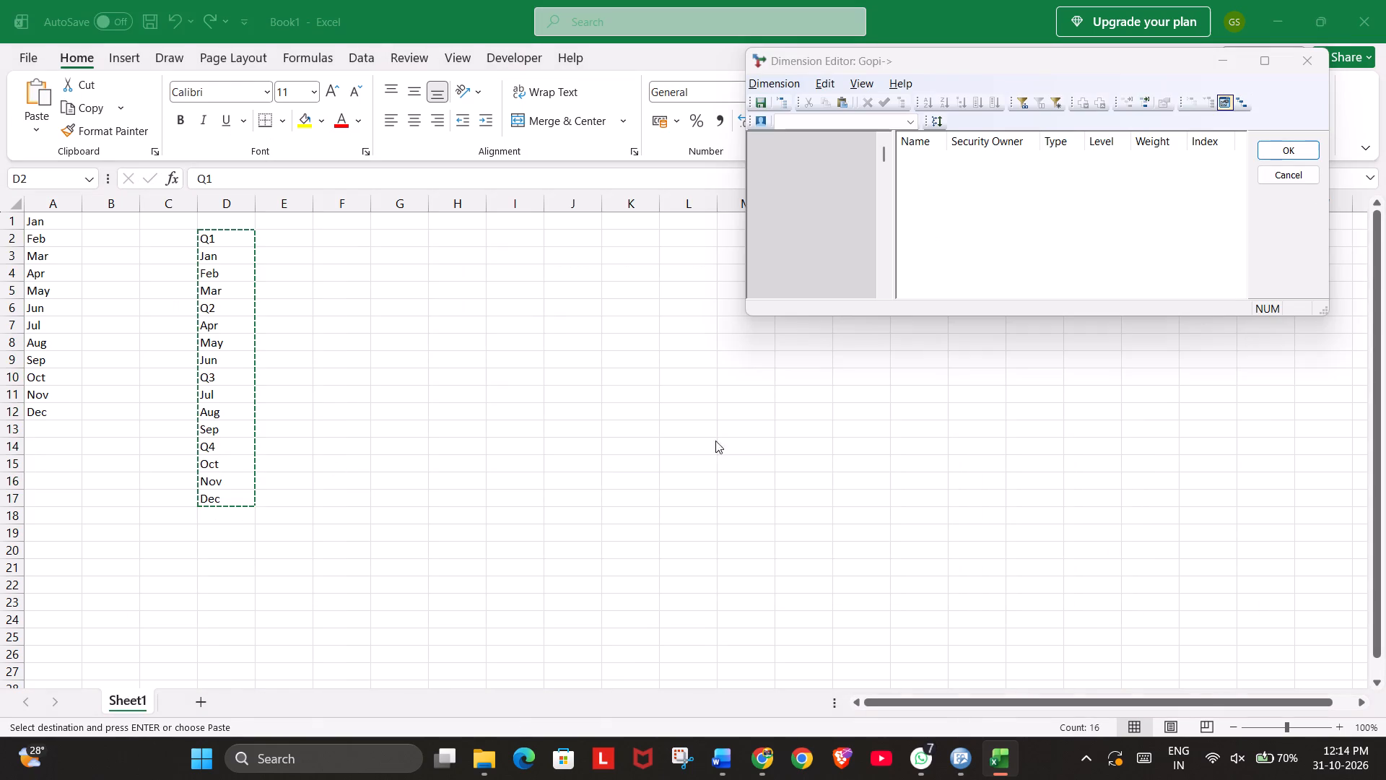
pyautogui.hotkey('ctrl', 'v')
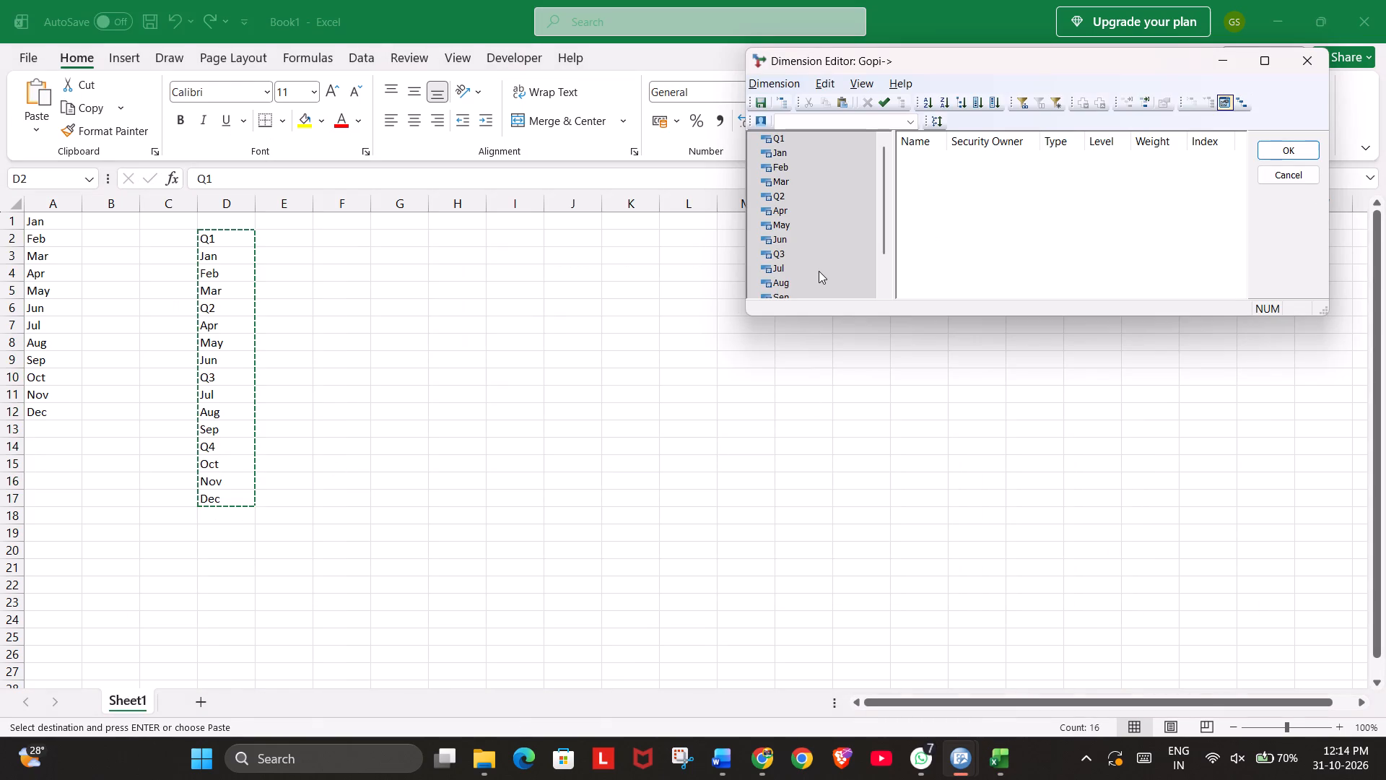
# Make the Jan, Feb and Mar elements children of Q1.
pyautogui.click(783, 151)
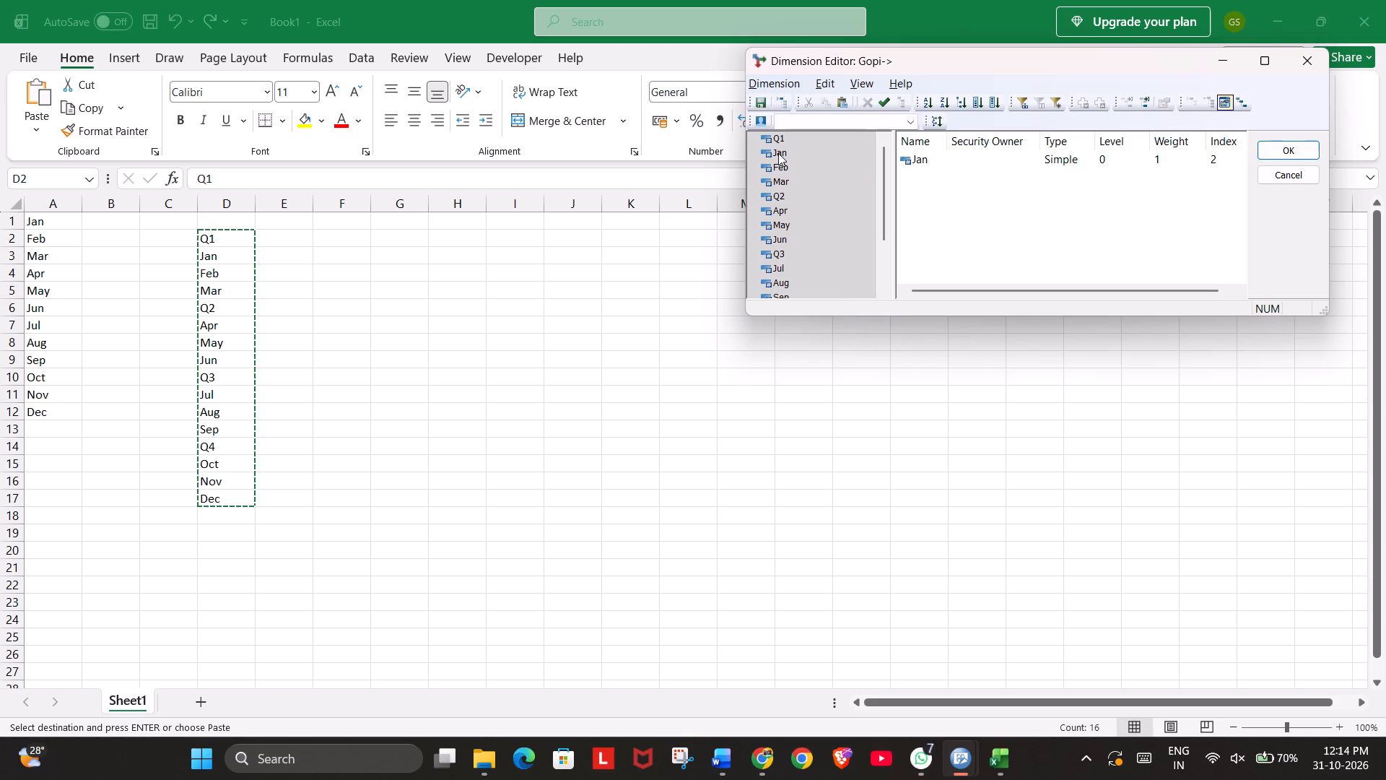
pyautogui.click(779, 150)
pyautogui.hotkey('shift', 'Down')
pyautogui.hotkey('shift', 'Down')
pyautogui.moveTo(781, 152); pyautogui.dragTo(780, 137)
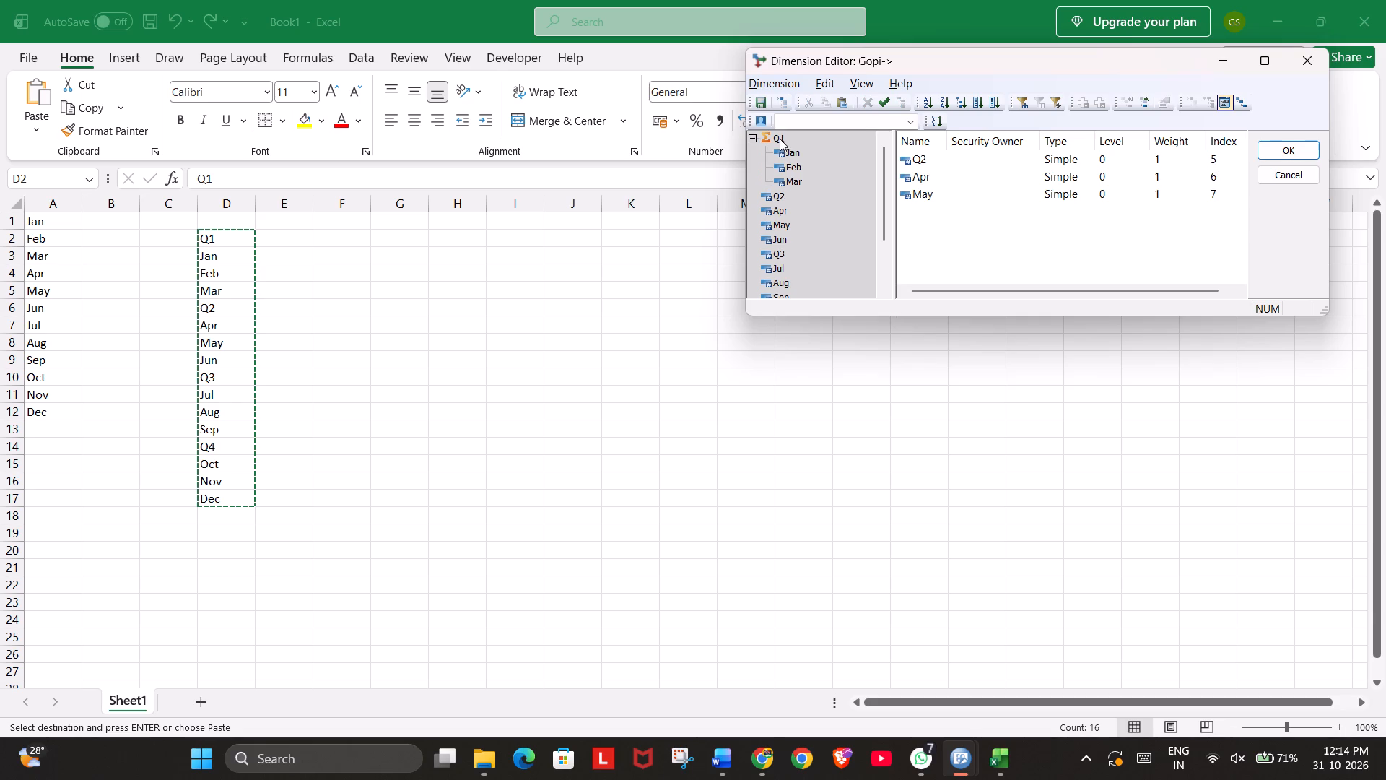
# Make the Apr, May and Jun elements children of Q2.
pyautogui.click(780, 209)
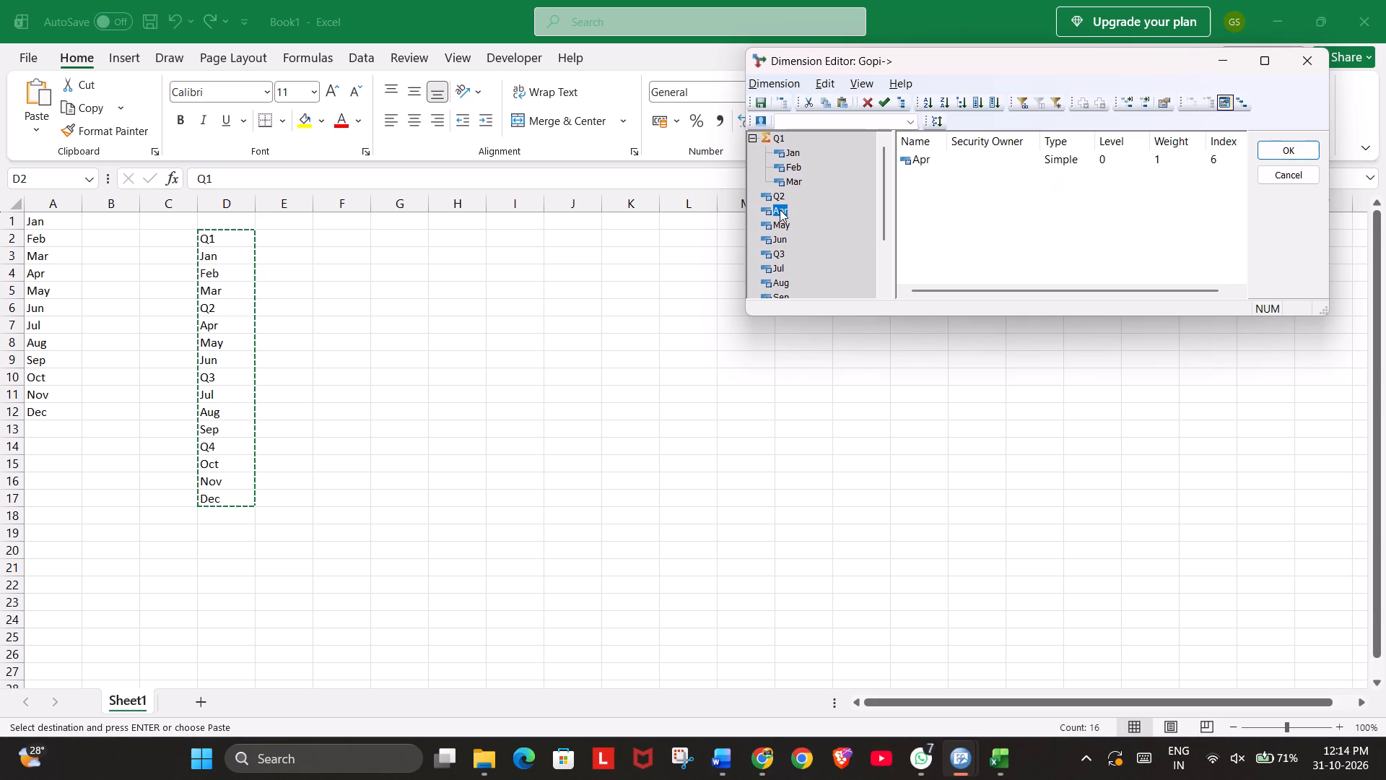
pyautogui.hotkey('shift', 'Down')
pyautogui.hotkey('shift', 'Down')
pyautogui.moveTo(780, 209); pyautogui.dragTo(782, 196)
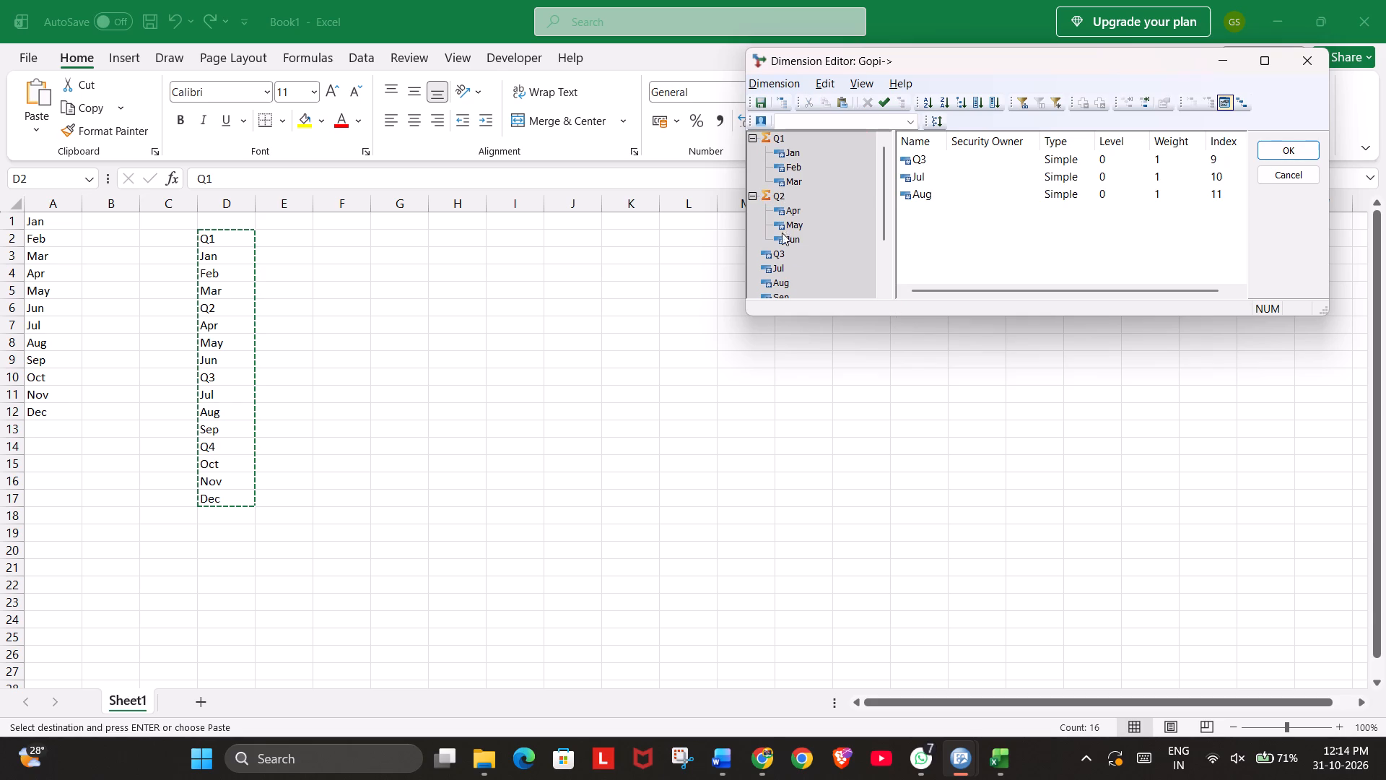
# Make the Jul, Aug and Sep elements children of Q3.
pyautogui.click(776, 250)
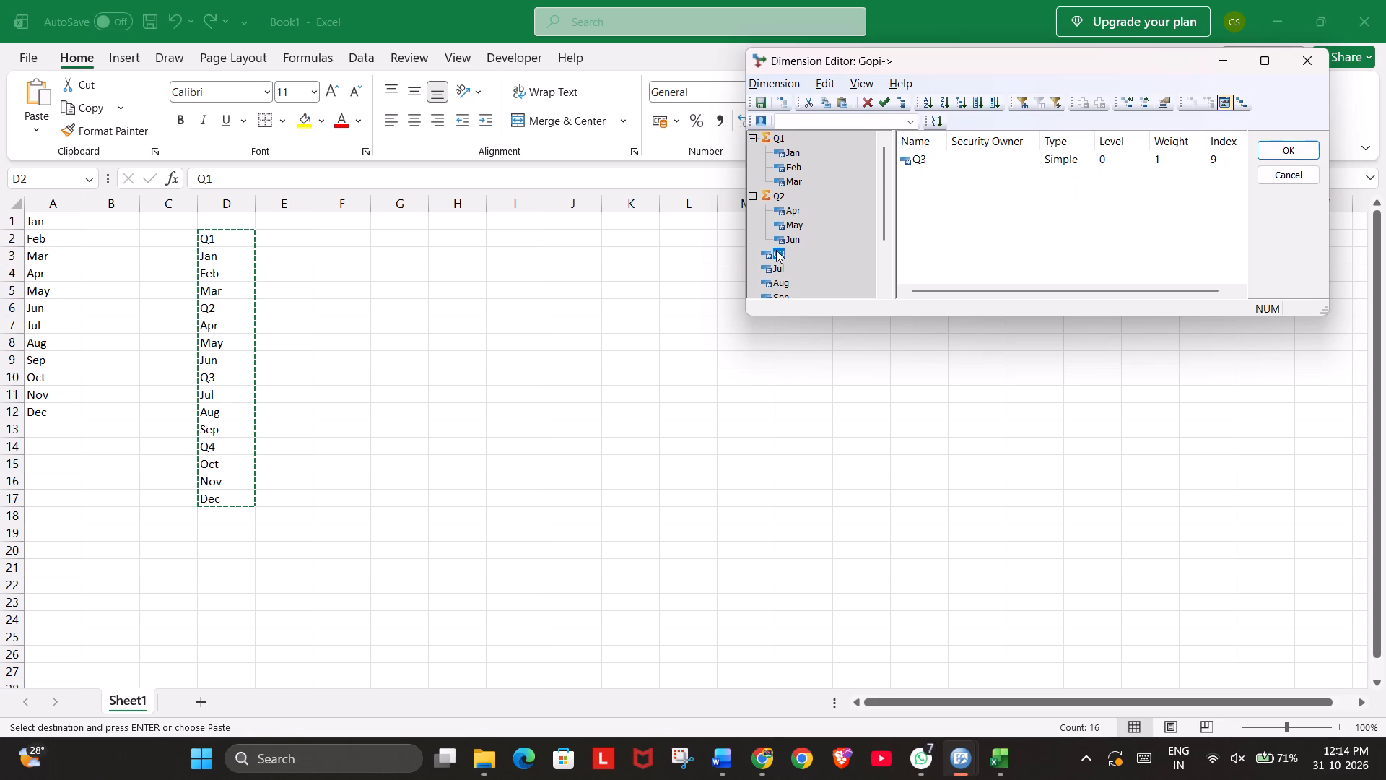
pyautogui.press('Down')
pyautogui.hotkey('shift', 'Down')
pyautogui.hotkey('shift', 'Down')
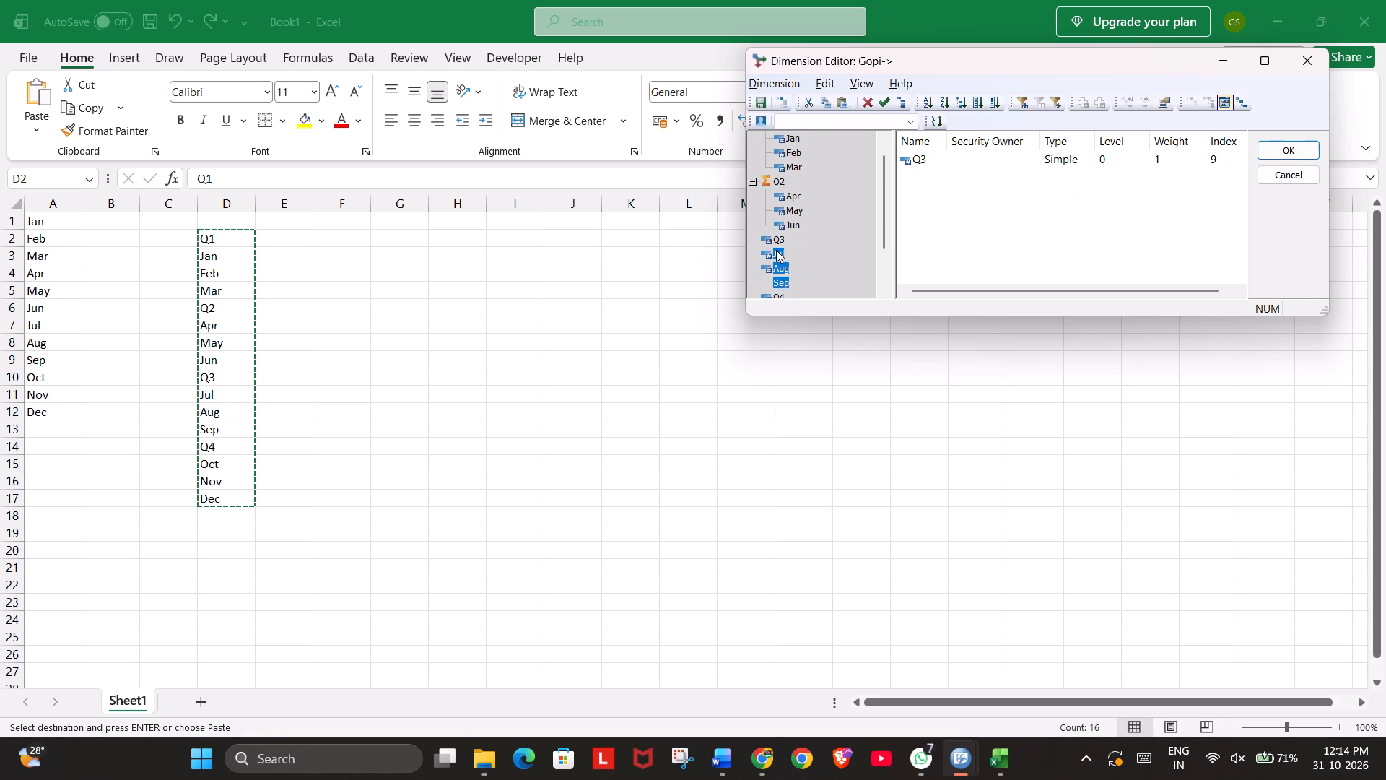
pyautogui.moveTo(780, 253); pyautogui.dragTo(785, 237)
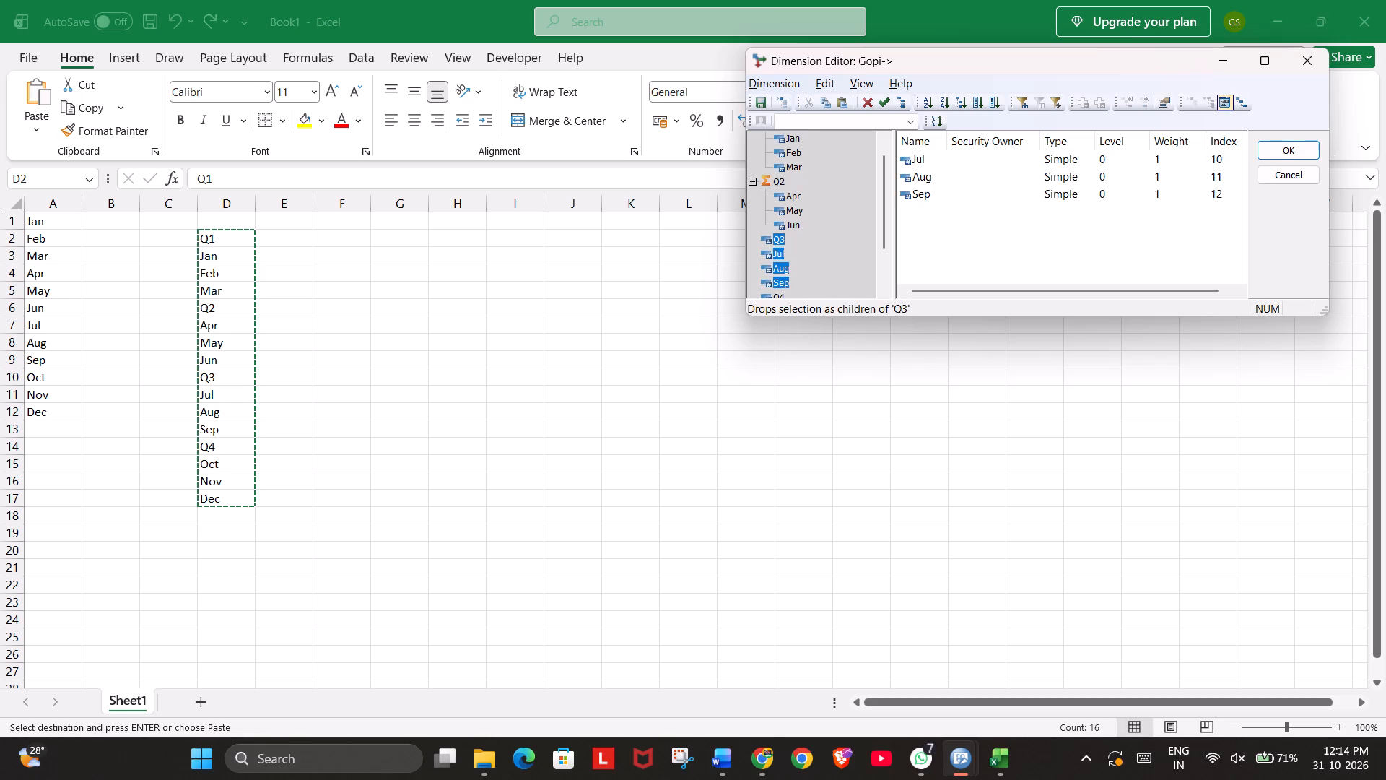
pyautogui.moveTo(785, 237); pyautogui.dragTo(783, 238)
# Make the Oct, Nov and Dec elements children of Q4.
pyautogui.scroll(-1, 783, 257)
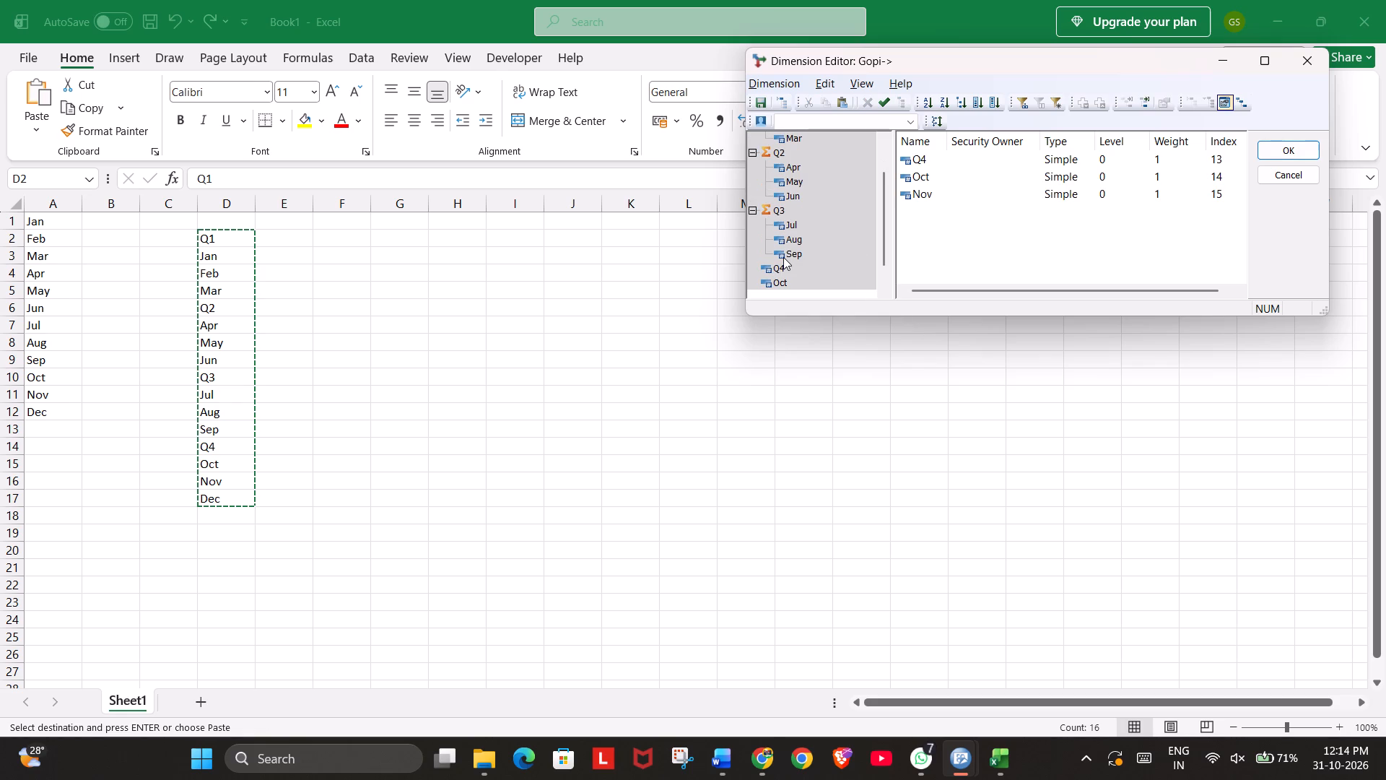
pyautogui.click(780, 256)
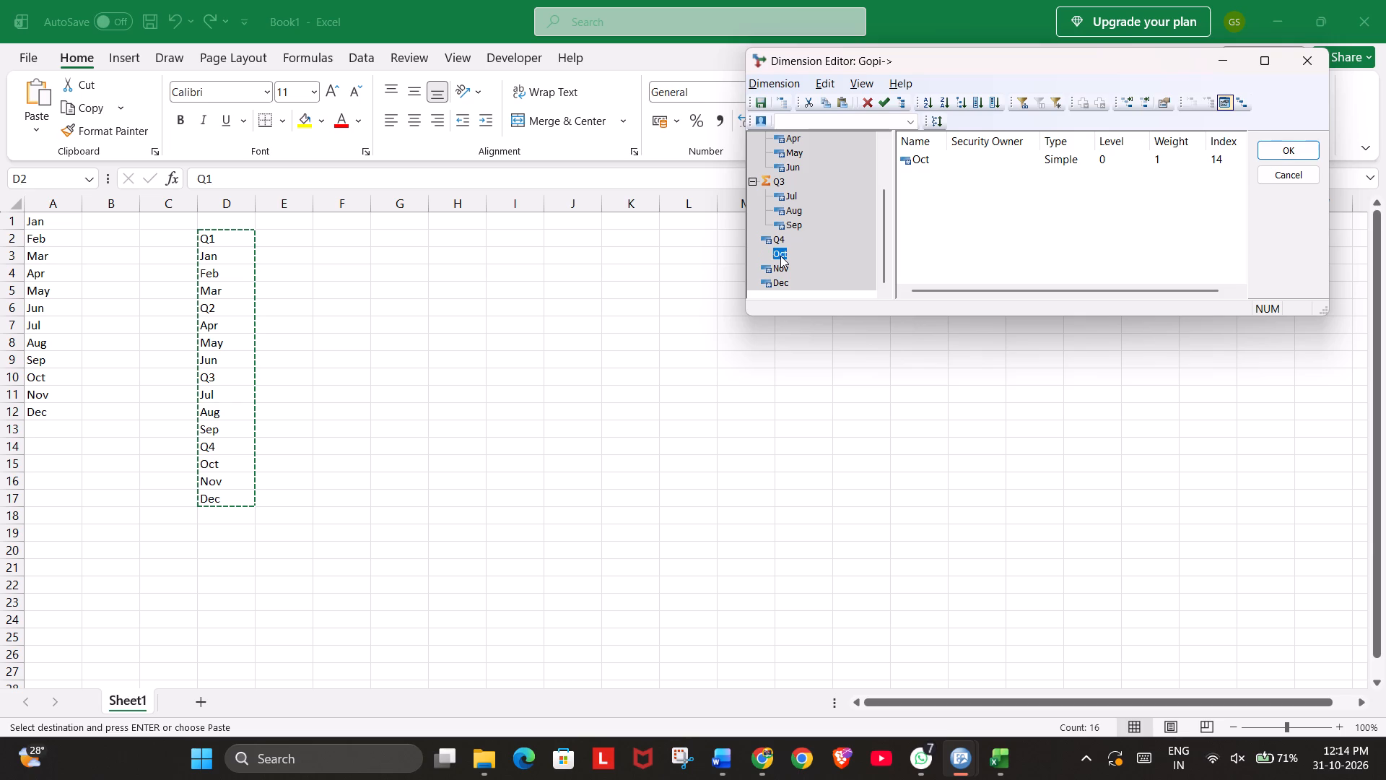
pyautogui.hotkey('shift', 'Down')
pyautogui.hotkey('shift', 'Down')
pyautogui.moveTo(777, 255); pyautogui.dragTo(794, 240)
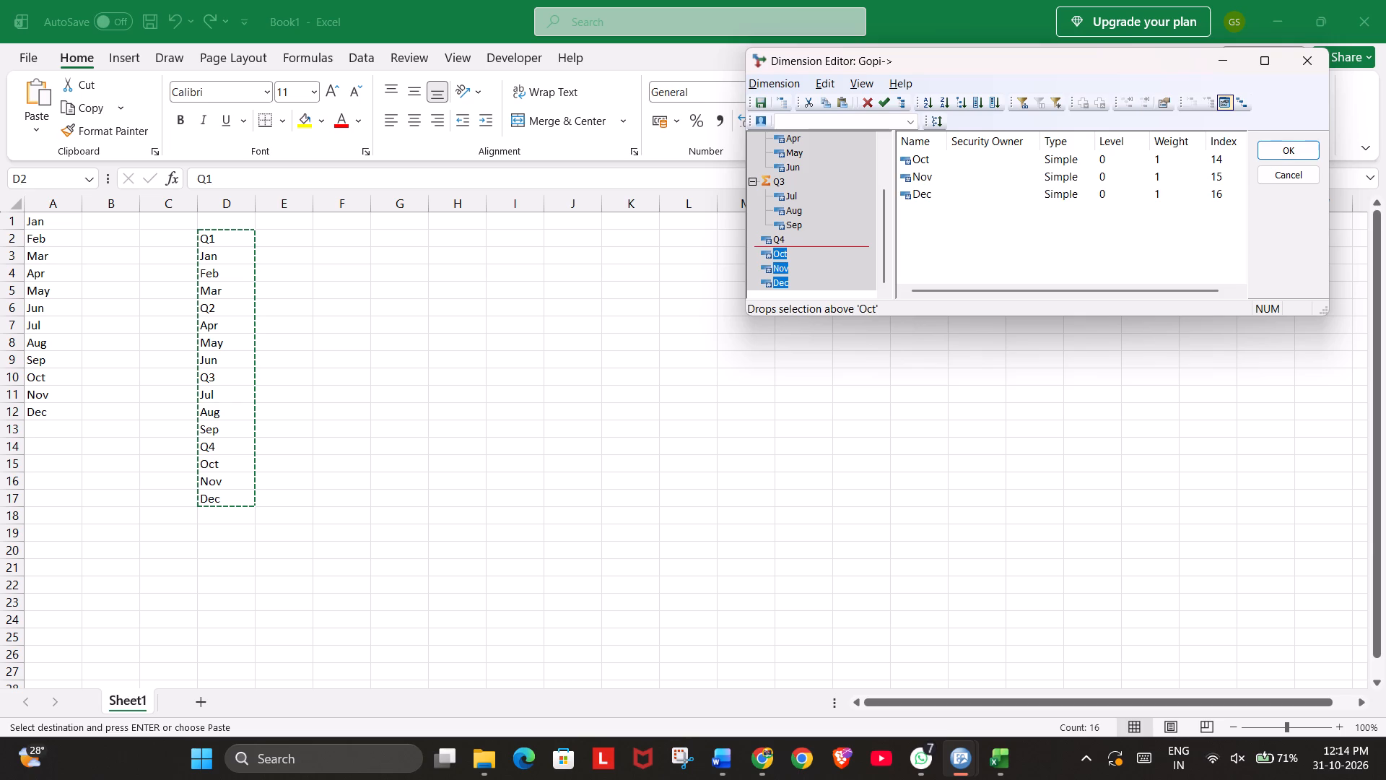
pyautogui.moveTo(794, 240); pyautogui.dragTo(780, 237)
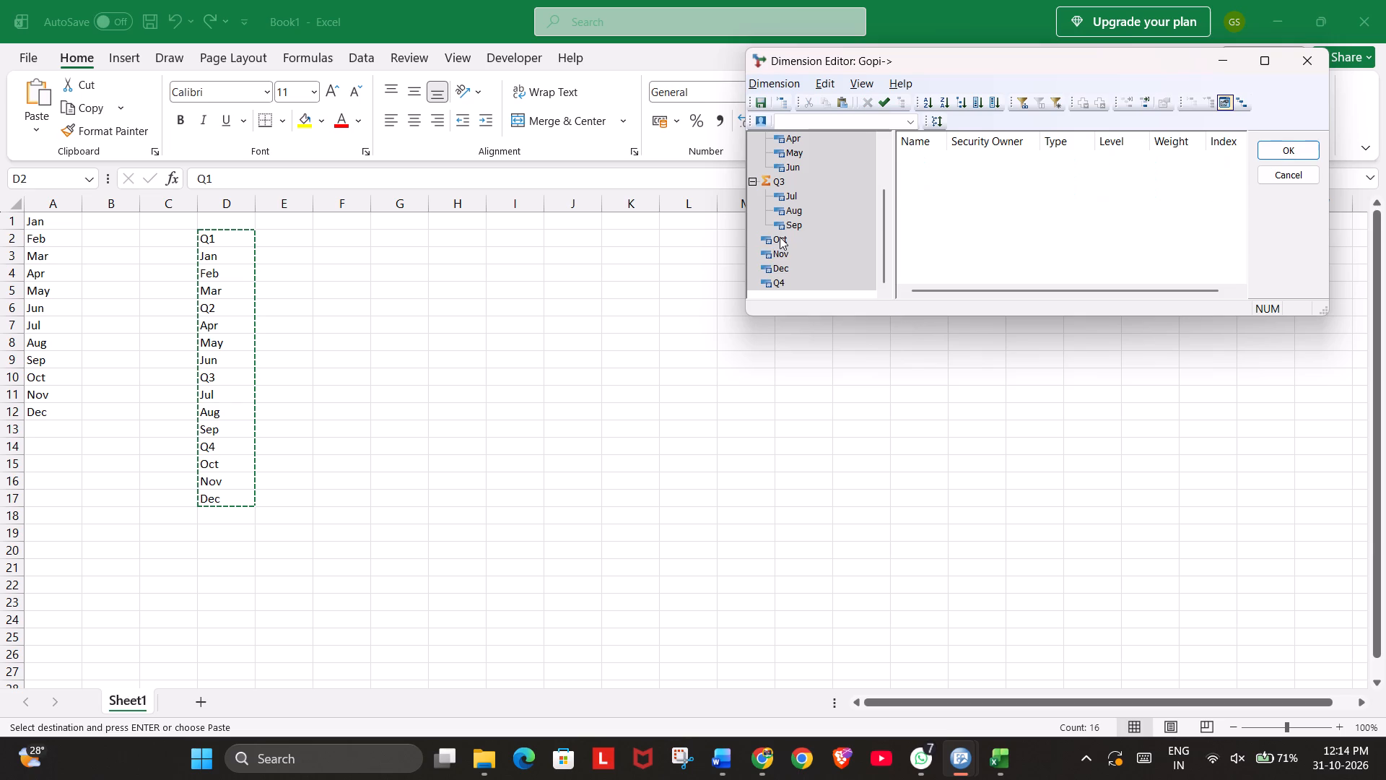
pyautogui.click(777, 241)
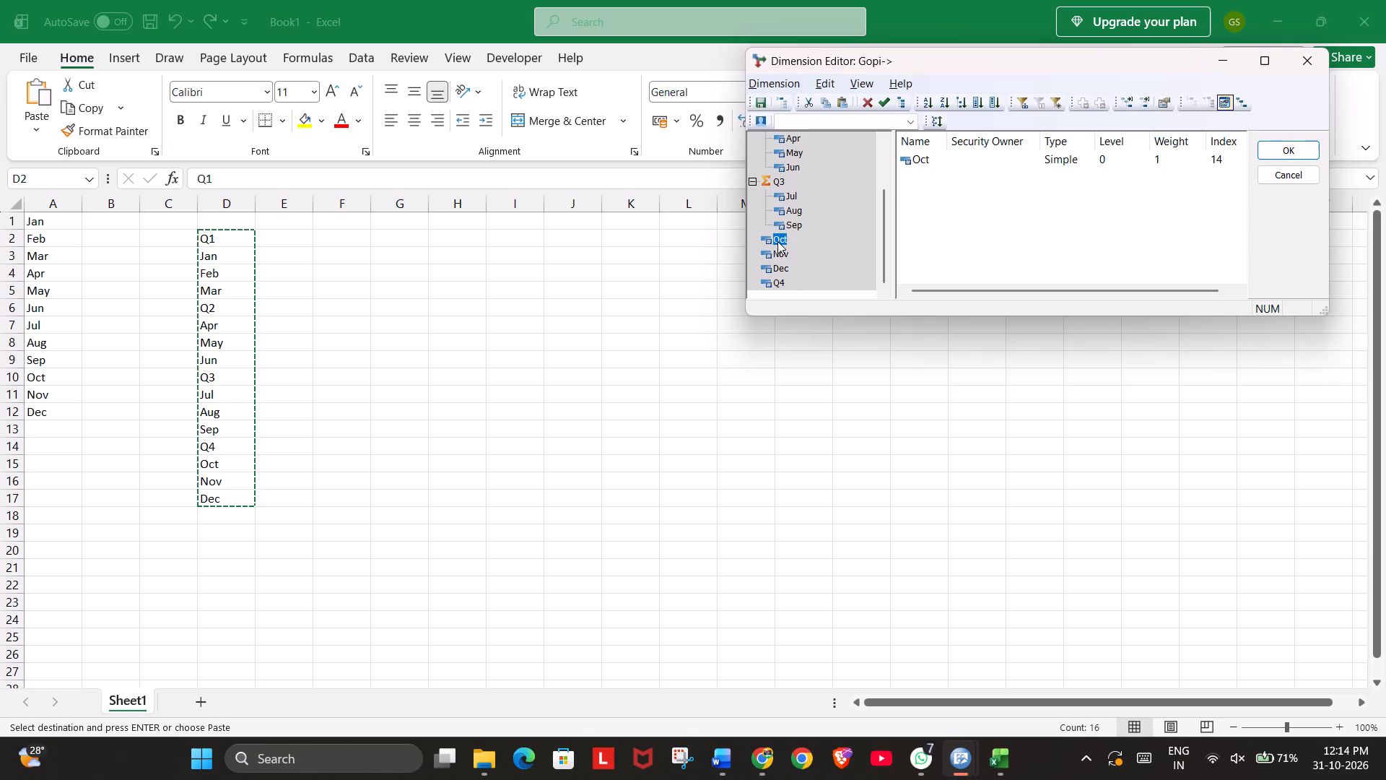
pyautogui.hotkey('shift', 'Down')
pyautogui.hotkey('shift', 'Down')
pyautogui.moveTo(780, 238); pyautogui.dragTo(782, 283)
pyautogui.scroll(-2, 844, 222)
pyautogui.scroll(2, 844, 222)
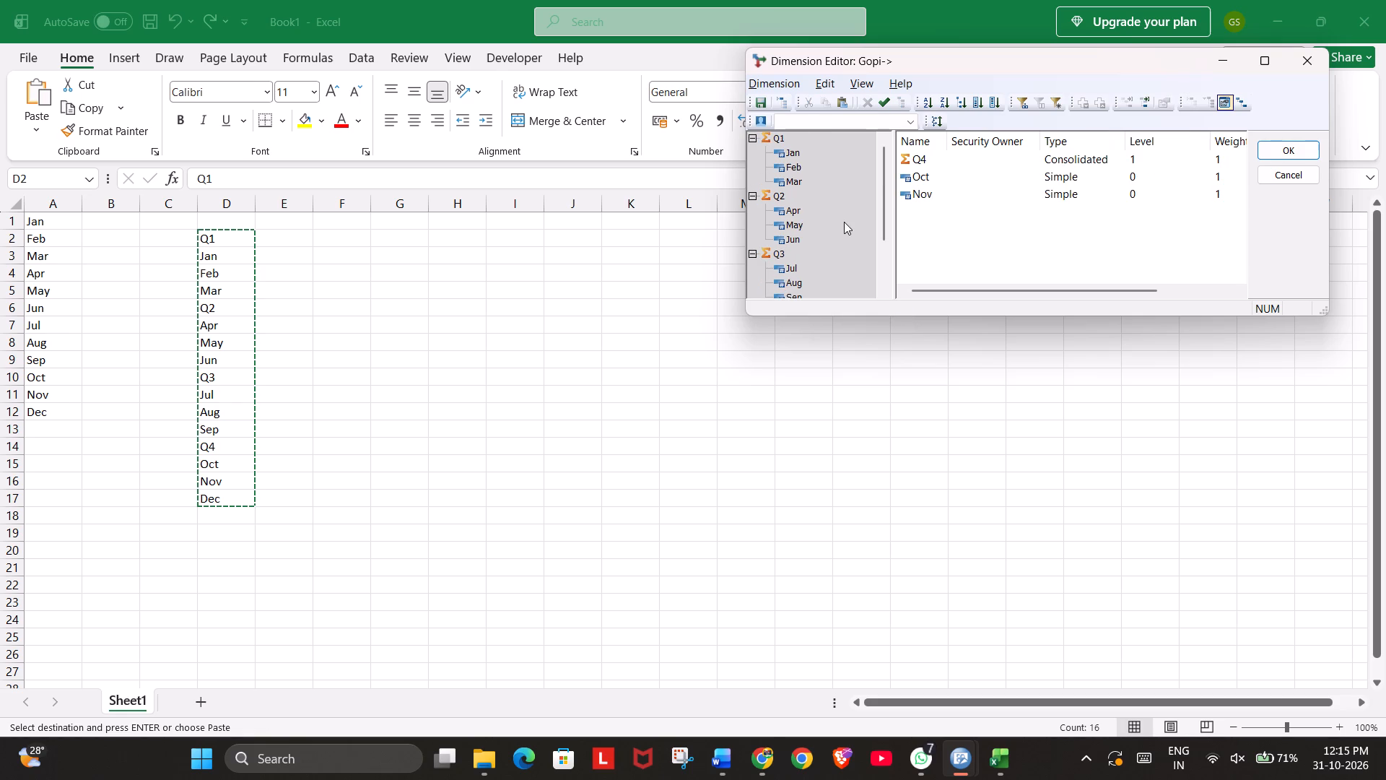
# Finish the quarterly dimension and save it with the name Month.
pyautogui.click(1286, 153)
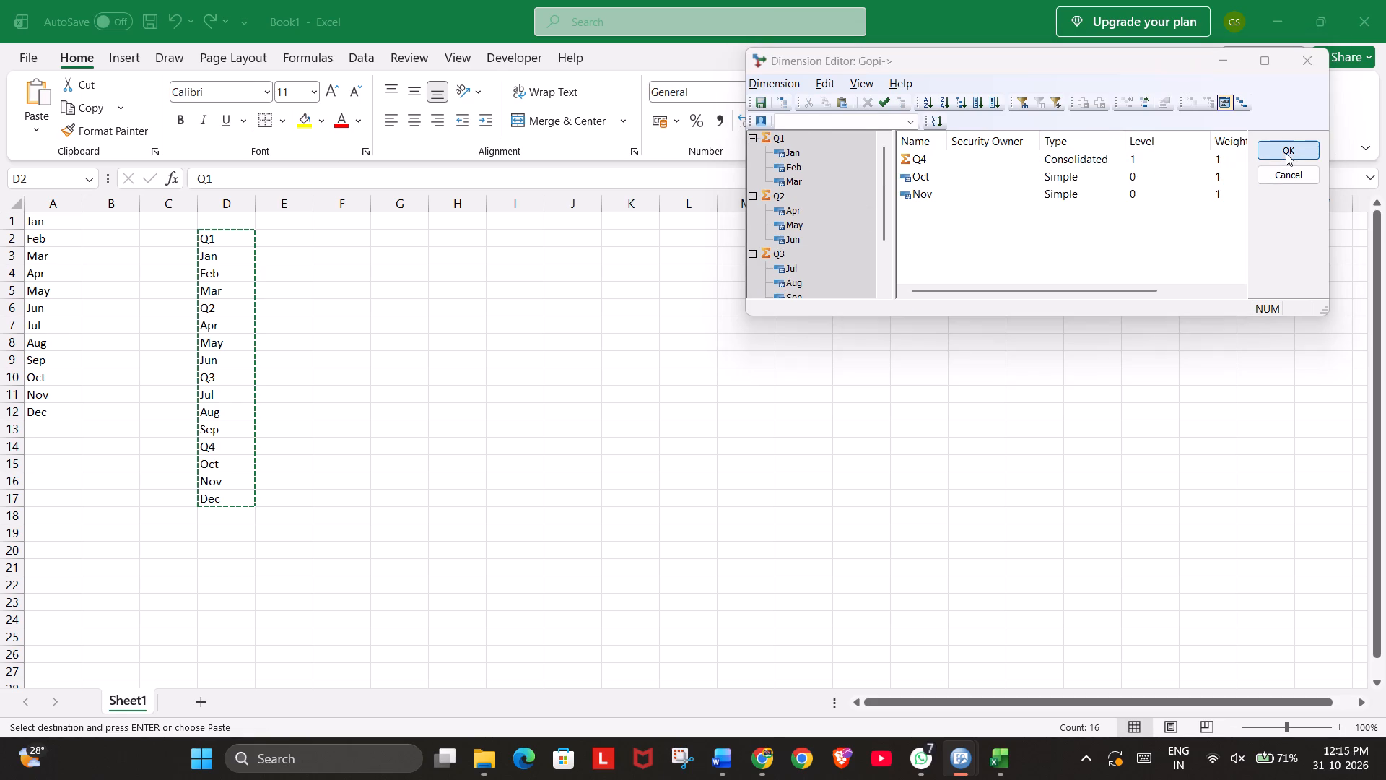
pyautogui.write('Month')
pyautogui.press('Return')
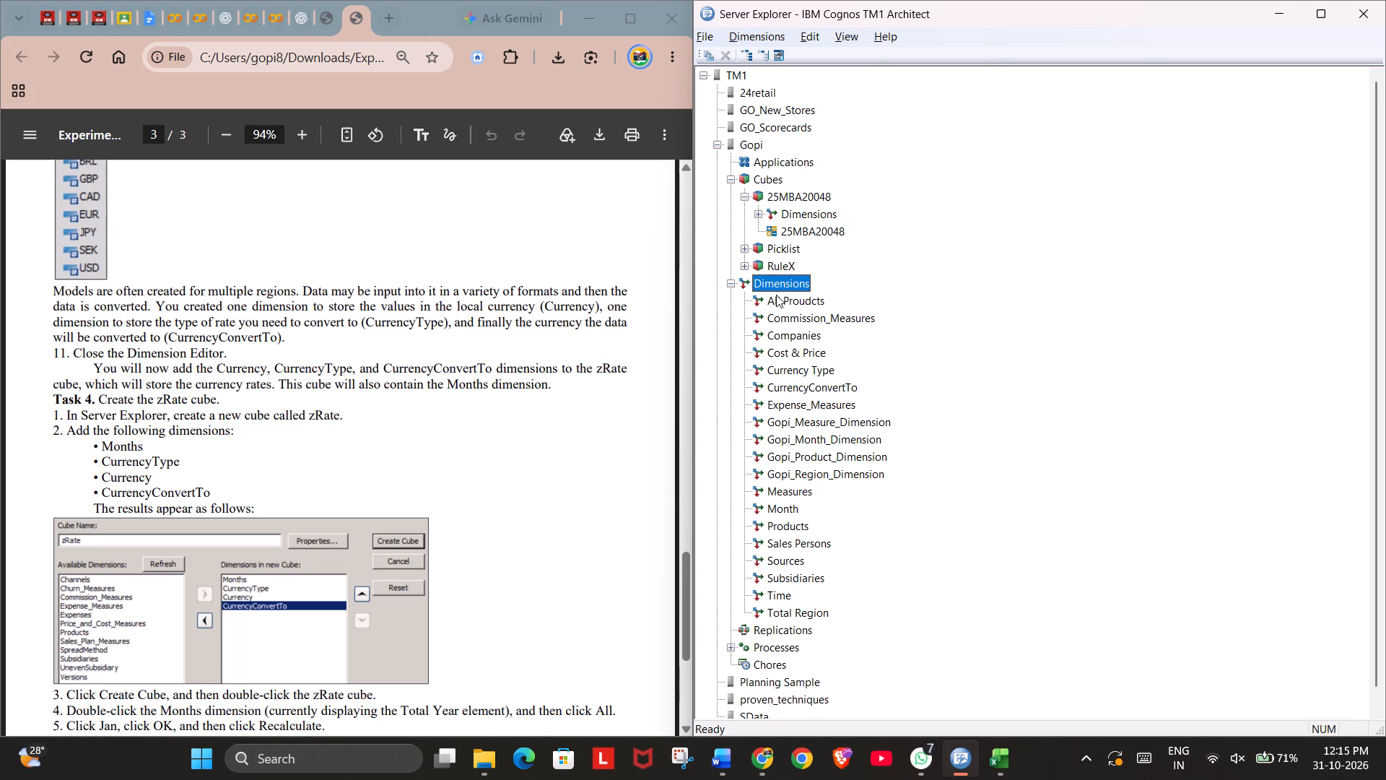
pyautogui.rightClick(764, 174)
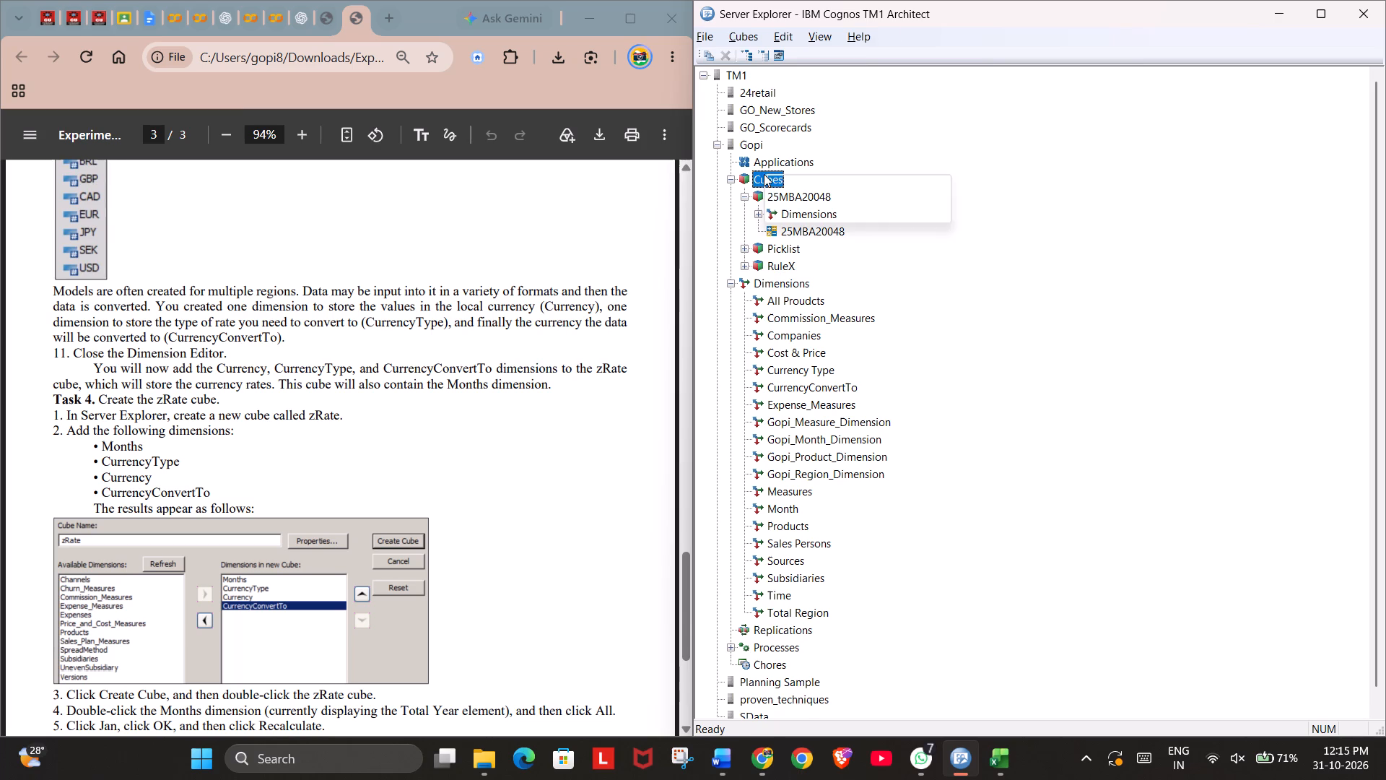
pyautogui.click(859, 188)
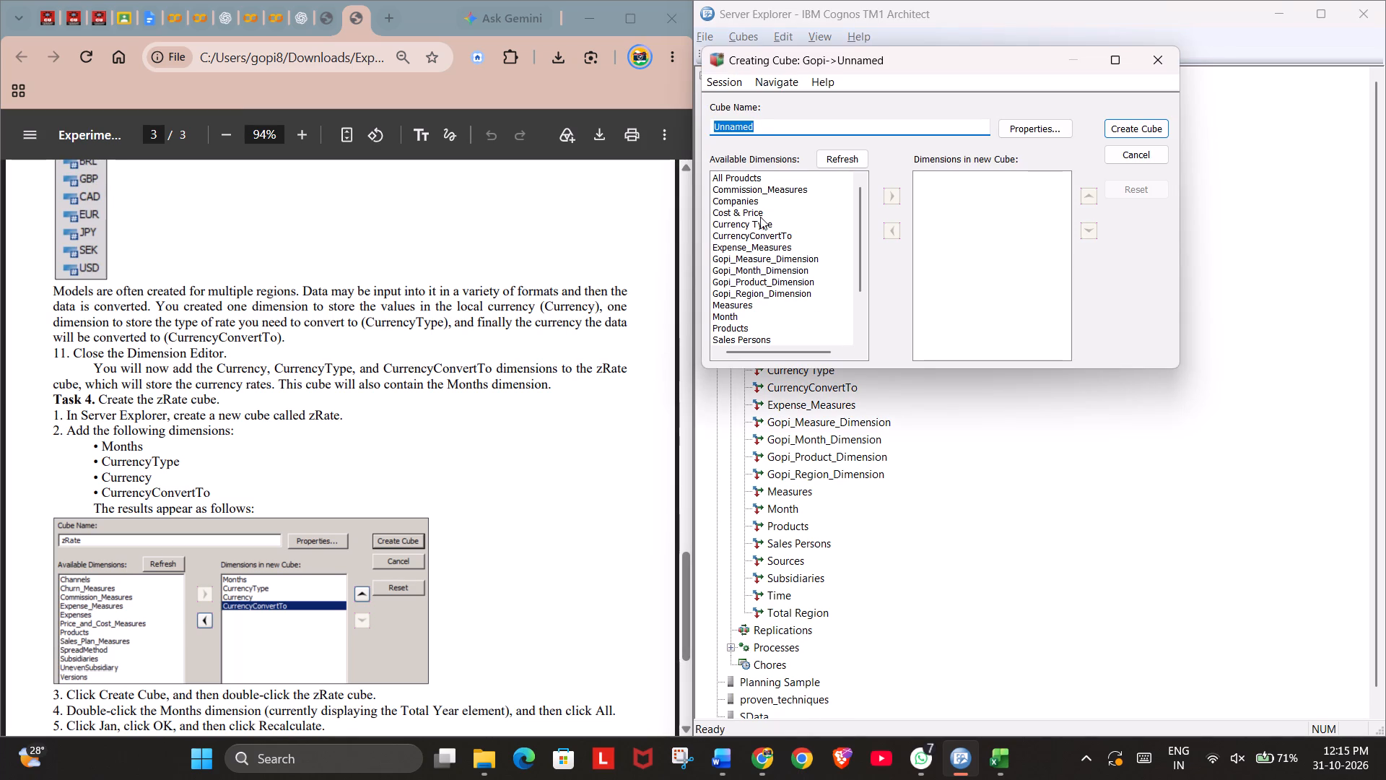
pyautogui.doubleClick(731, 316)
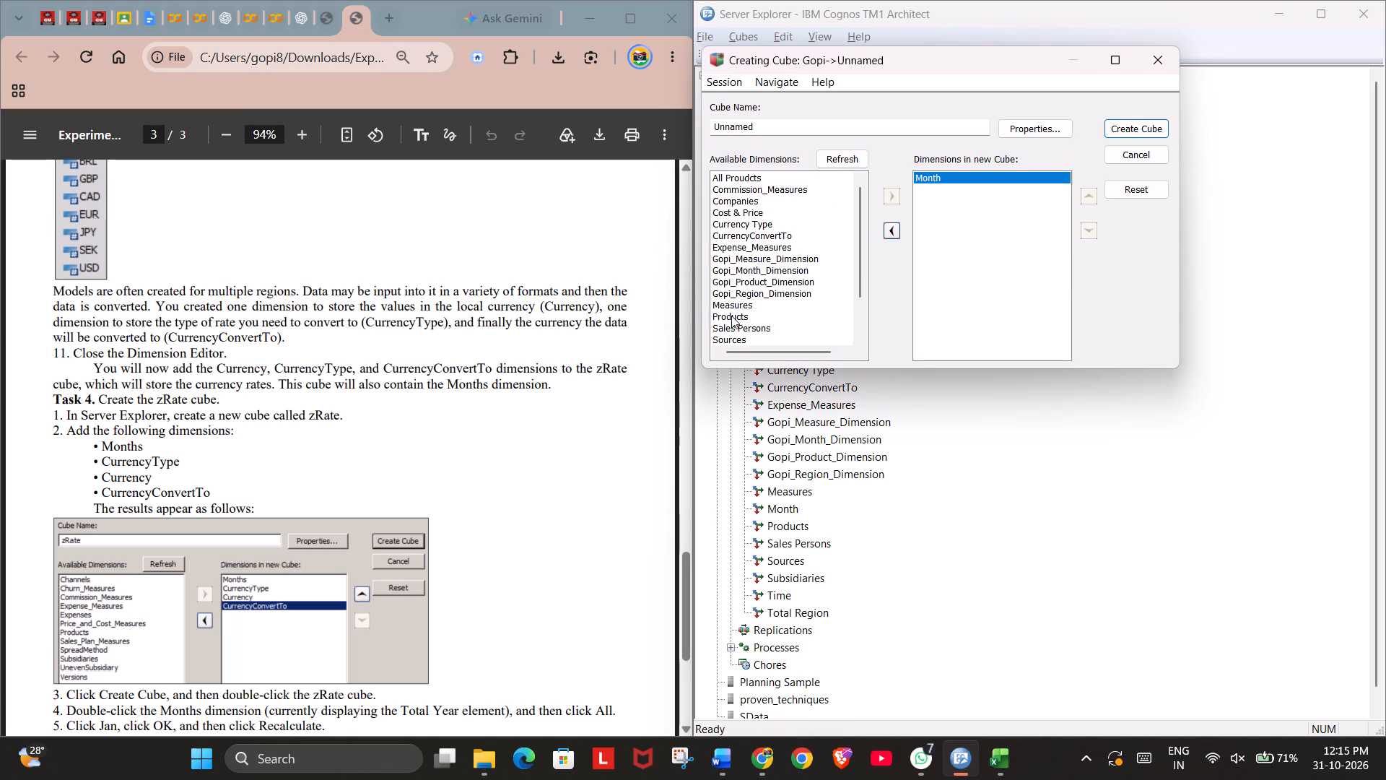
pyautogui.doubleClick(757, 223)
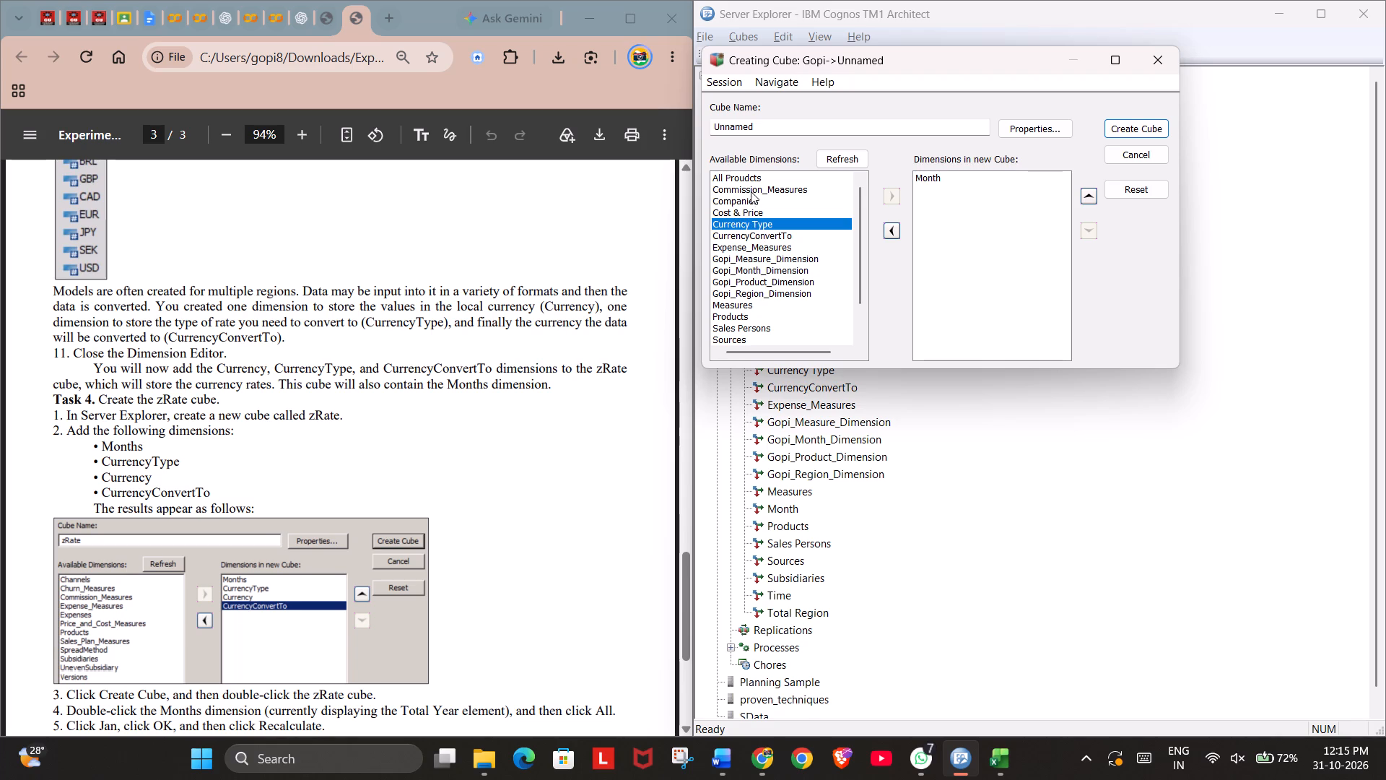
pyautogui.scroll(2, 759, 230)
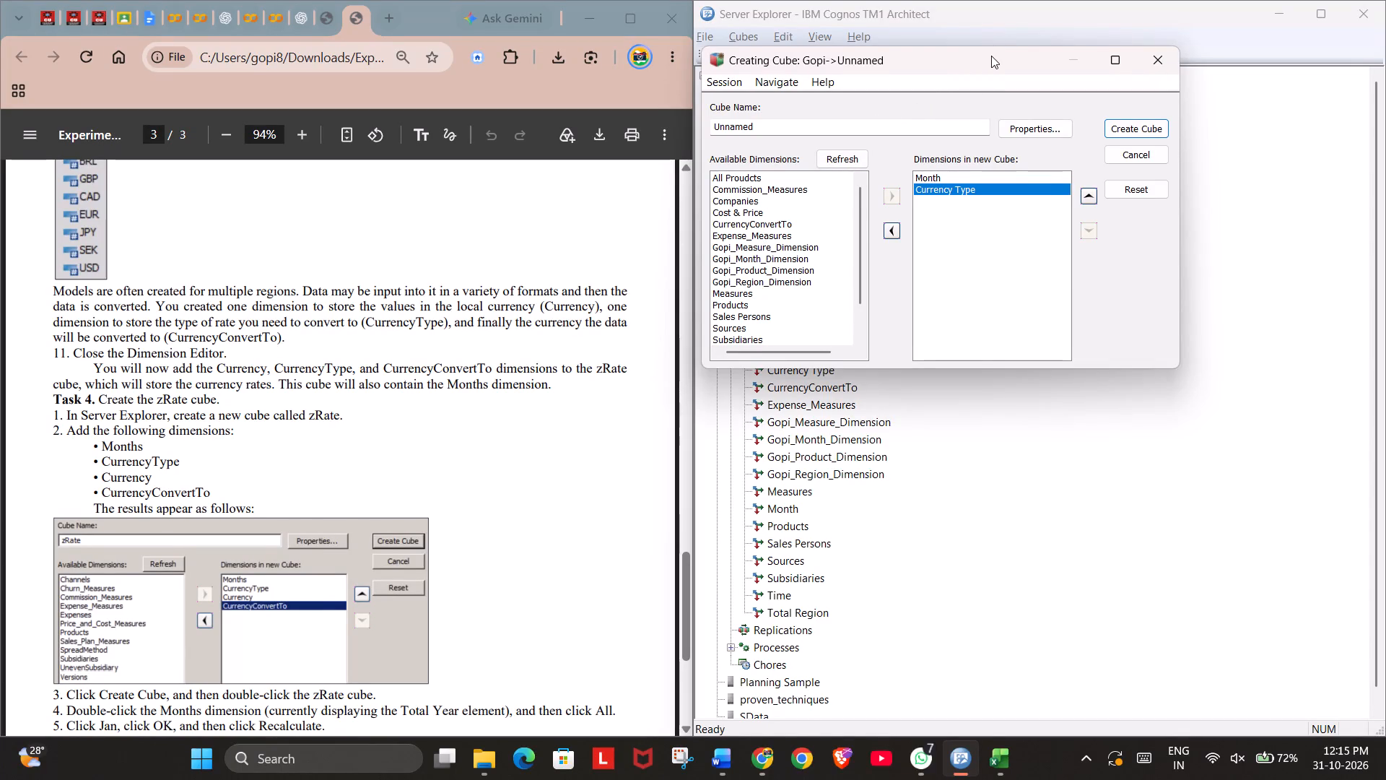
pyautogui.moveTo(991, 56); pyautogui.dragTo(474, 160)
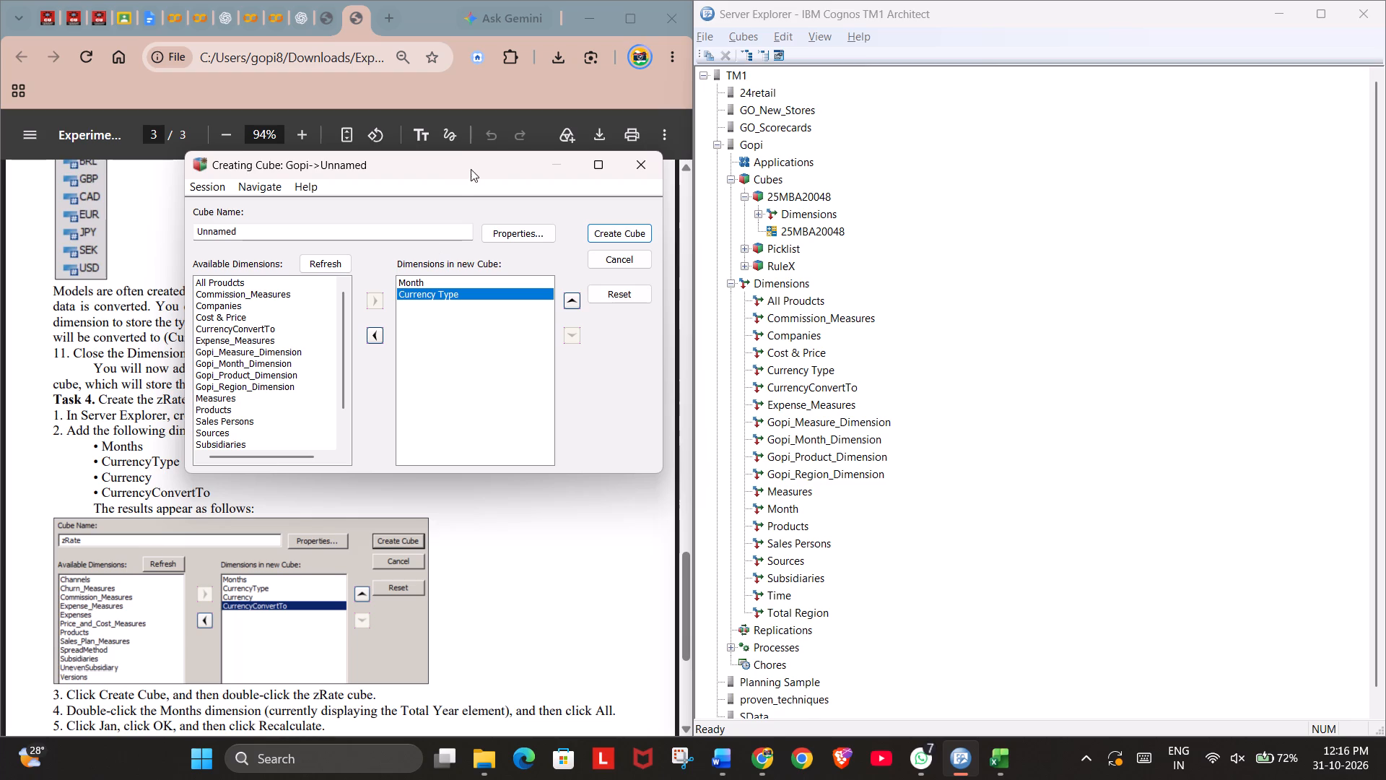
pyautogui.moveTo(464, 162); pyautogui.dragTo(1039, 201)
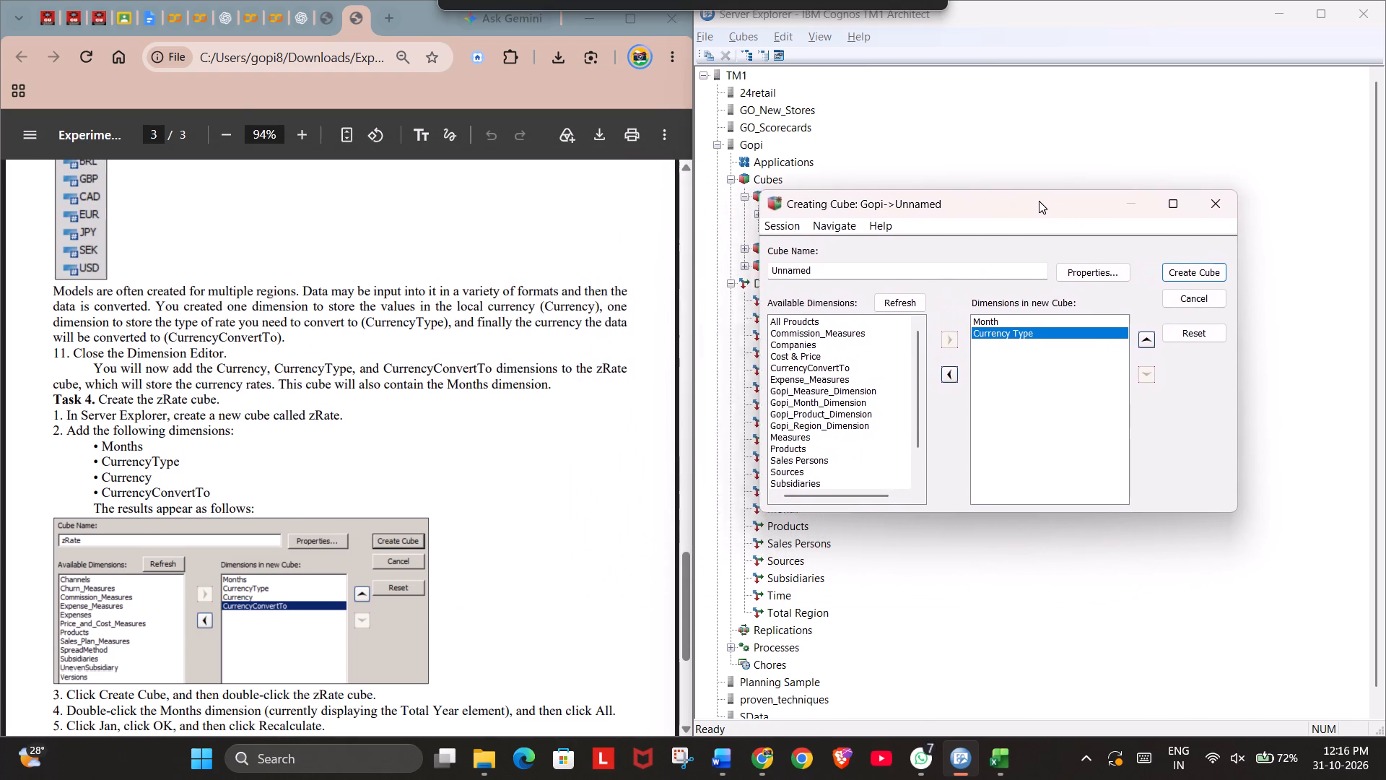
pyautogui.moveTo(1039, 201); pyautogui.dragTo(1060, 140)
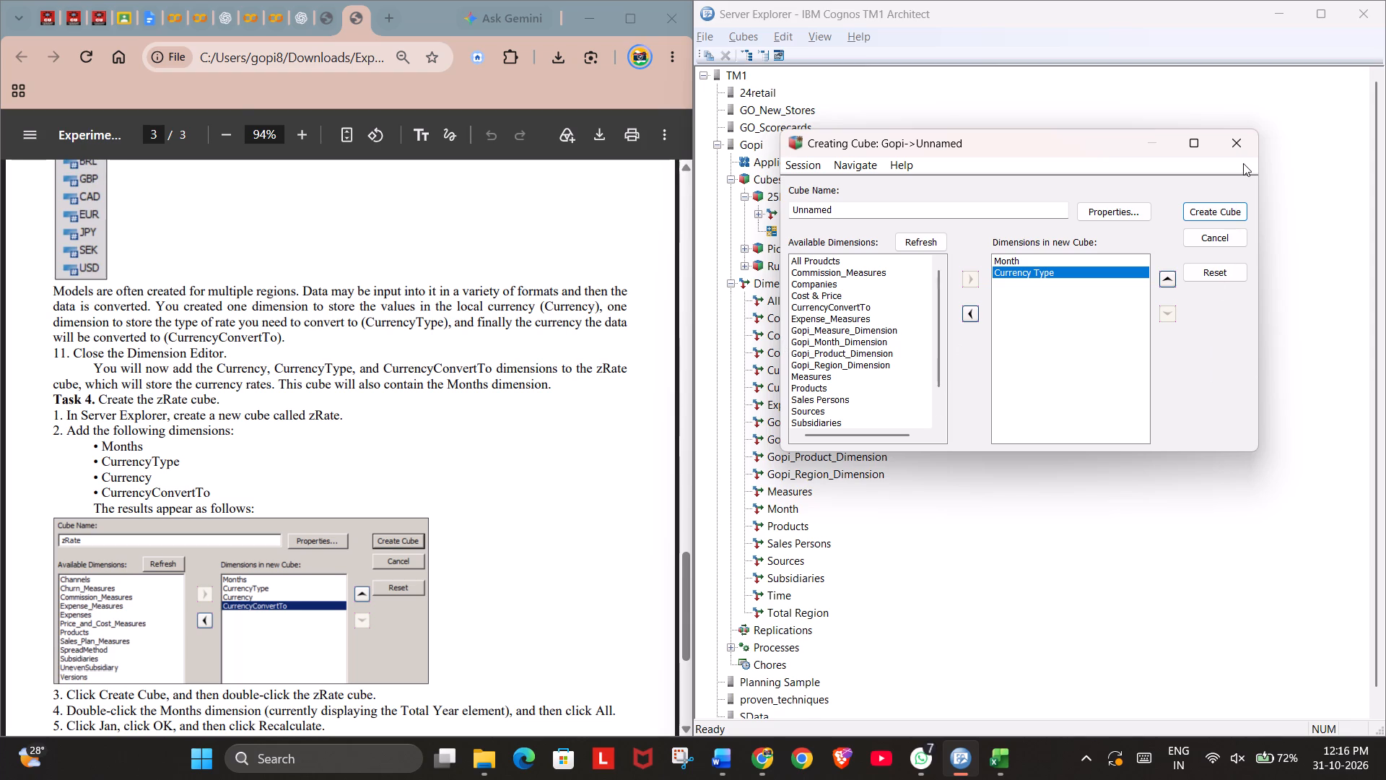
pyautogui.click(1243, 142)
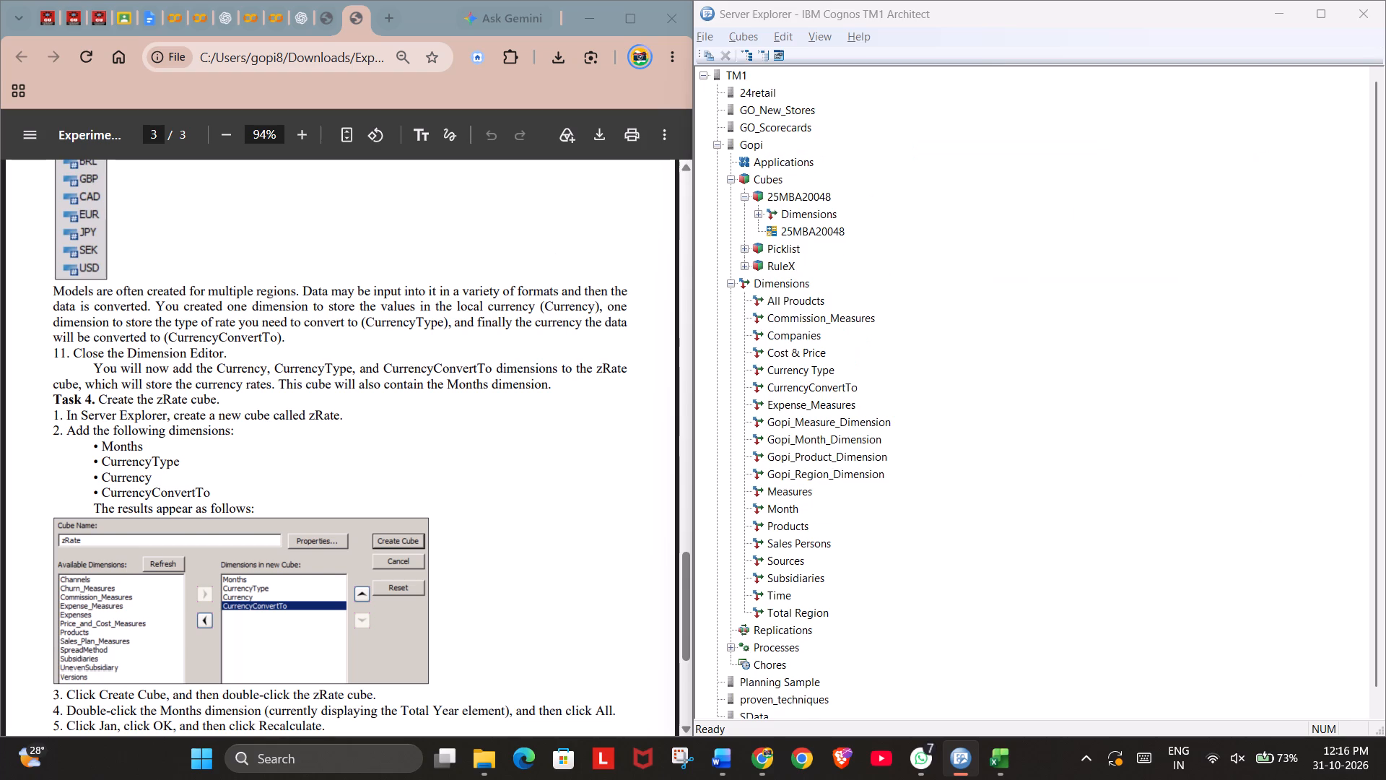
# Review the Task 3 instructions in the experiment PDF for building the Currency dimension.
pyautogui.scroll(9, 321, 316)
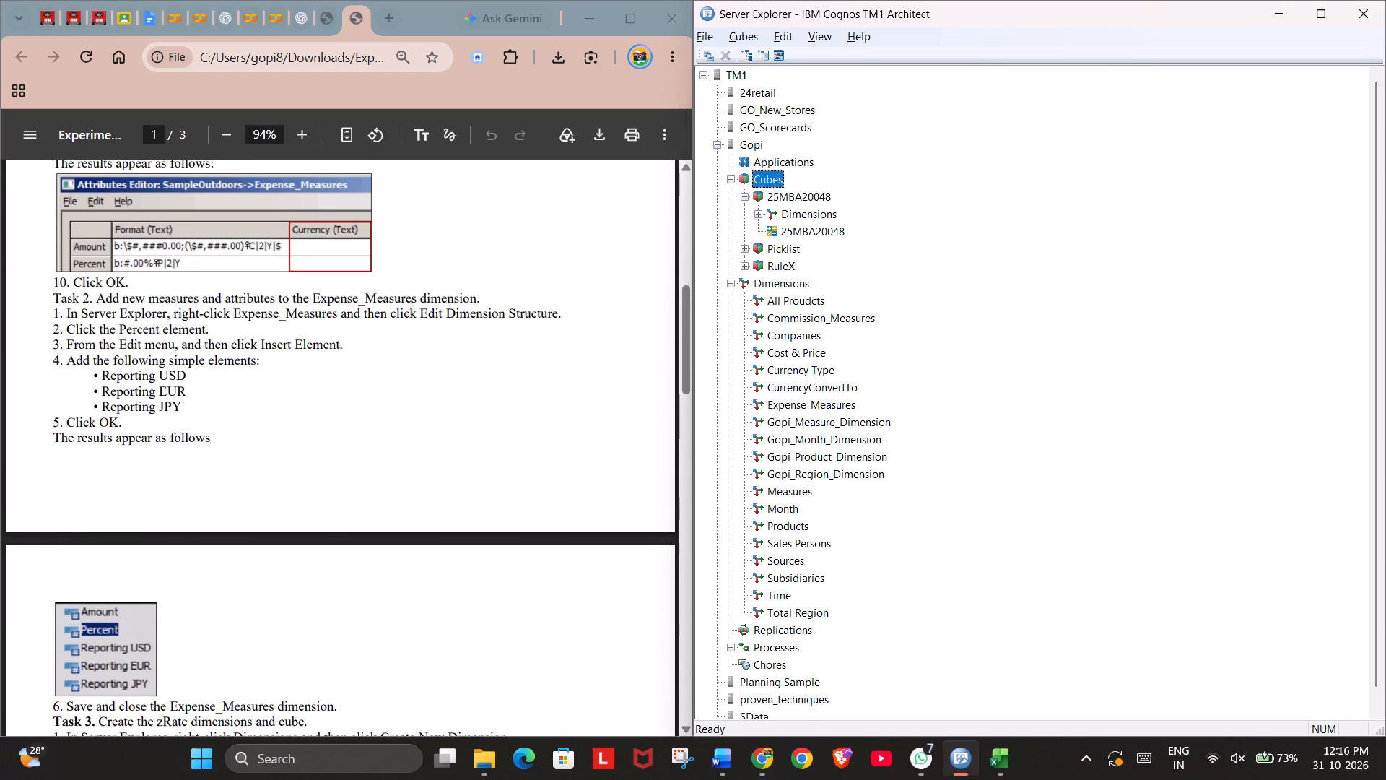
pyautogui.scroll(-3, 321, 316)
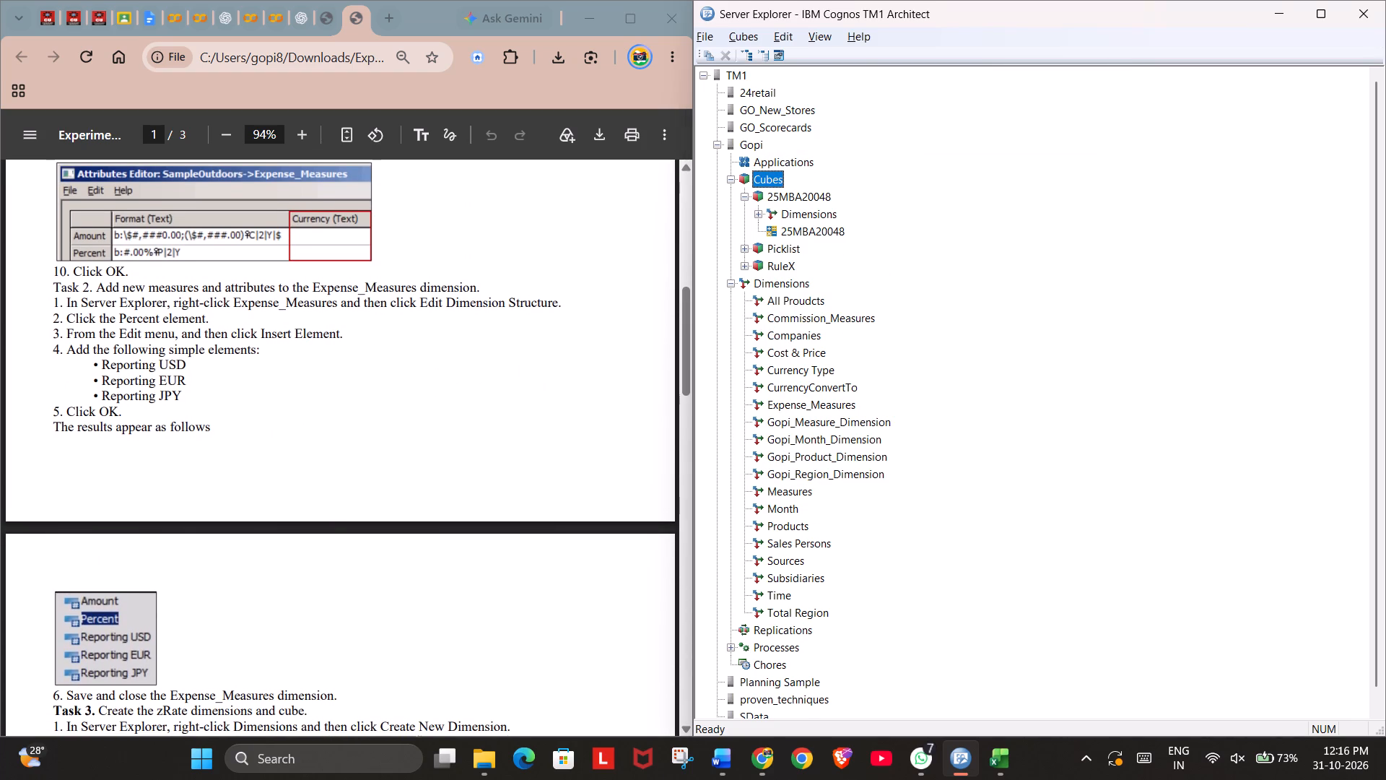
pyautogui.scroll(-3, 321, 316)
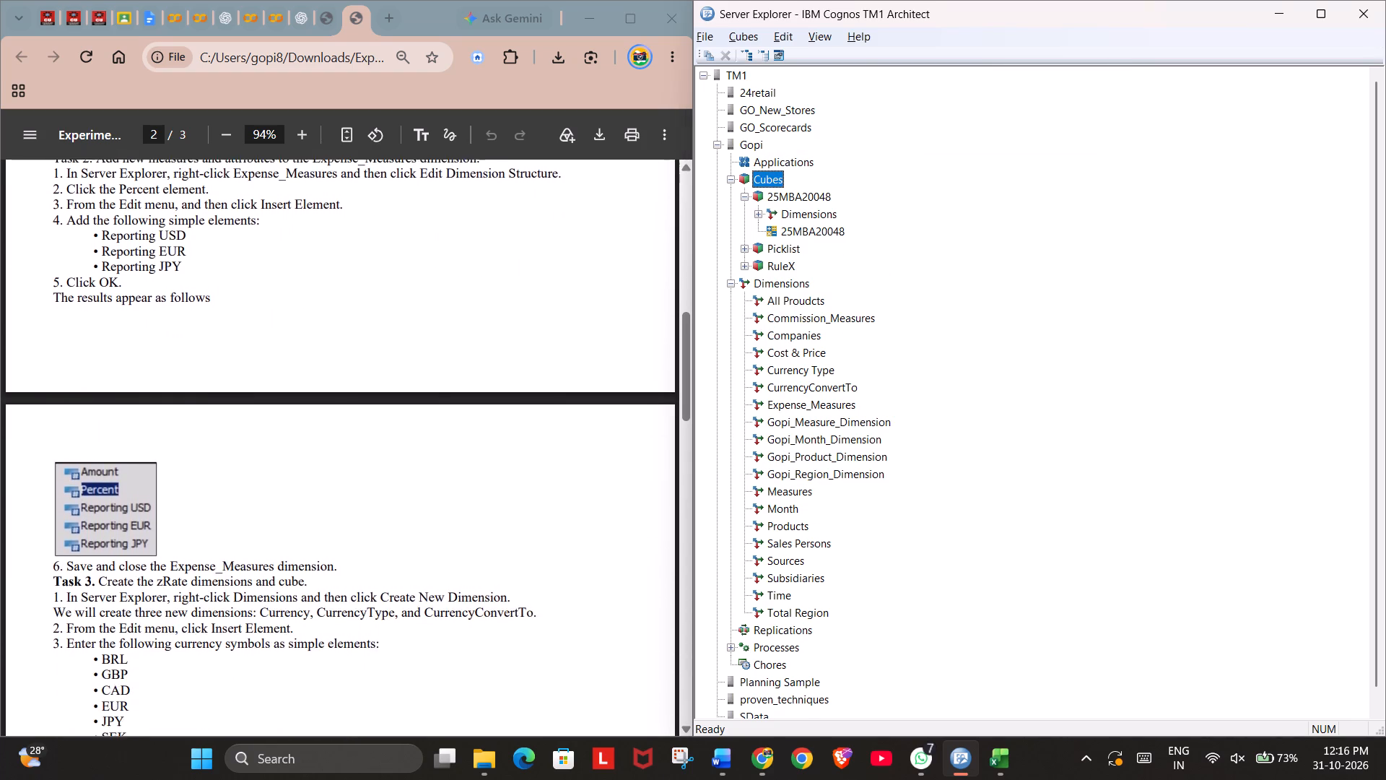
pyautogui.scroll(-4, 321, 316)
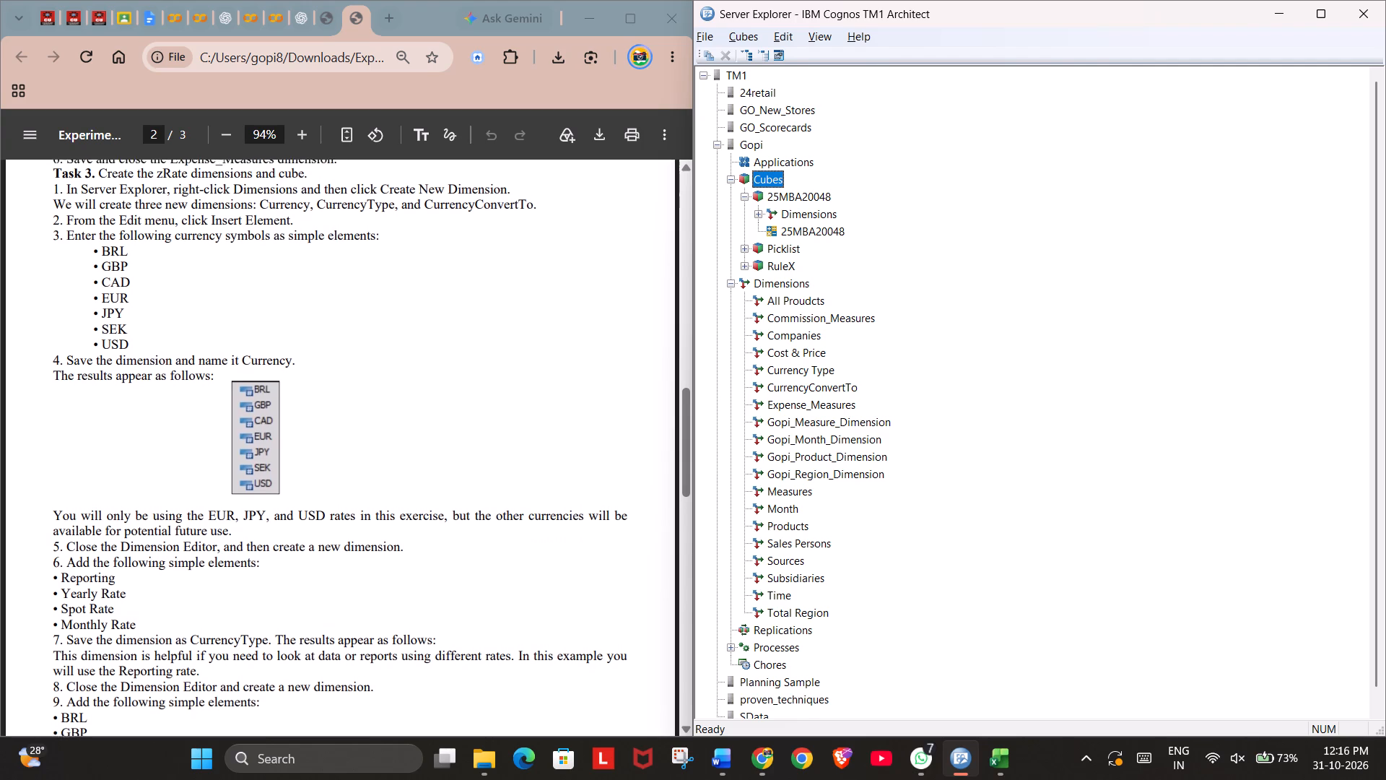
pyautogui.scroll(-1, 321, 316)
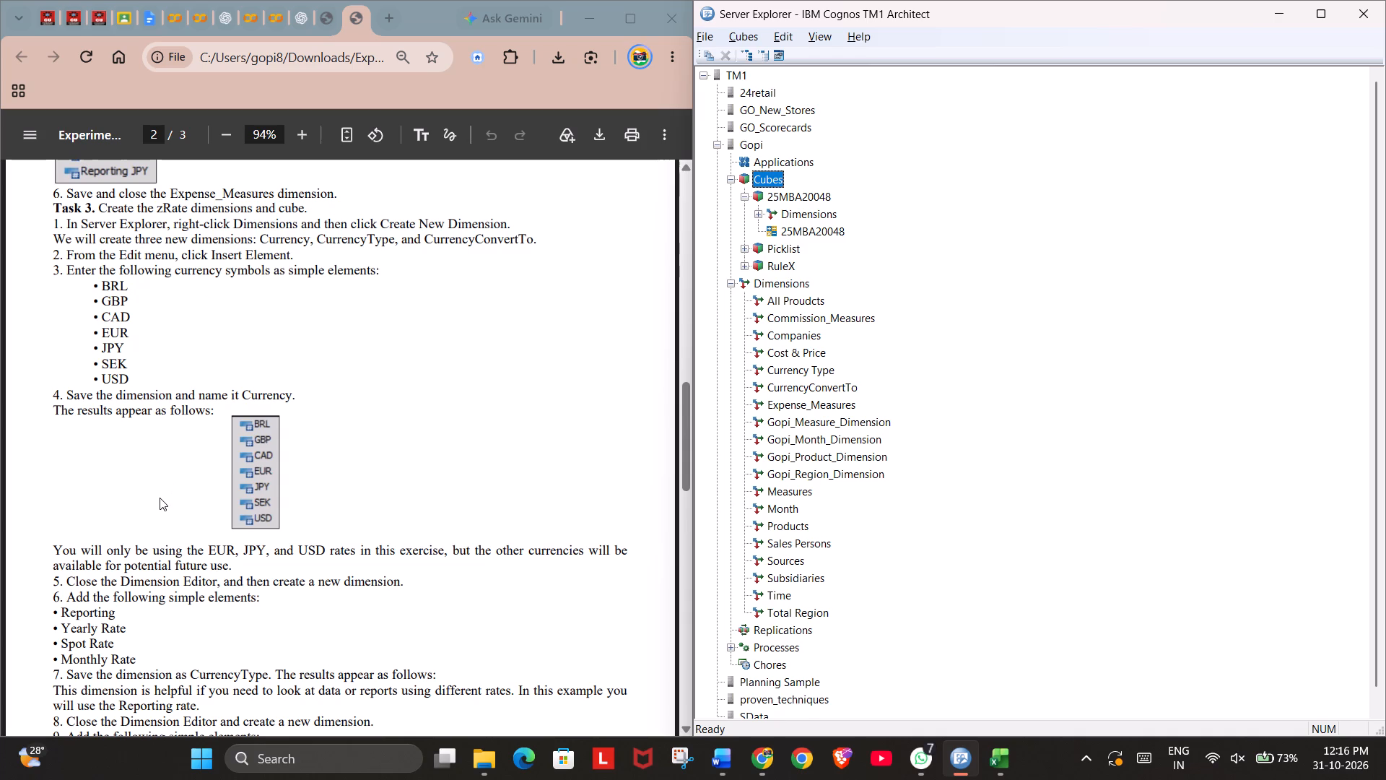
# Create a new dimension on Gopi with the simple elements BRL, GBP, CAD, EUR, JPY, SEK and USD.
pyautogui.rightClick(786, 278)
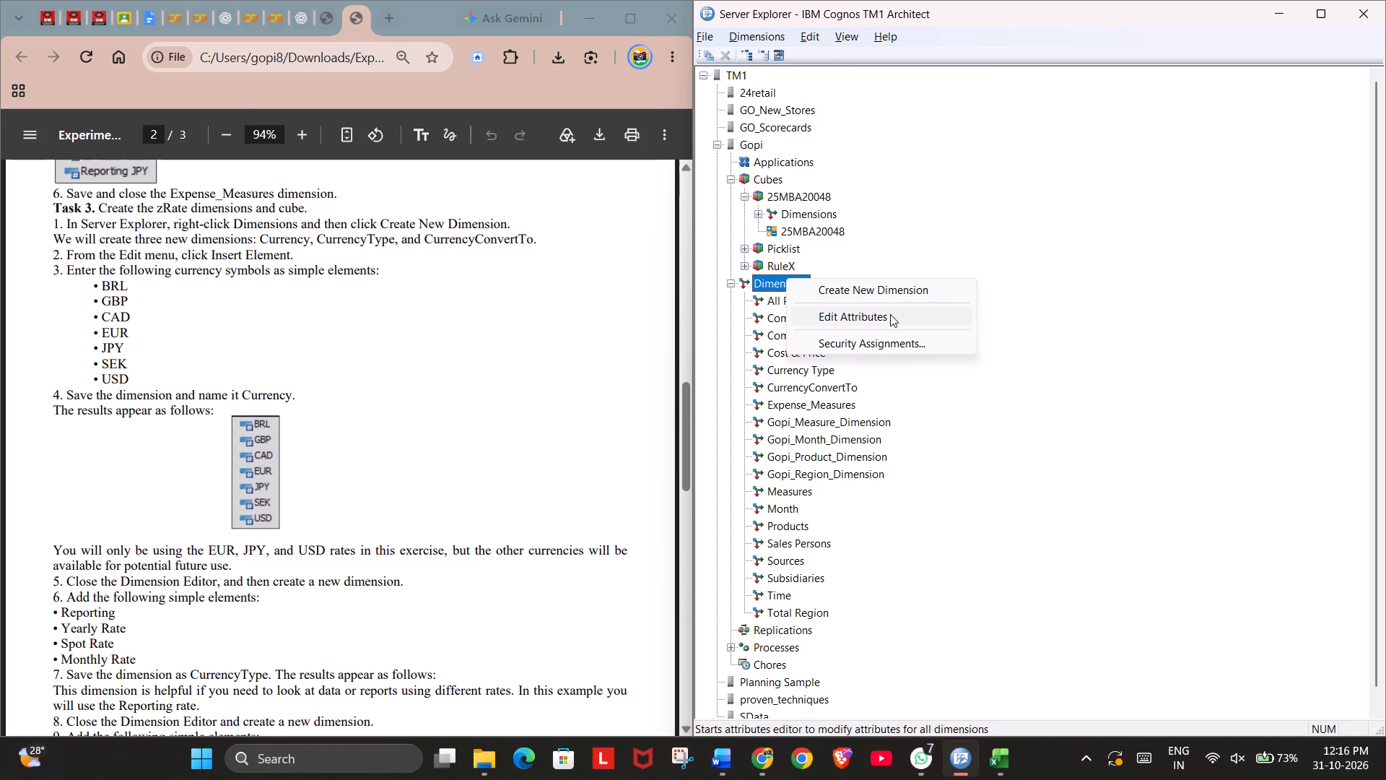
pyautogui.click(890, 295)
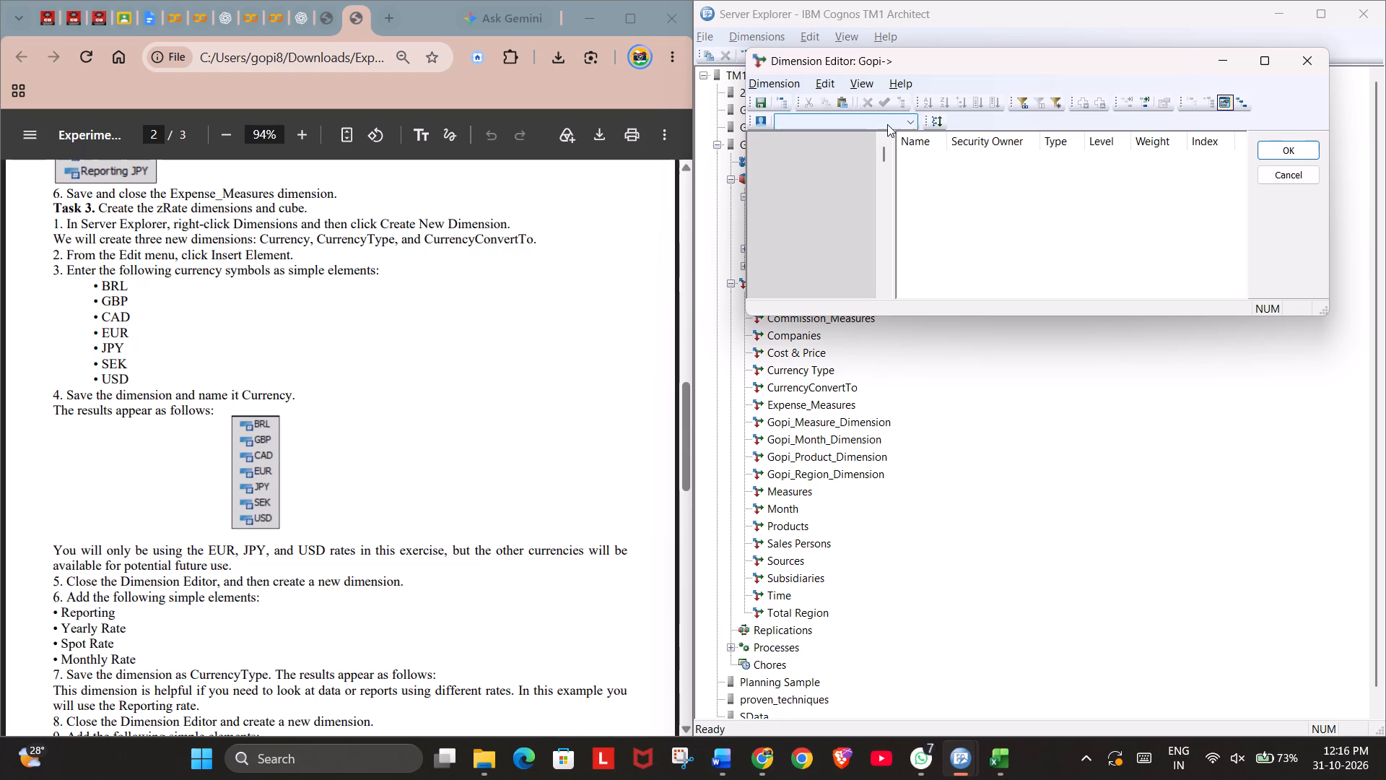
pyautogui.click(816, 77)
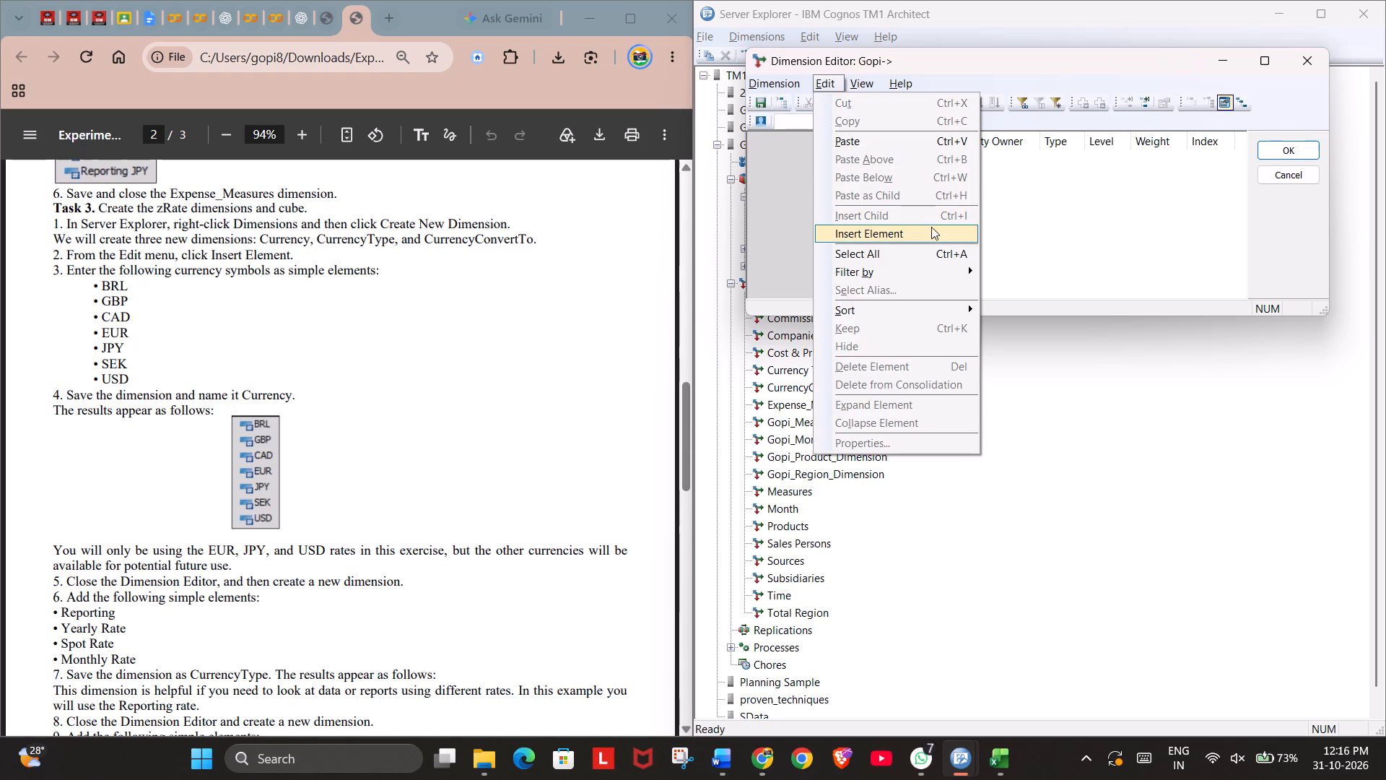
pyautogui.click(932, 229)
pyautogui.write('BRL')
pyautogui.press('Return')
pyautogui.write('GBP')
pyautogui.press('Return')
pyautogui.write('CAD')
pyautogui.press('Return')
pyautogui.write('EUR')
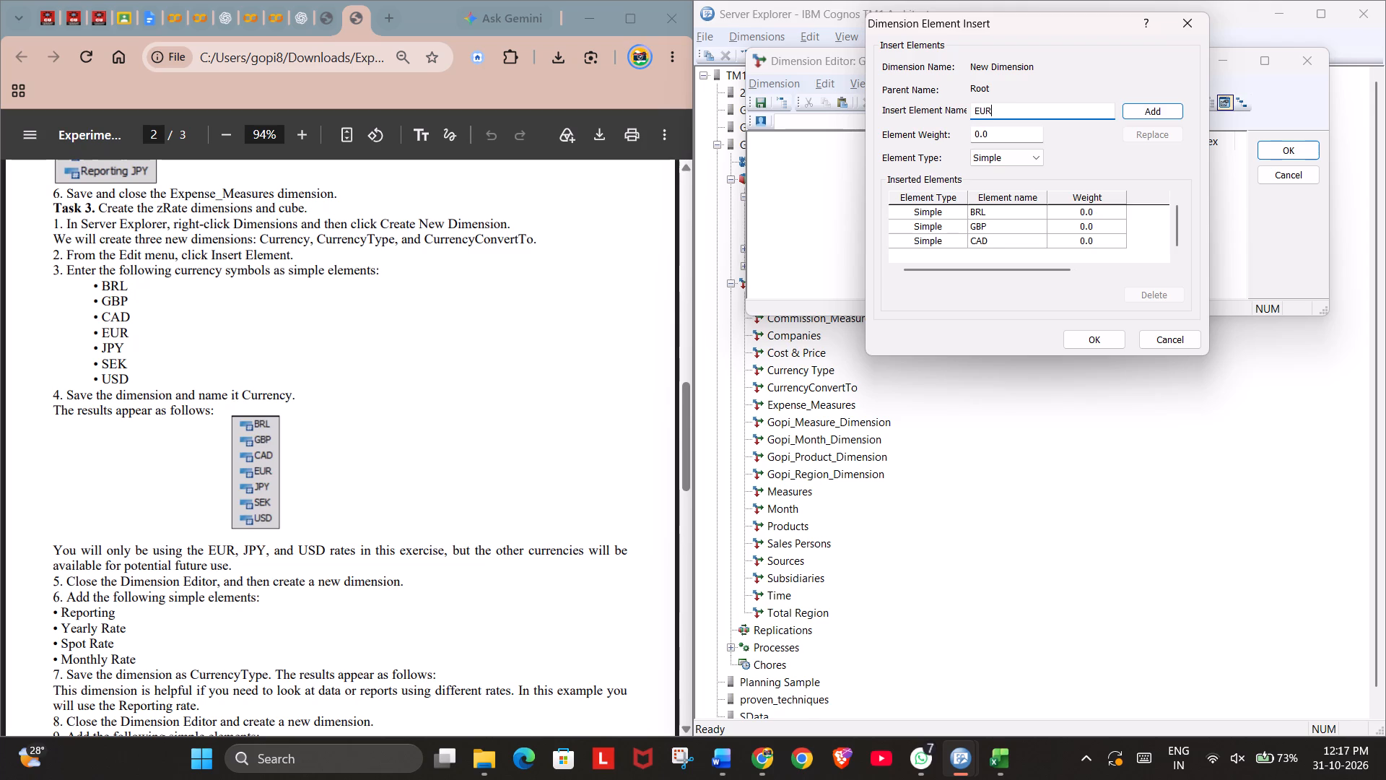
pyautogui.press('Return')
pyautogui.write('JPY')
pyautogui.press('Return')
pyautogui.write('SEK')
pyautogui.press('Return')
pyautogui.write('USD')
pyautogui.press('Return')
pyautogui.click(1100, 339)
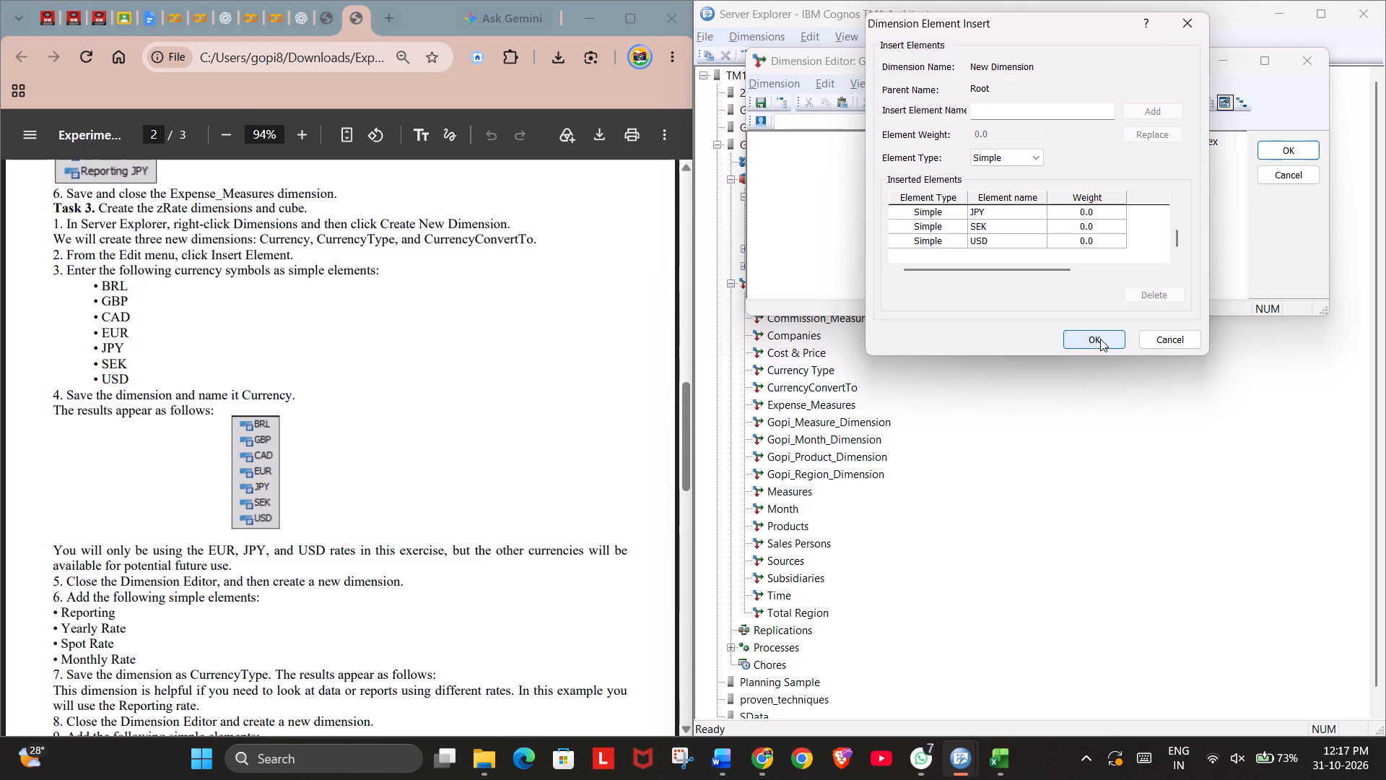
# Finish the currency-code dimension and save it with the name Currency.
pyautogui.click(1295, 152)
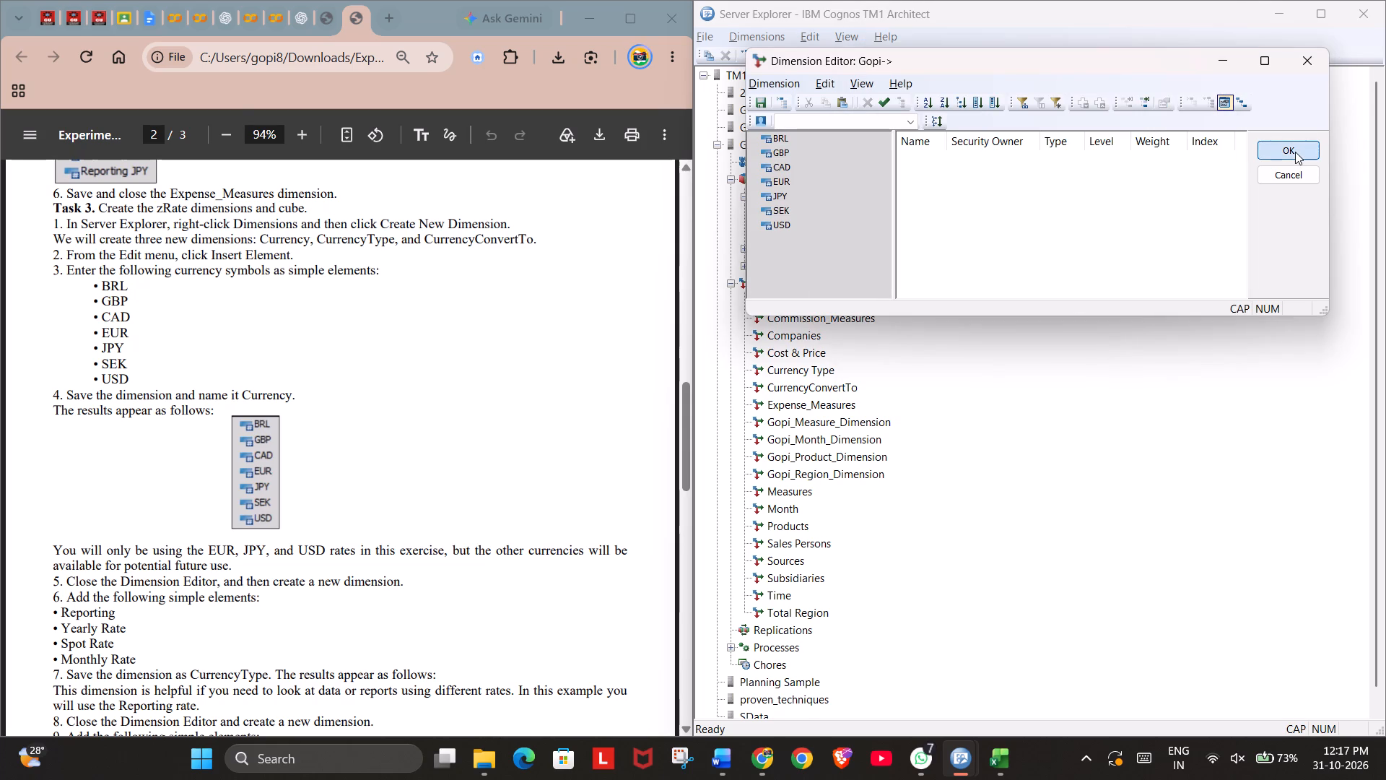
pyautogui.write('cUR')
pyautogui.press('BackSpace')
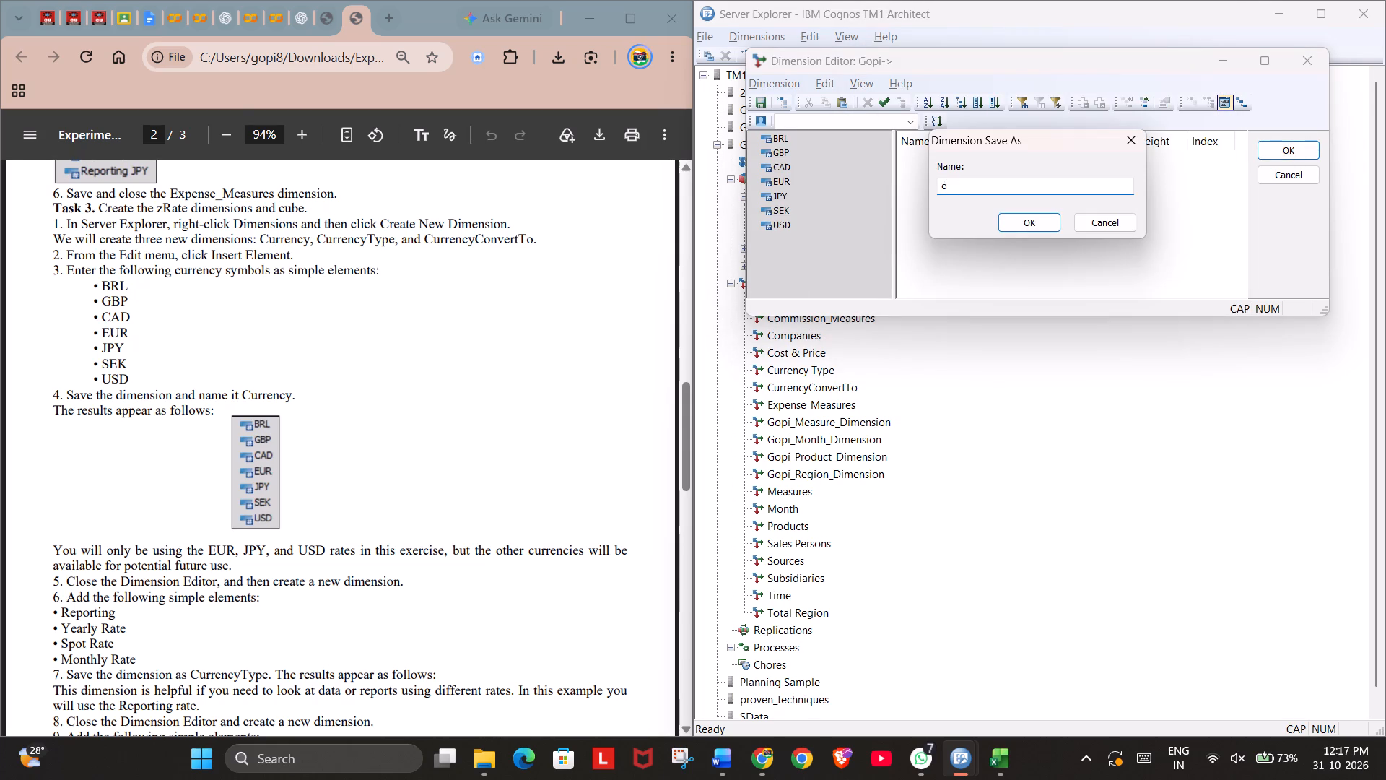
pyautogui.press('BackSpace')
pyautogui.press('BackSpace')
pyautogui.write('Currency')
pyautogui.press('Return')
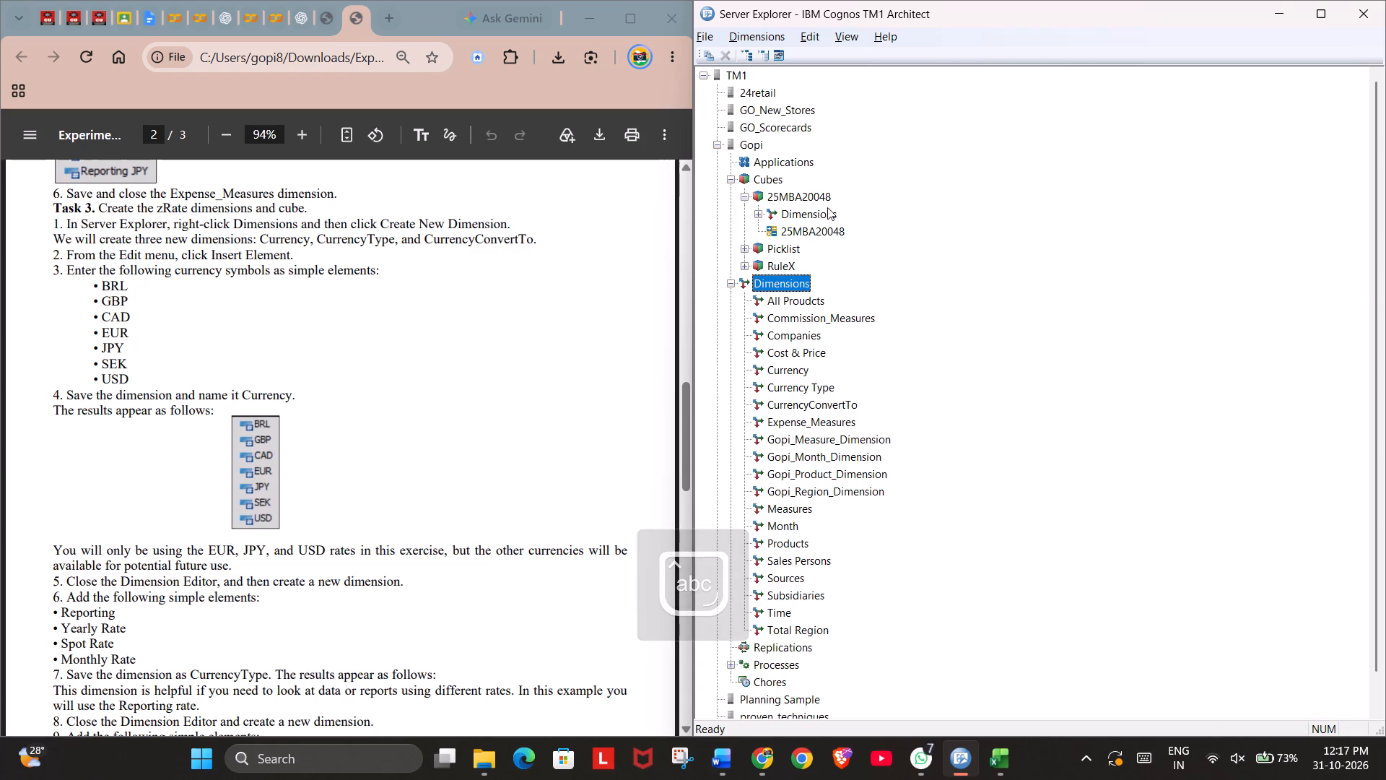
# Start a new cube on Gopi with the dimensions Month, Currency Type, Currency and CurrencyConvertTo, in that order.
pyautogui.rightClick(773, 176)
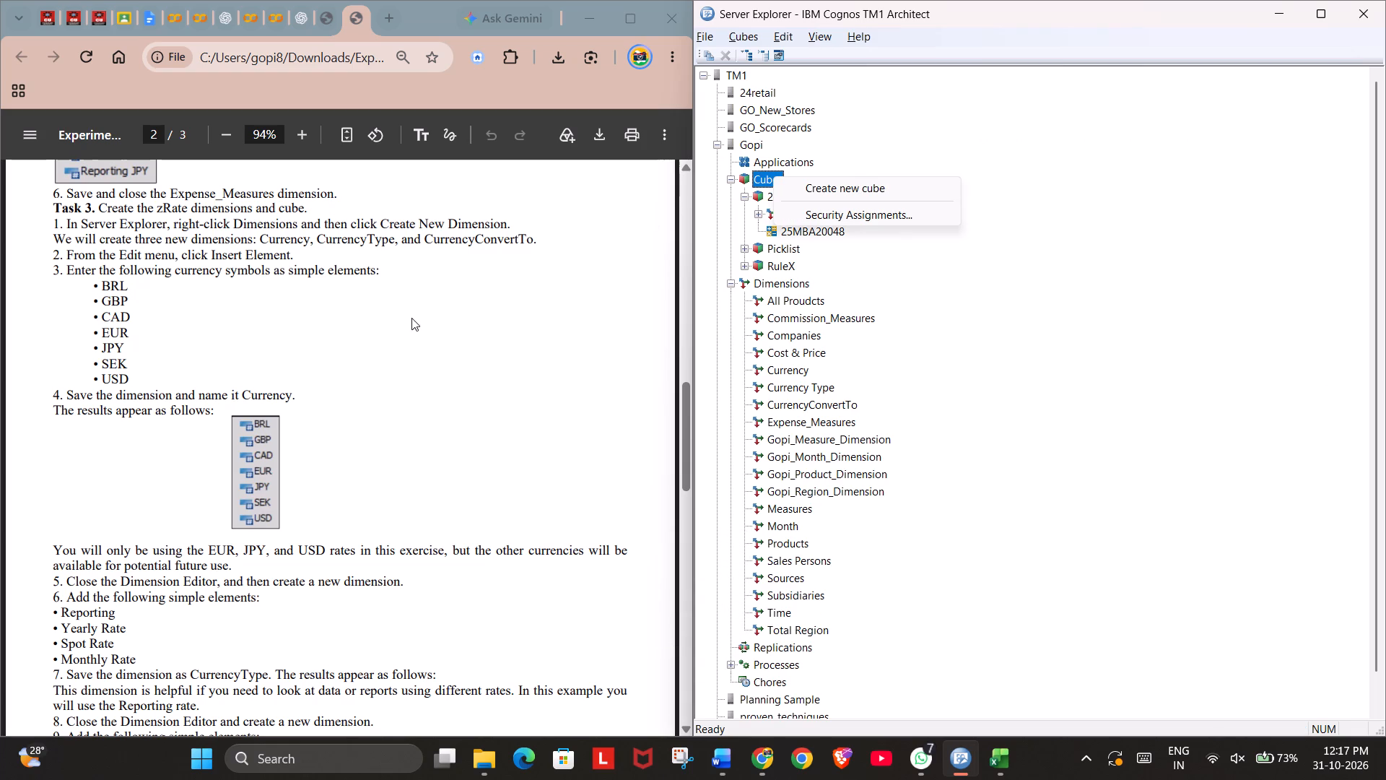
pyautogui.scroll(-10, 411, 318)
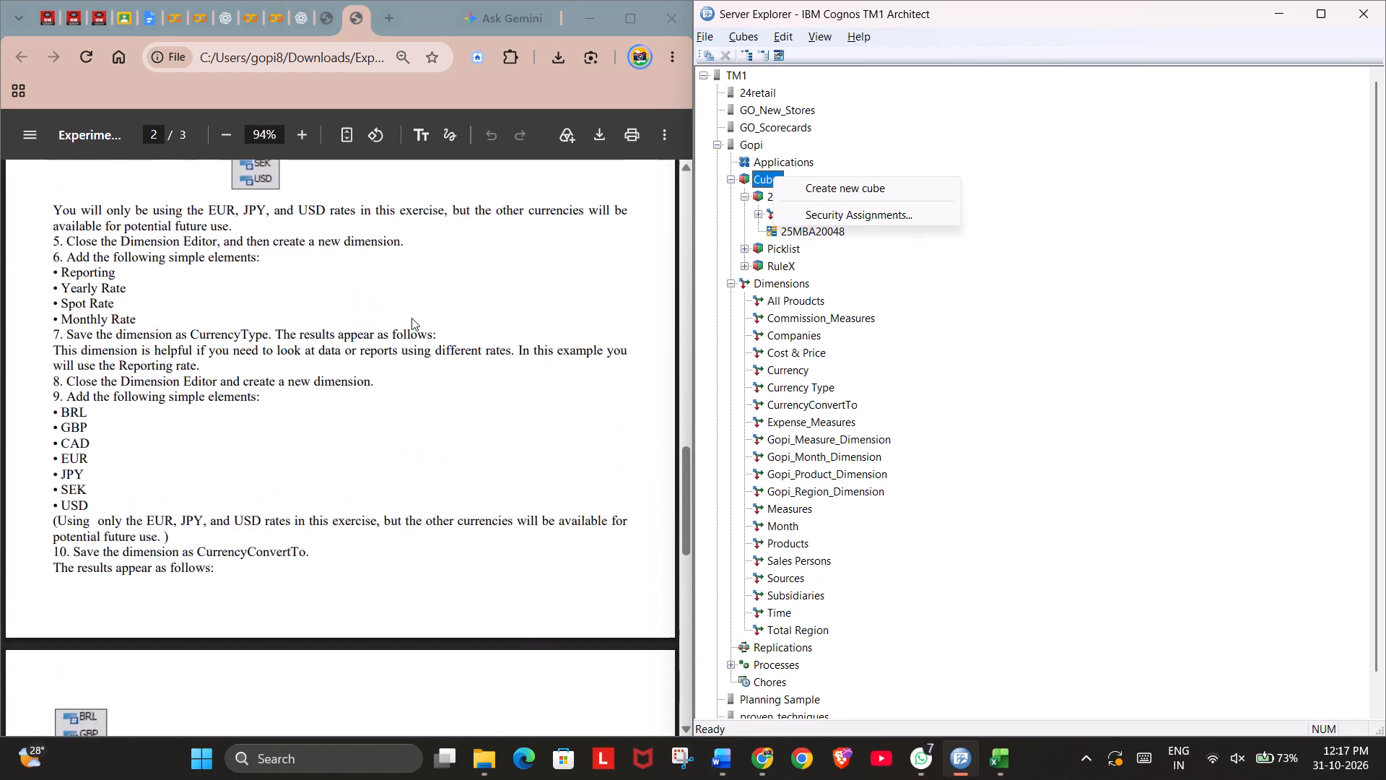
pyautogui.scroll(1, 411, 318)
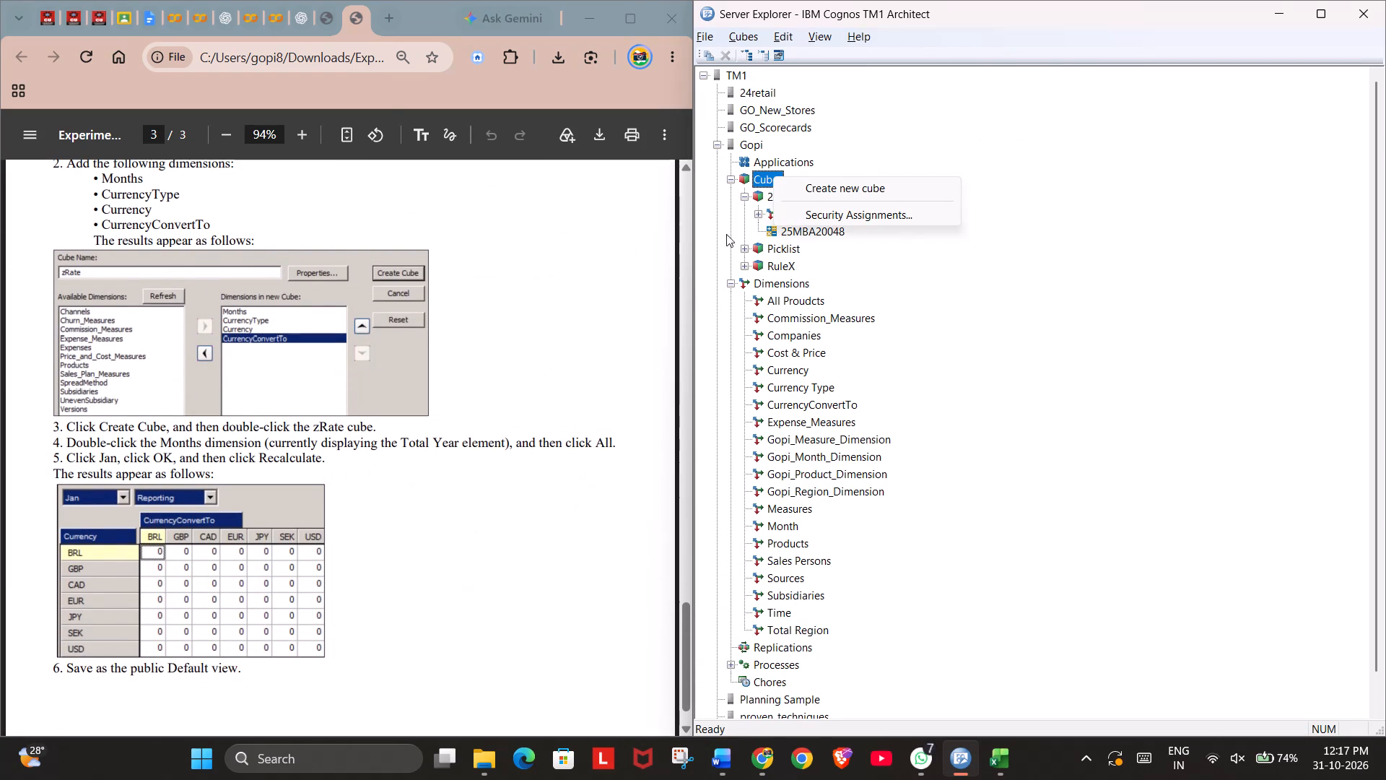
pyautogui.click(860, 184)
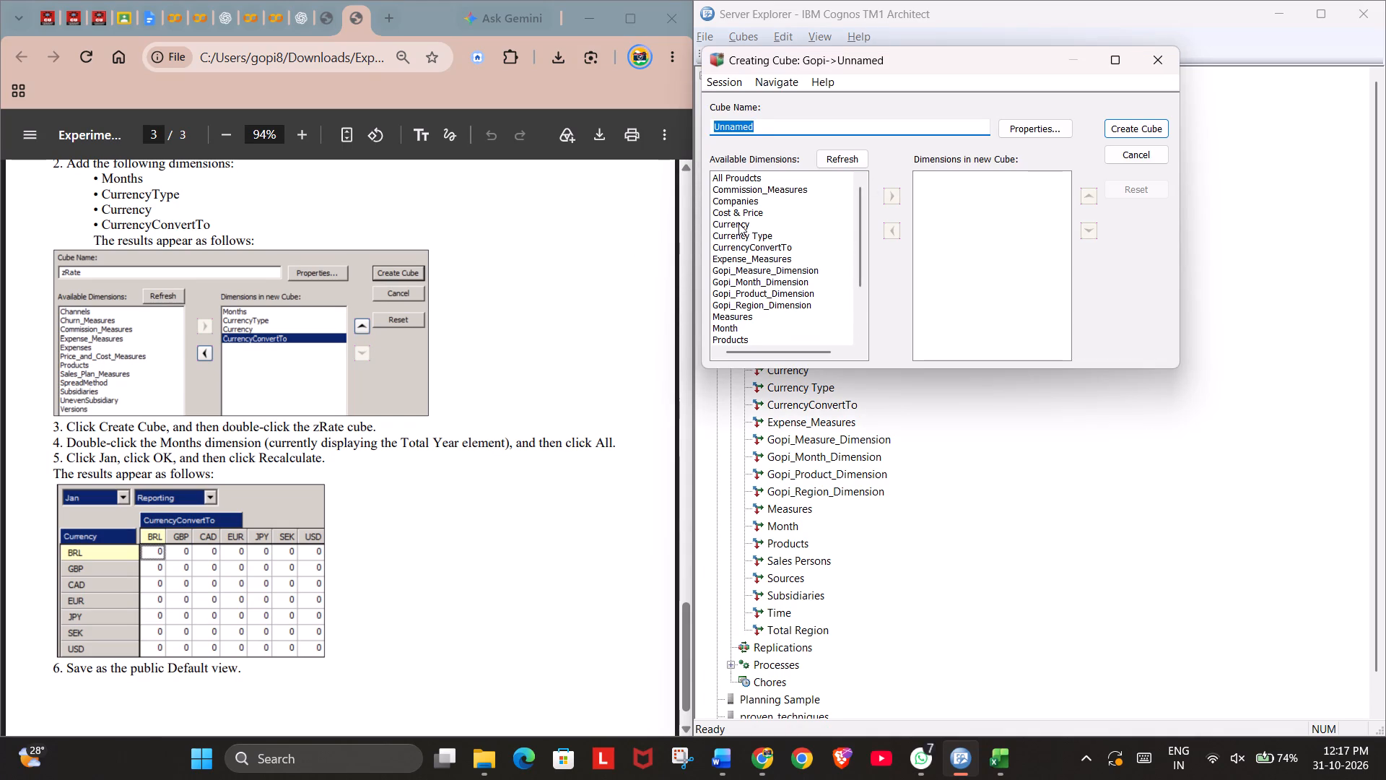
pyautogui.doubleClick(723, 325)
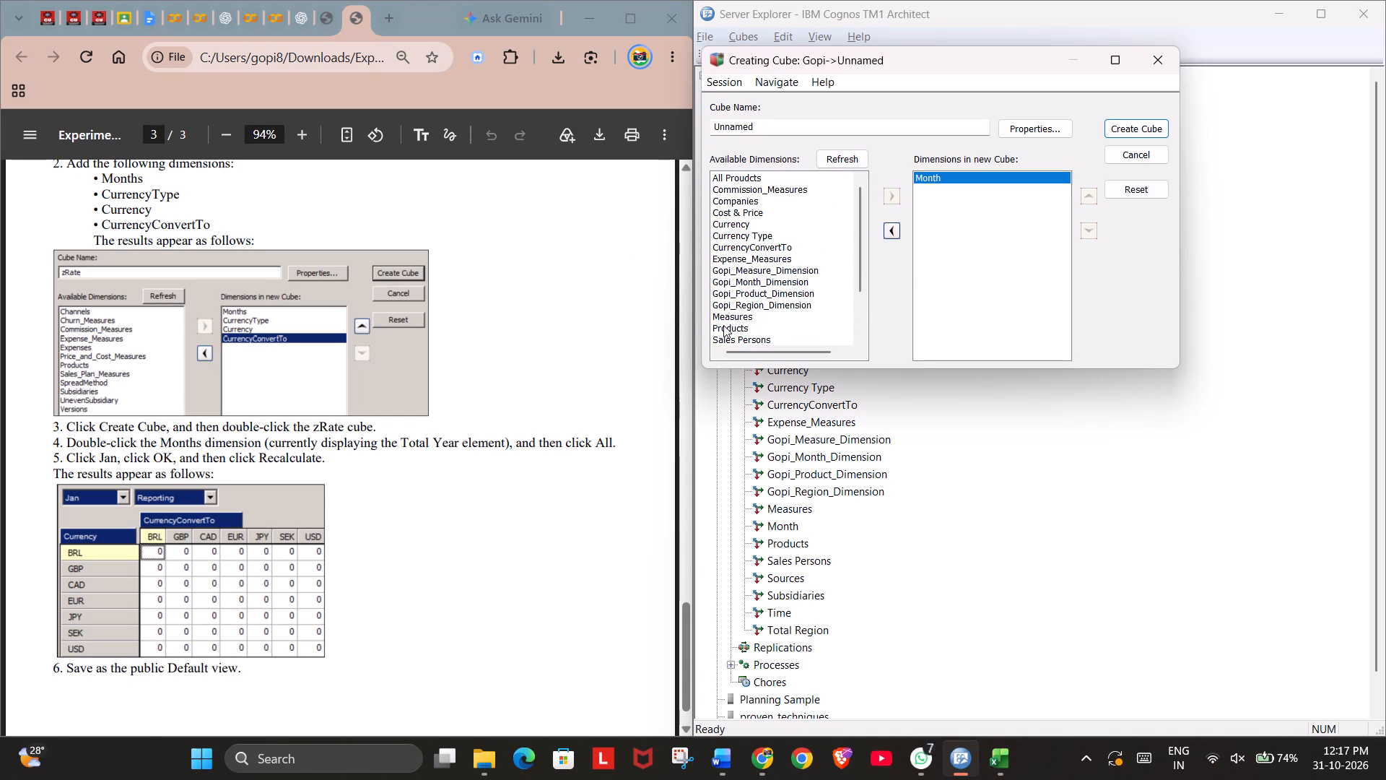
pyautogui.doubleClick(730, 225)
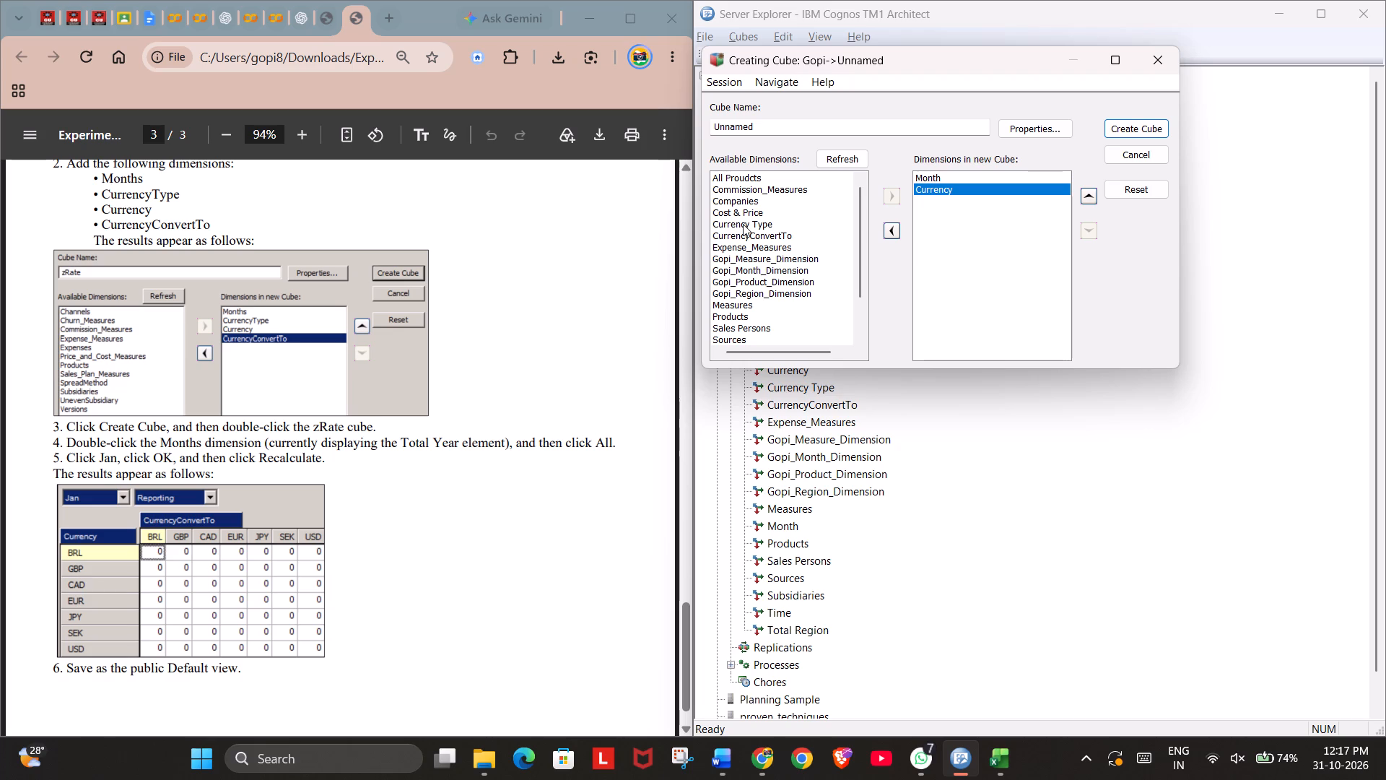
pyautogui.doubleClick(743, 224)
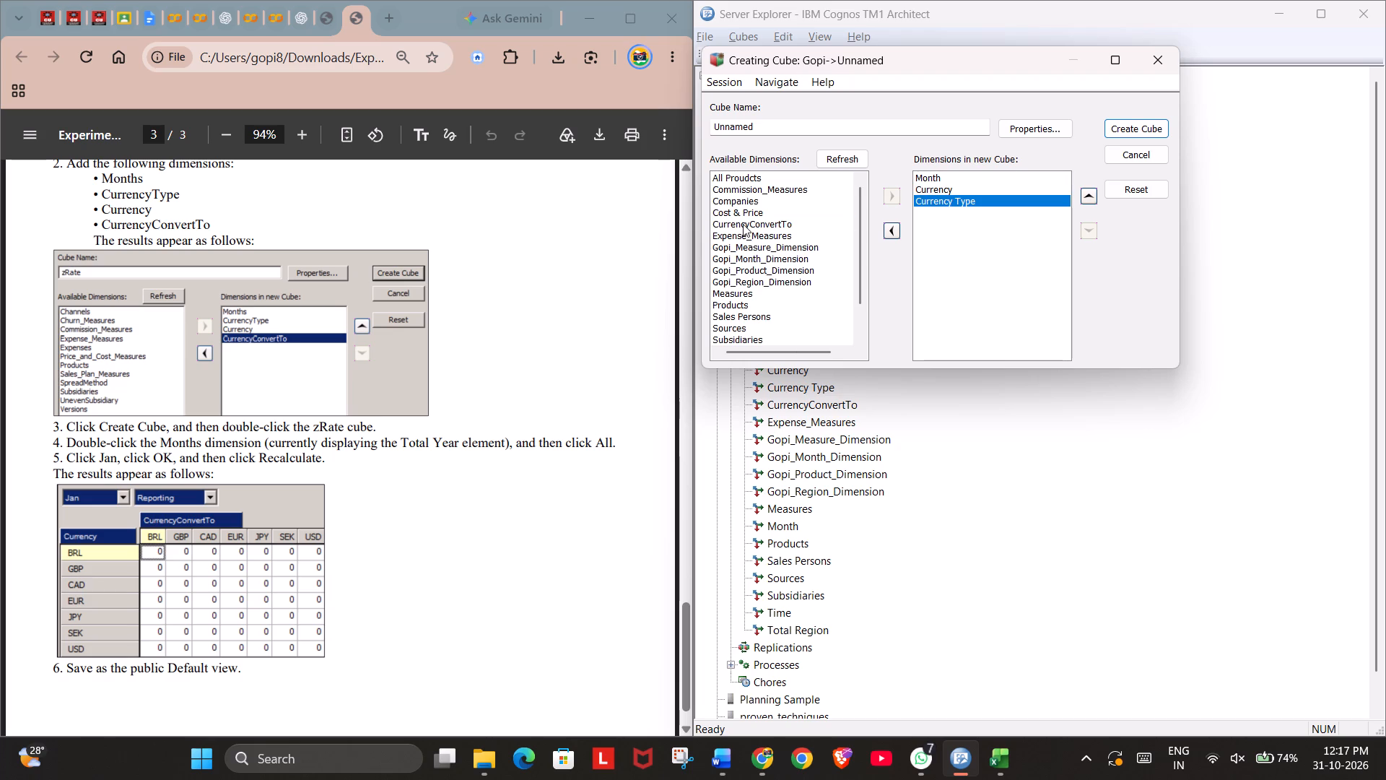
pyautogui.click(976, 197)
pyautogui.click(1089, 194)
pyautogui.click(947, 230)
pyautogui.doubleClick(764, 224)
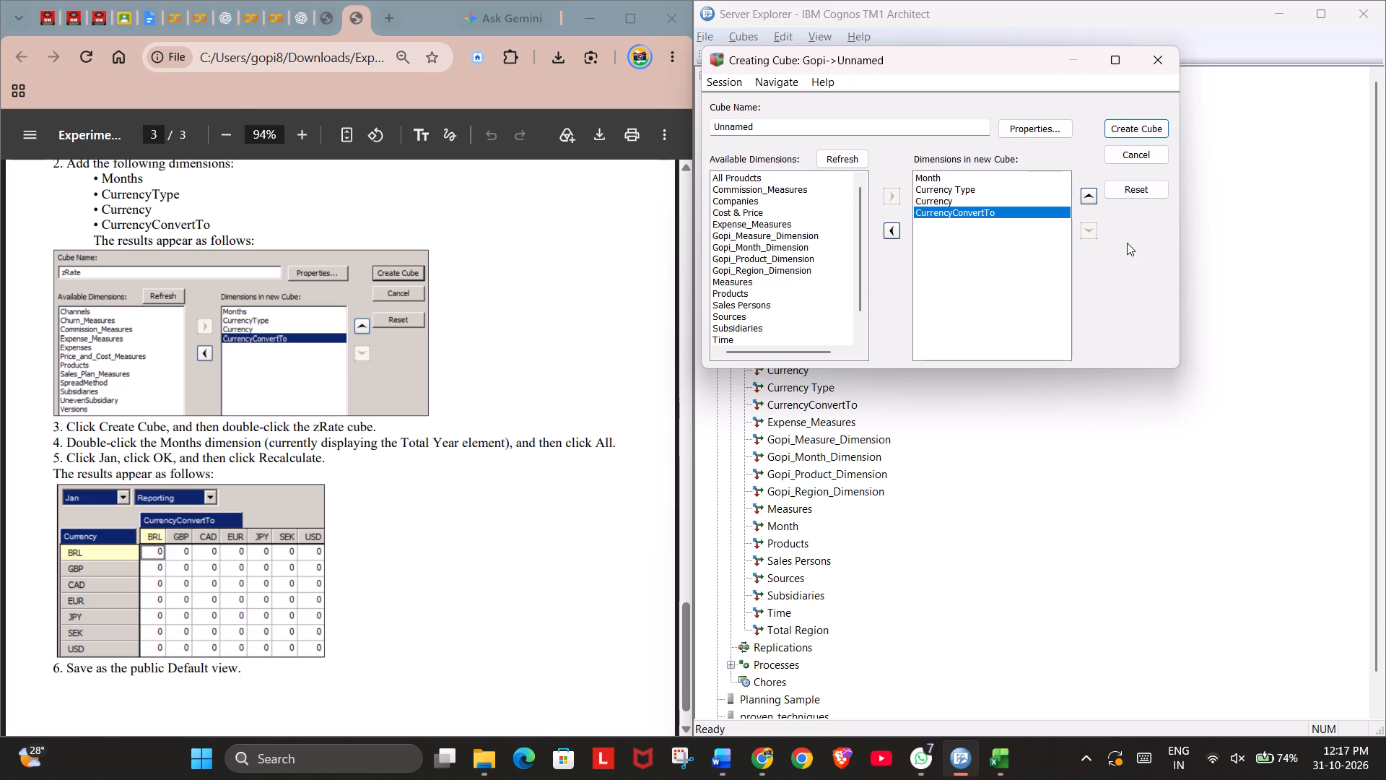
# Name the new cube zRate and create it on Gopi.
pyautogui.moveTo(777, 129); pyautogui.dragTo(710, 126)
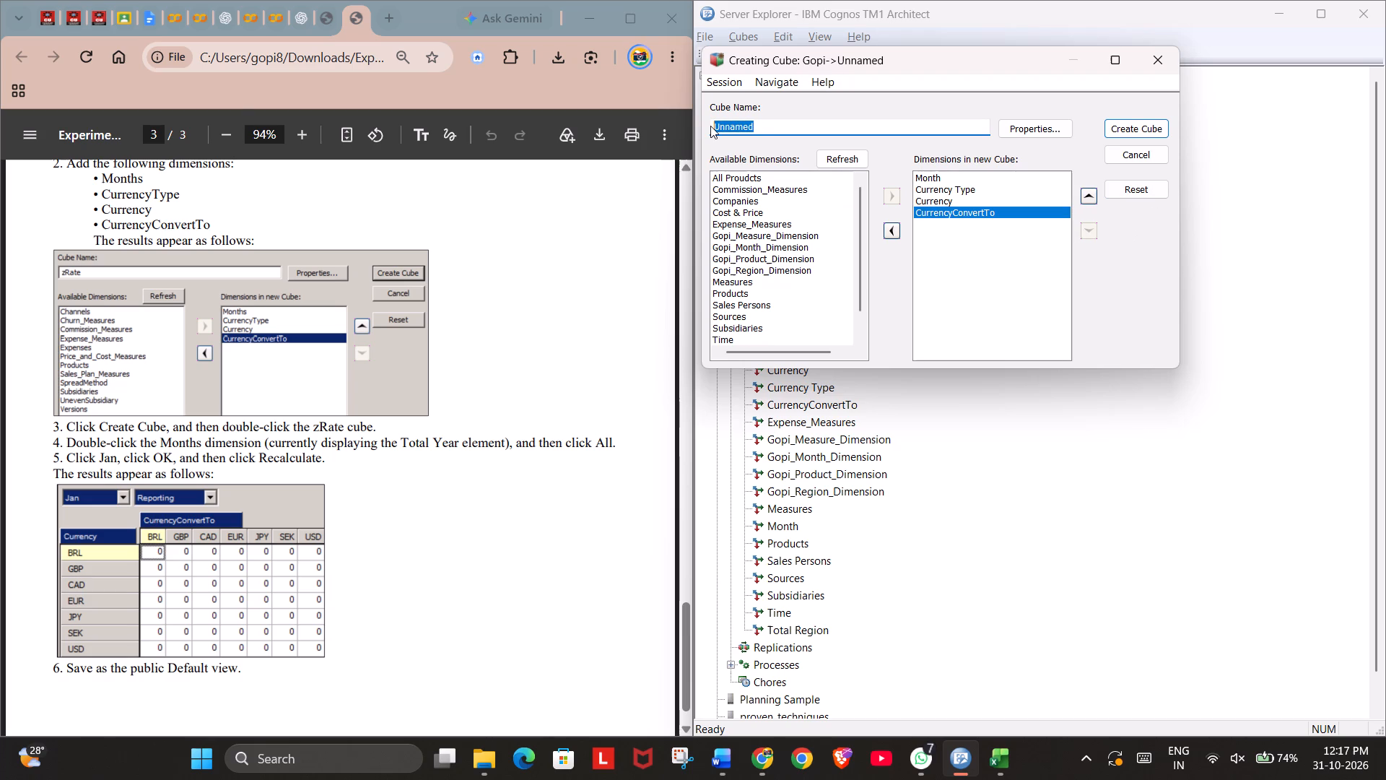
pyautogui.press('BackSpace')
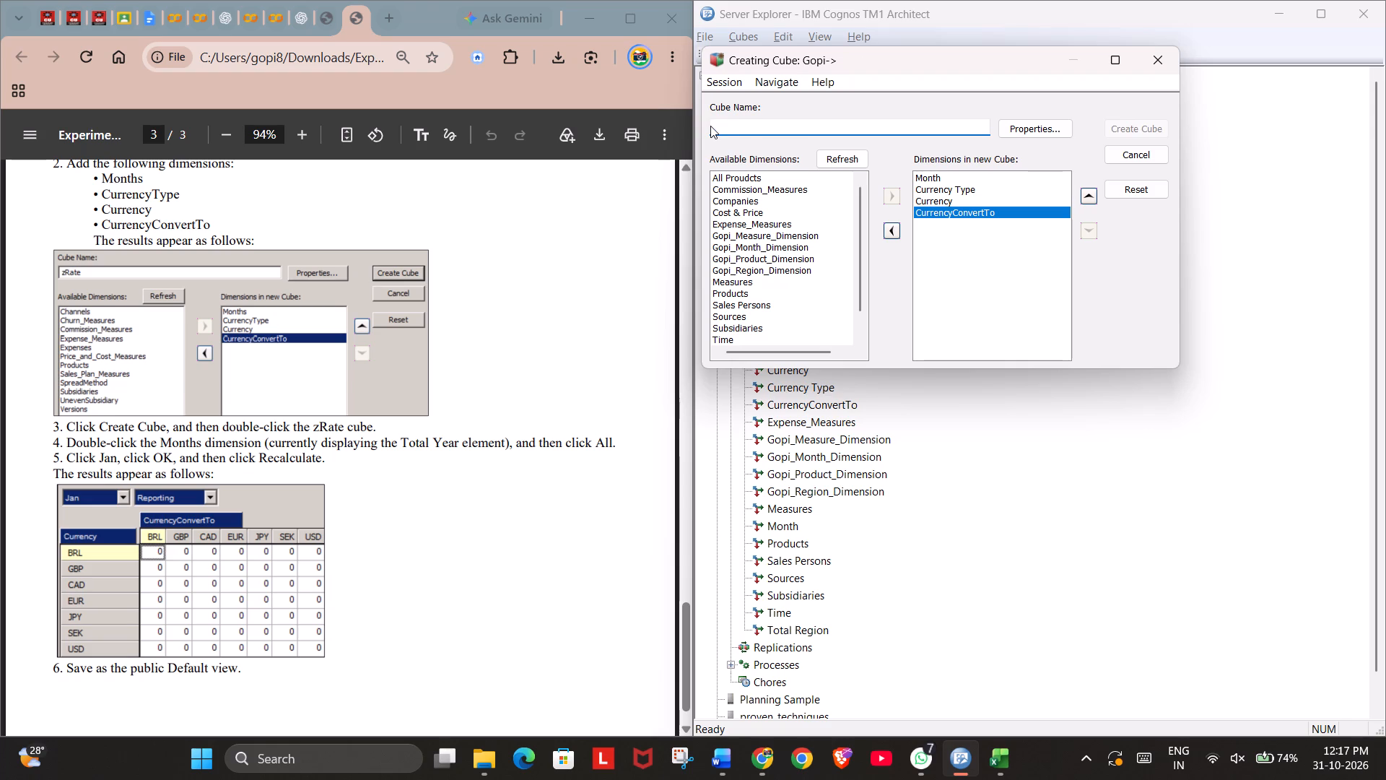
pyautogui.write('zRate')
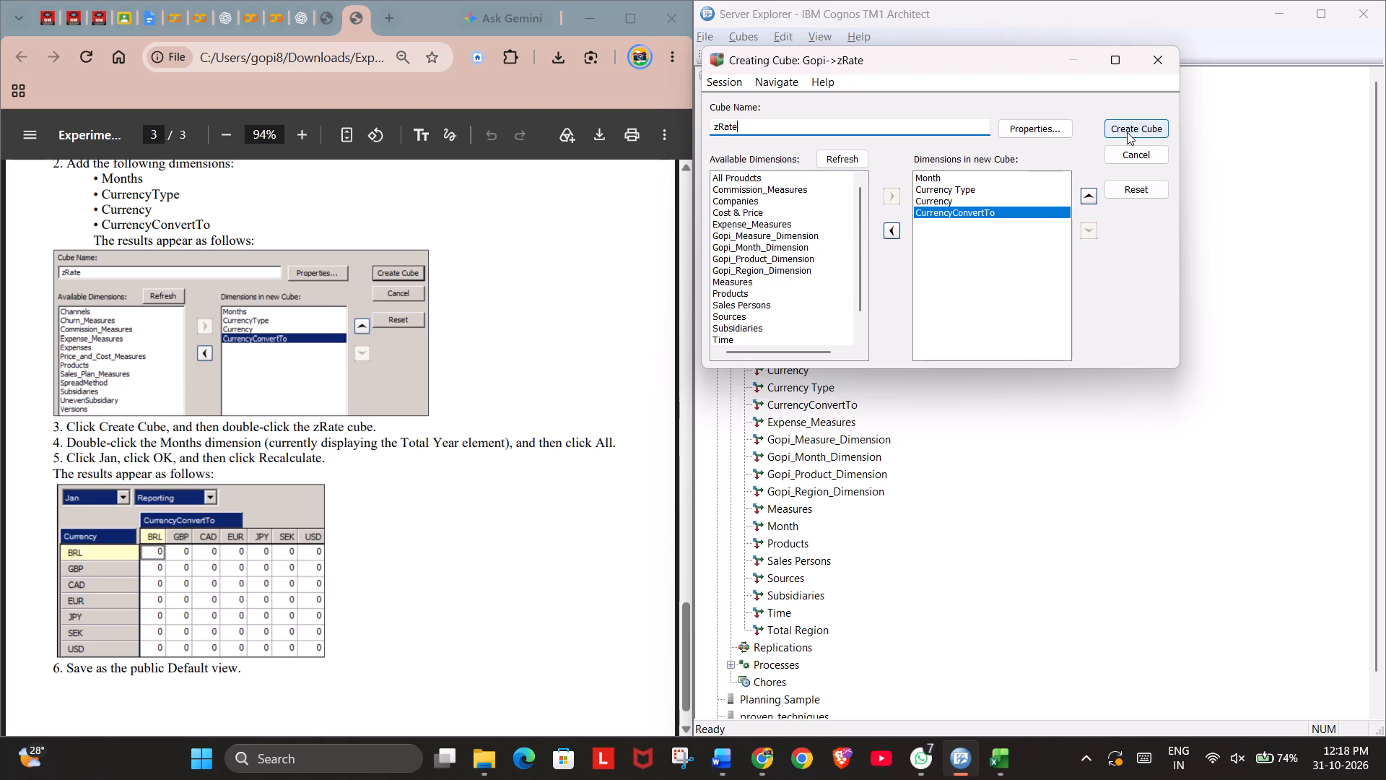
pyautogui.doubleClick(1127, 132)
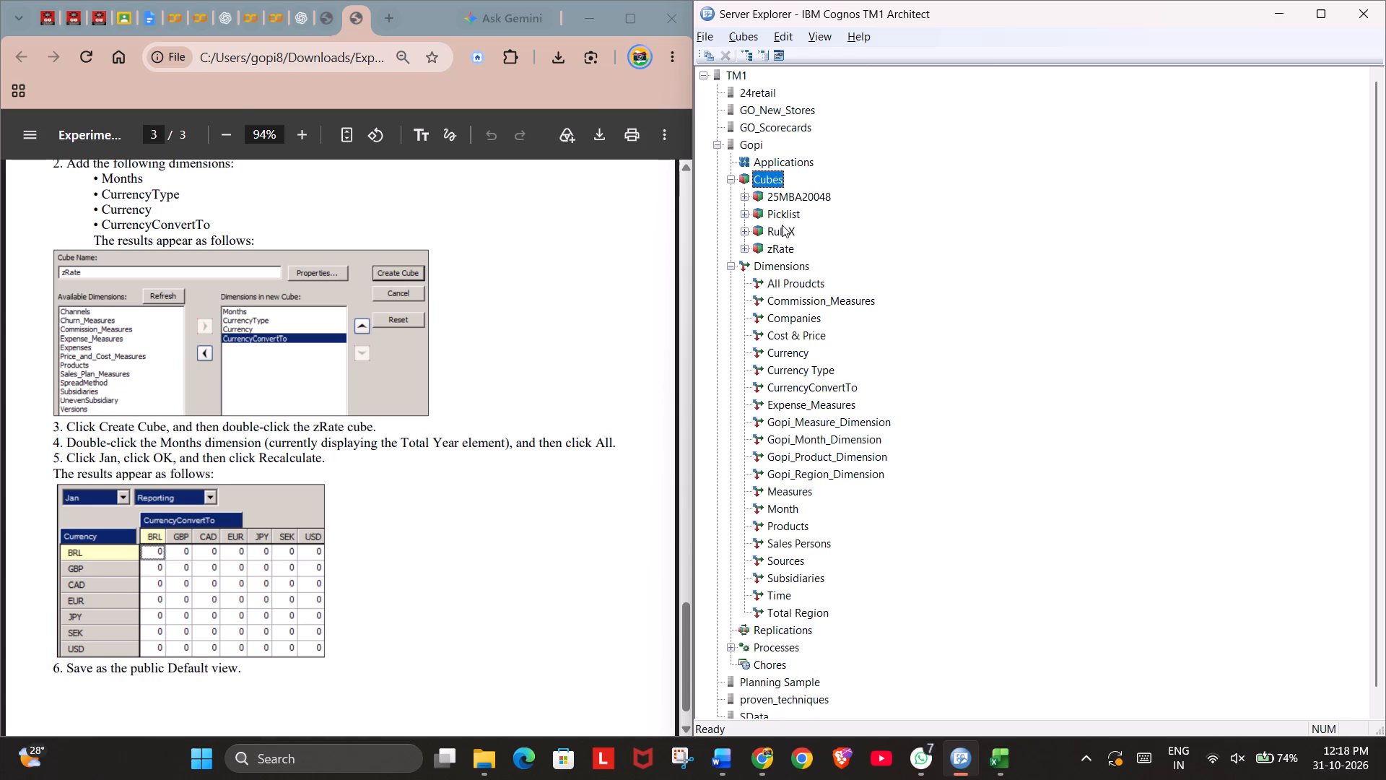
# Open the zRate cube, turn on automatic recalculation to fill its grid, and move the viewer clear of the PDF instructions.
pyautogui.doubleClick(780, 244)
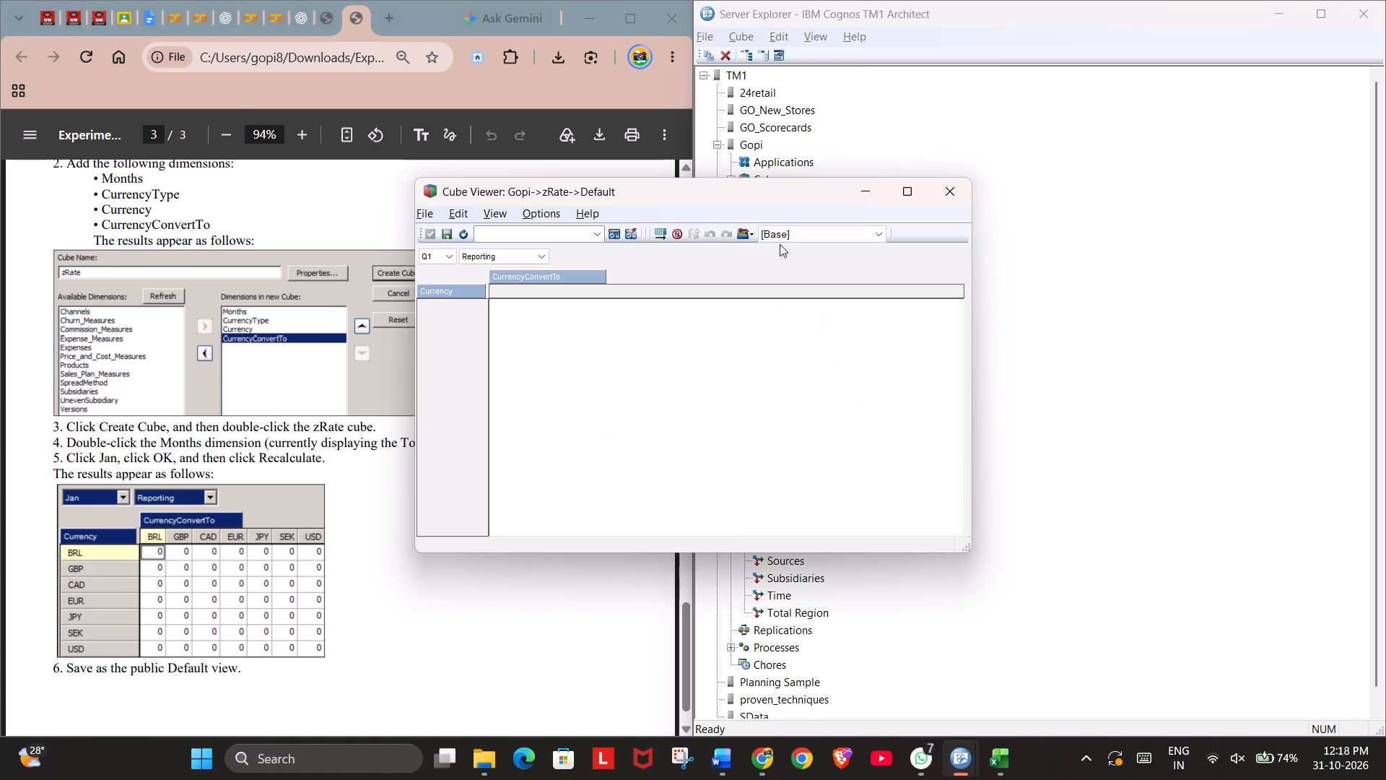
pyautogui.click(636, 233)
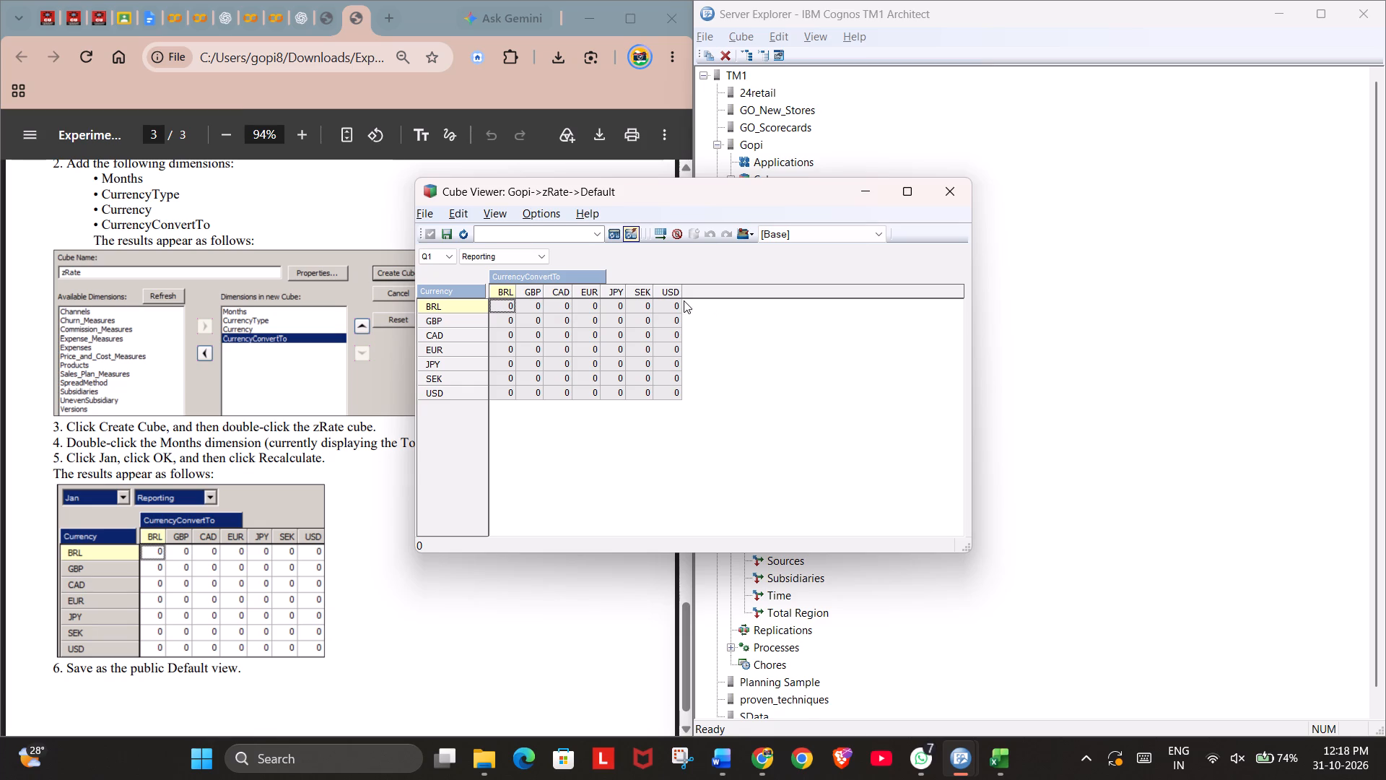
pyautogui.click(444, 255)
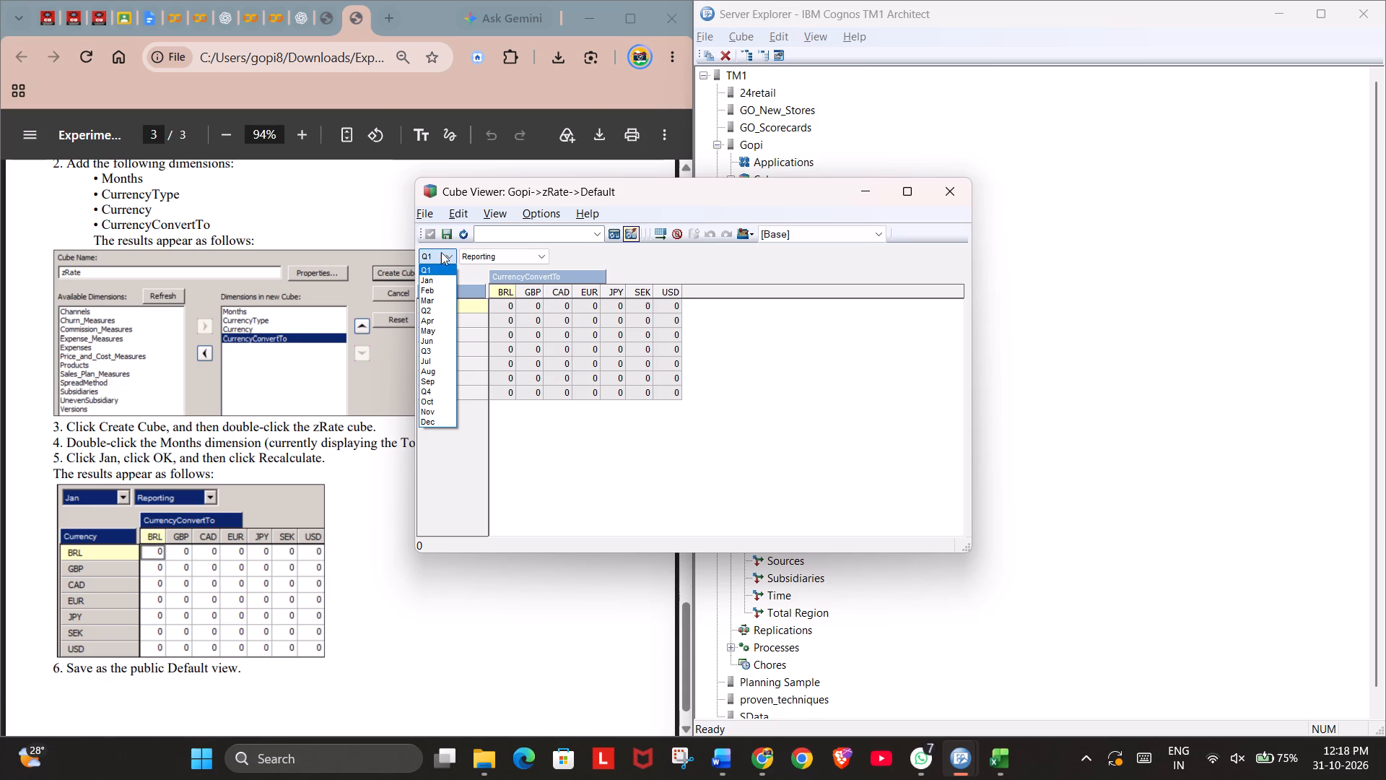
pyautogui.click(930, 244)
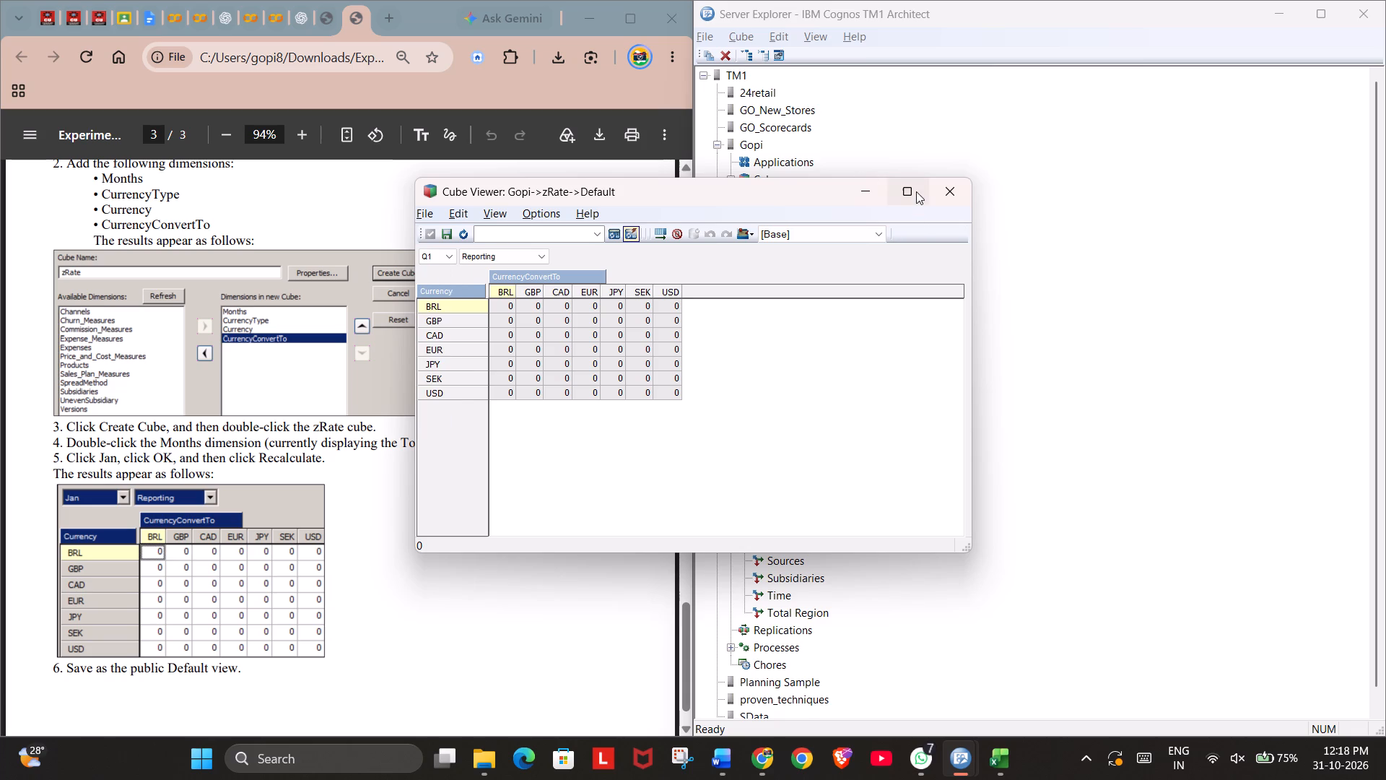
pyautogui.moveTo(737, 196); pyautogui.dragTo(1106, 147)
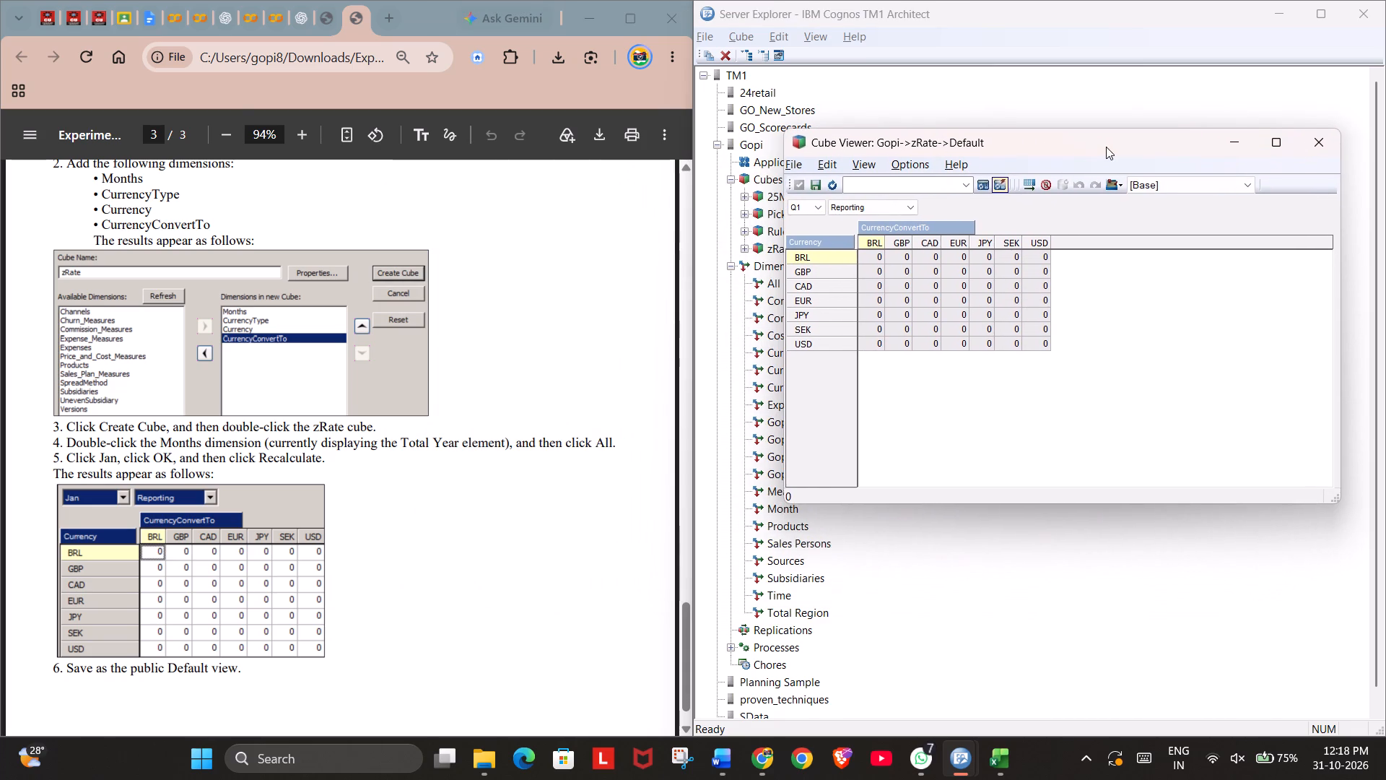
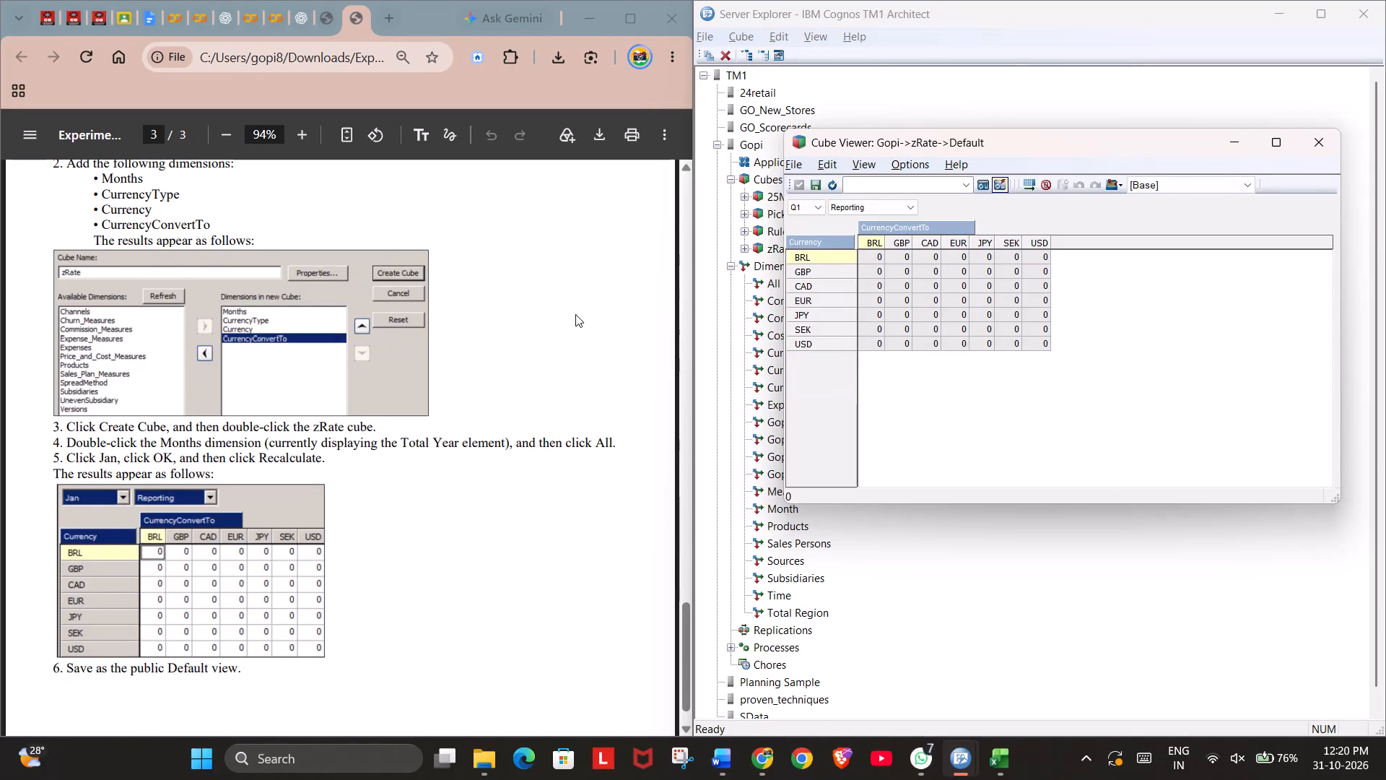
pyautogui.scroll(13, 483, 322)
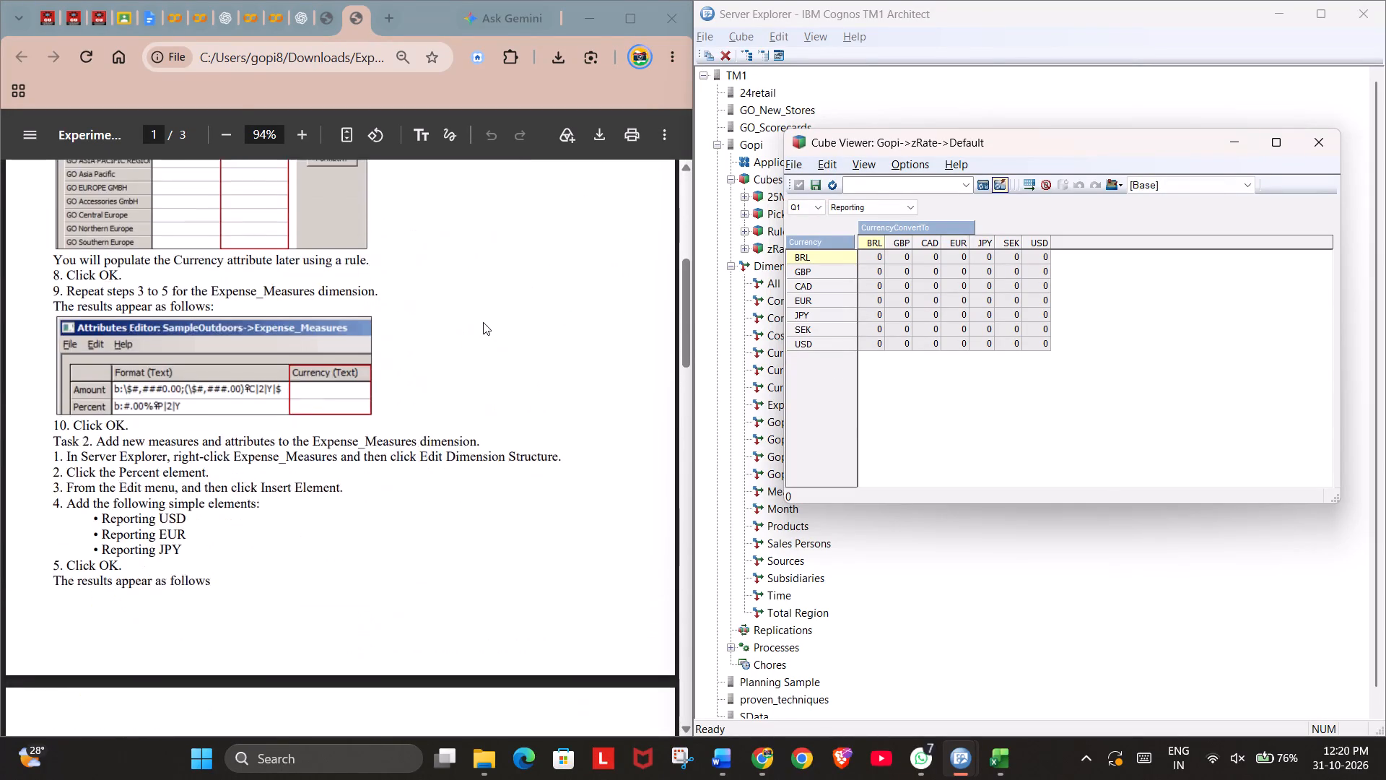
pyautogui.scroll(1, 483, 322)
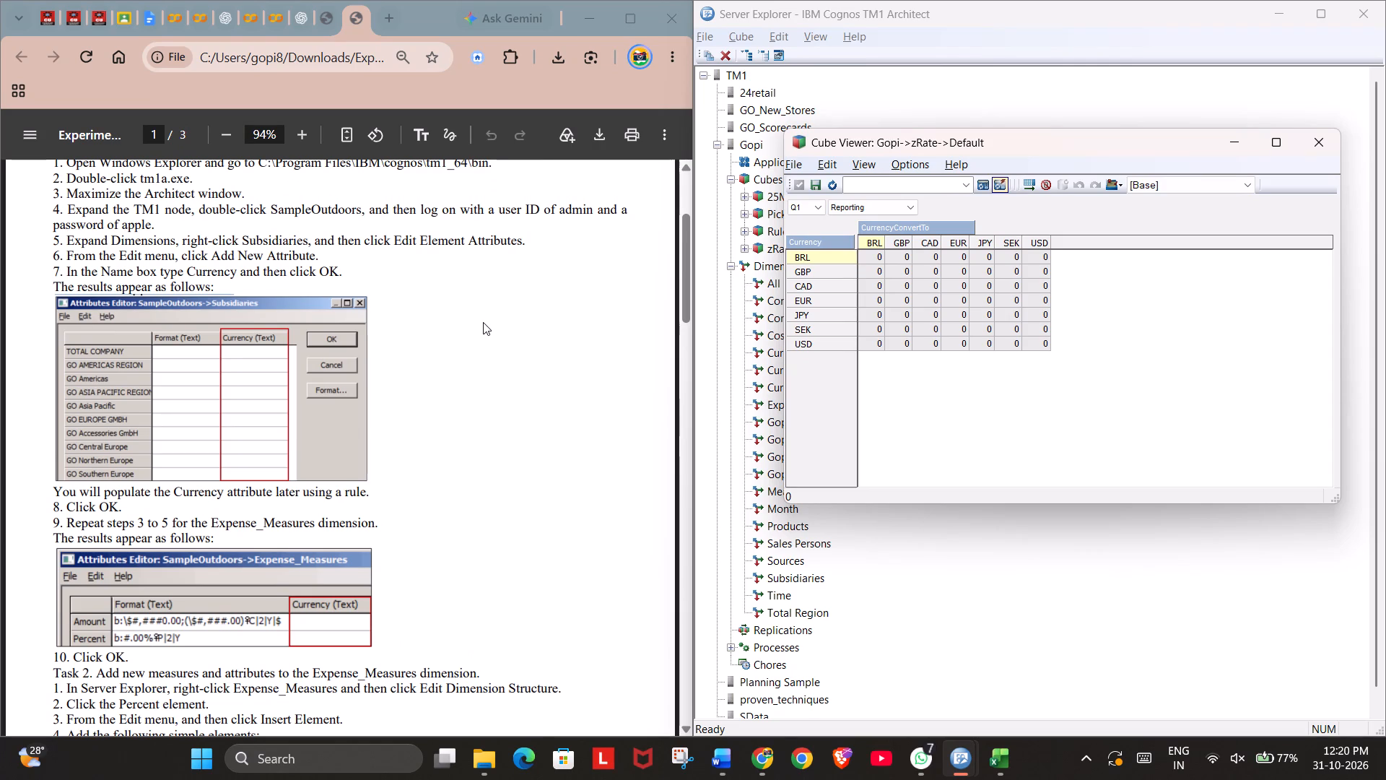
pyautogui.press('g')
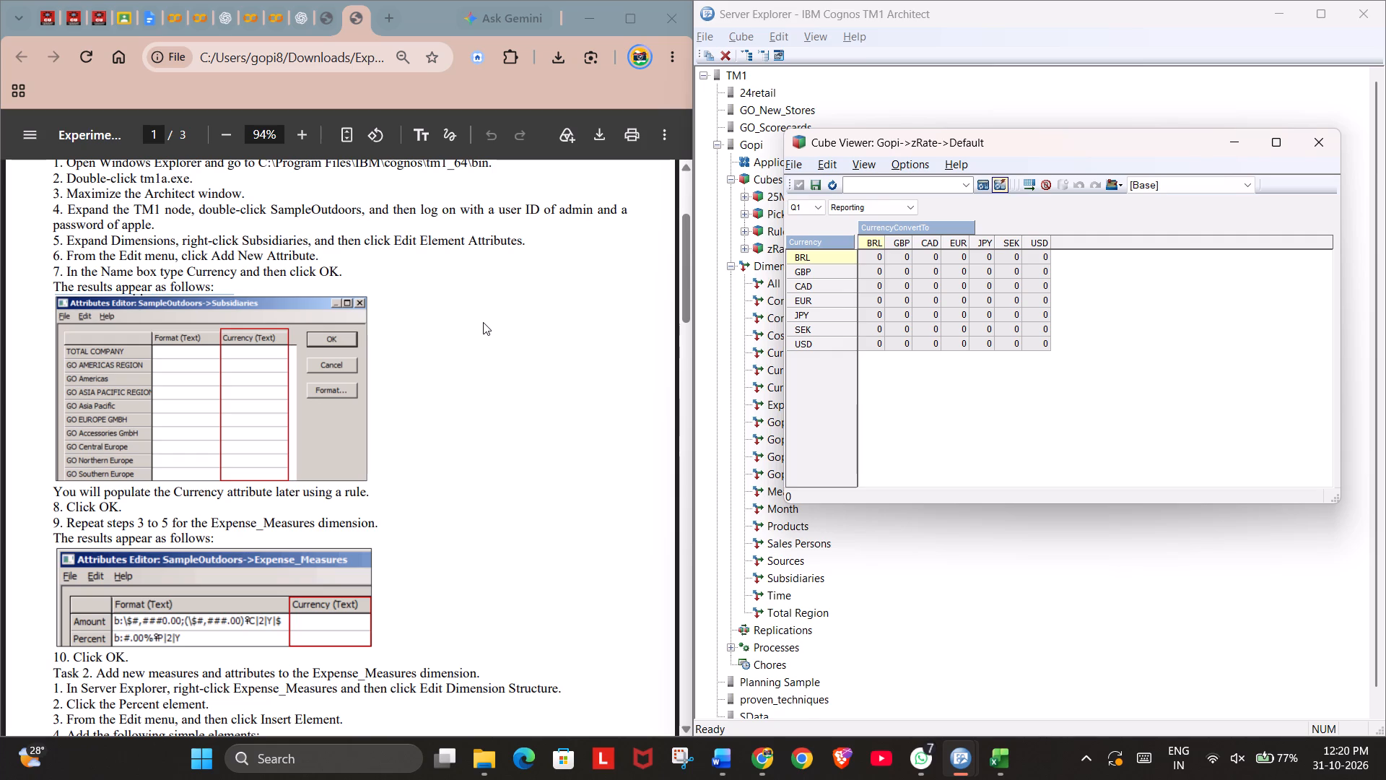
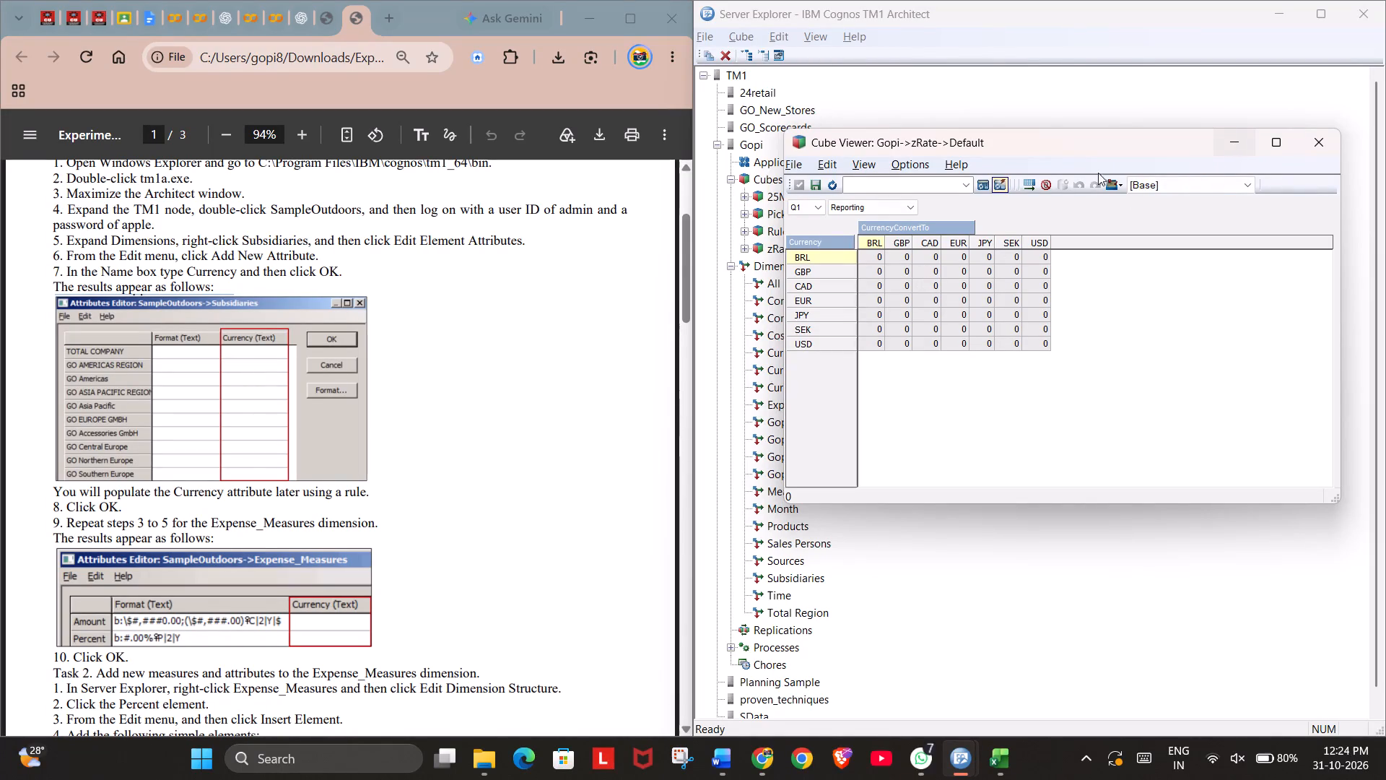
# Examine the Currency Type choices in the open zRate view, put it aside, and briefly reopen the zRate cube to inspect it.
pyautogui.click(905, 209)
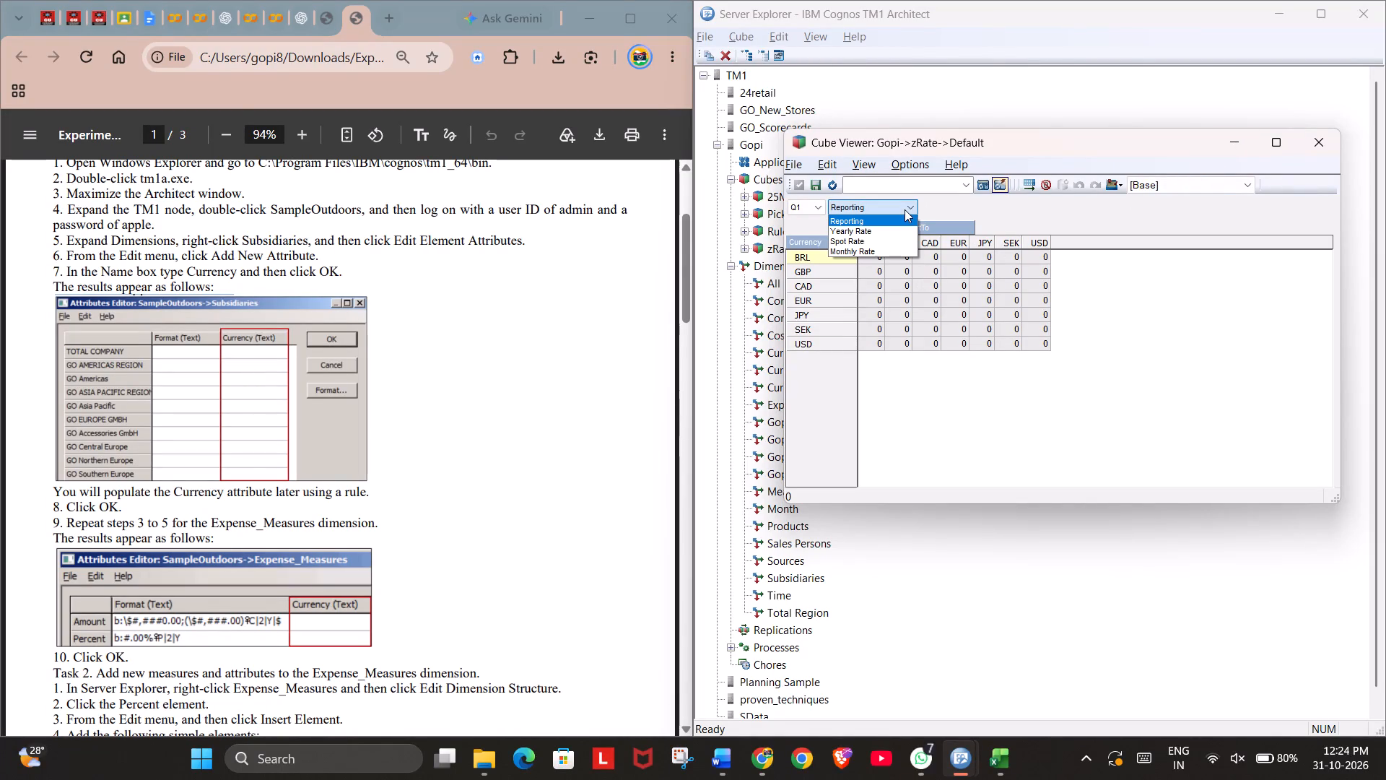
pyautogui.click(905, 209)
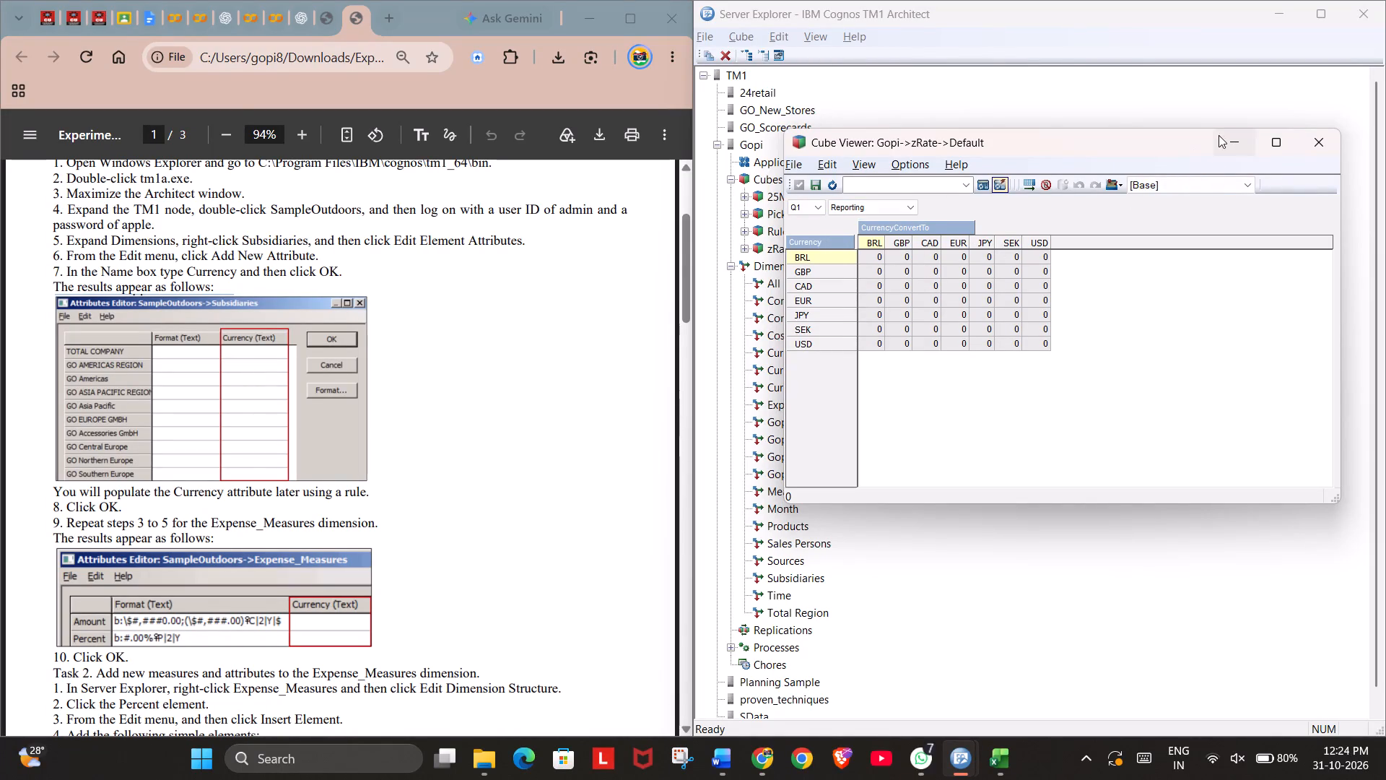
pyautogui.click(1239, 141)
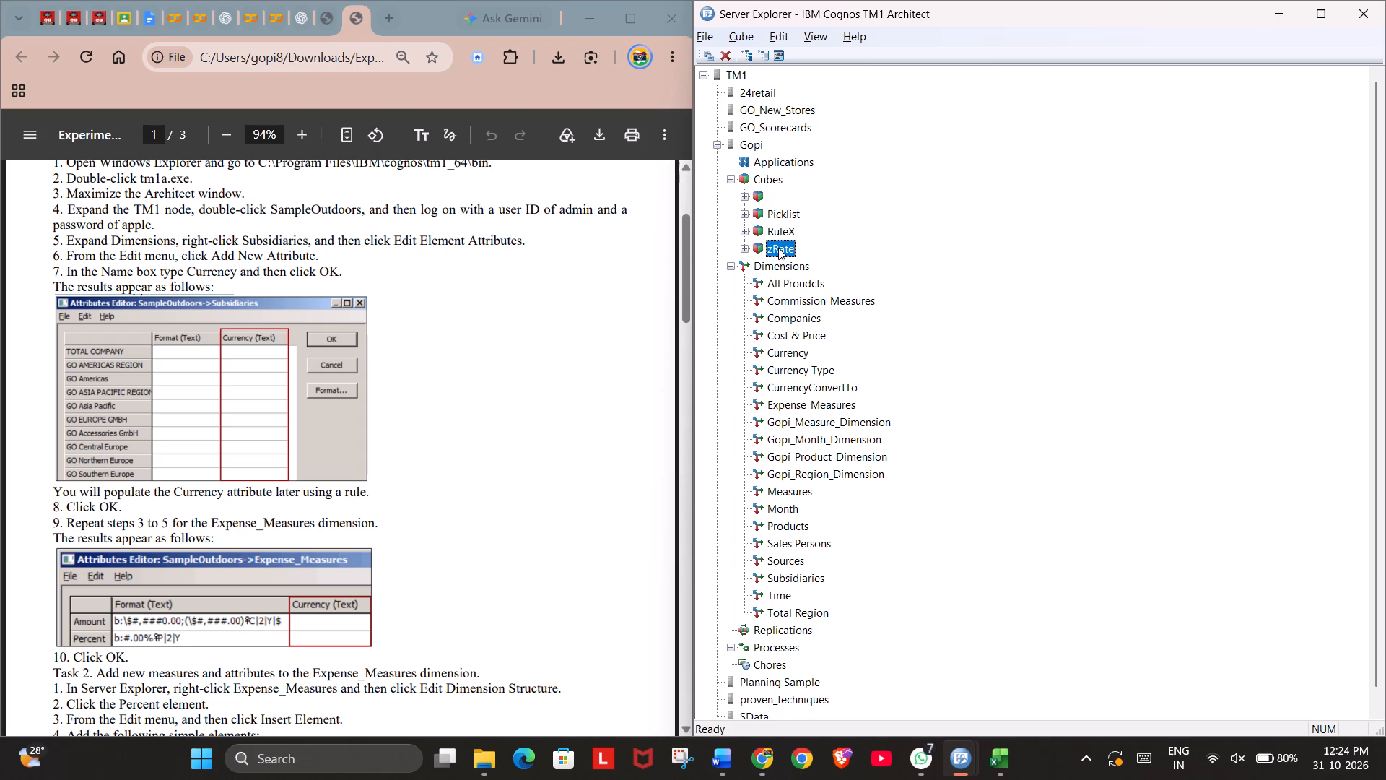
pyautogui.doubleClick(778, 248)
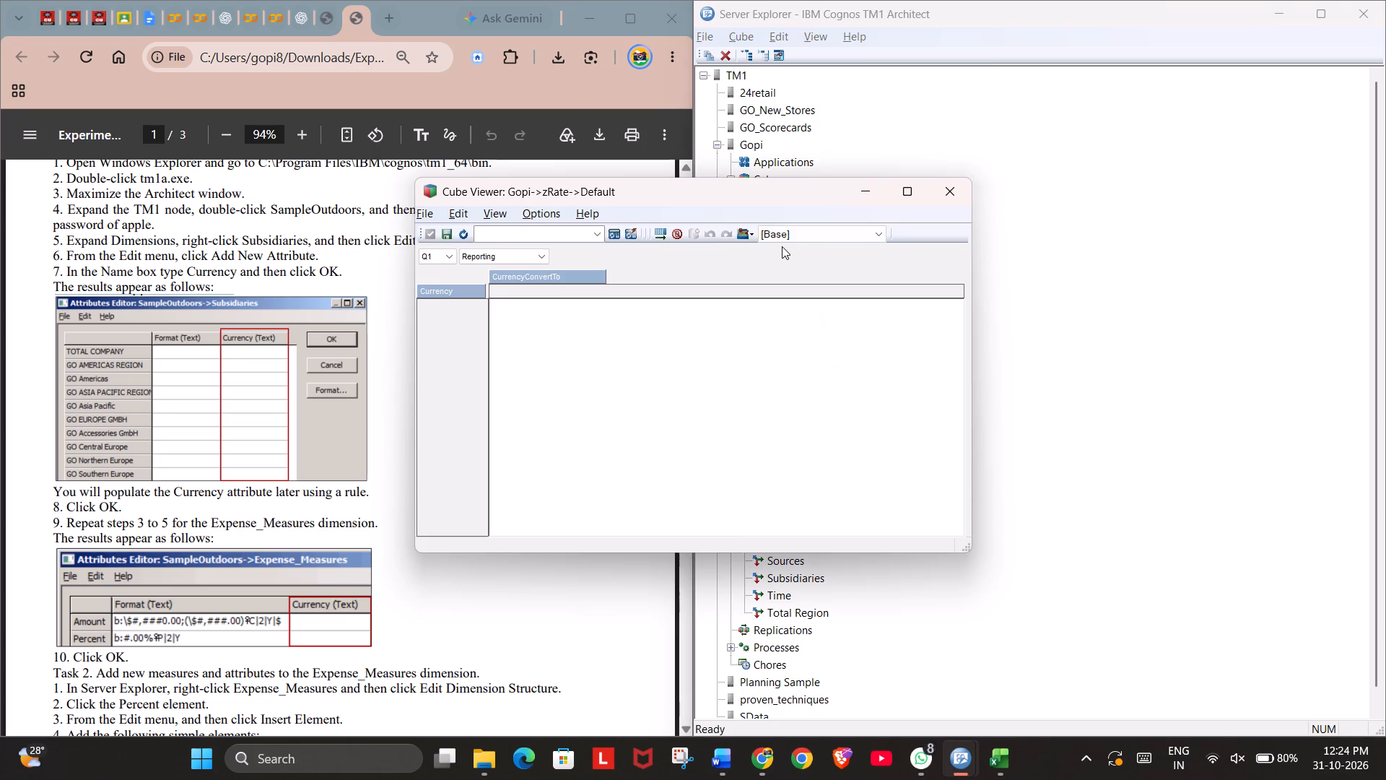
pyautogui.click(947, 187)
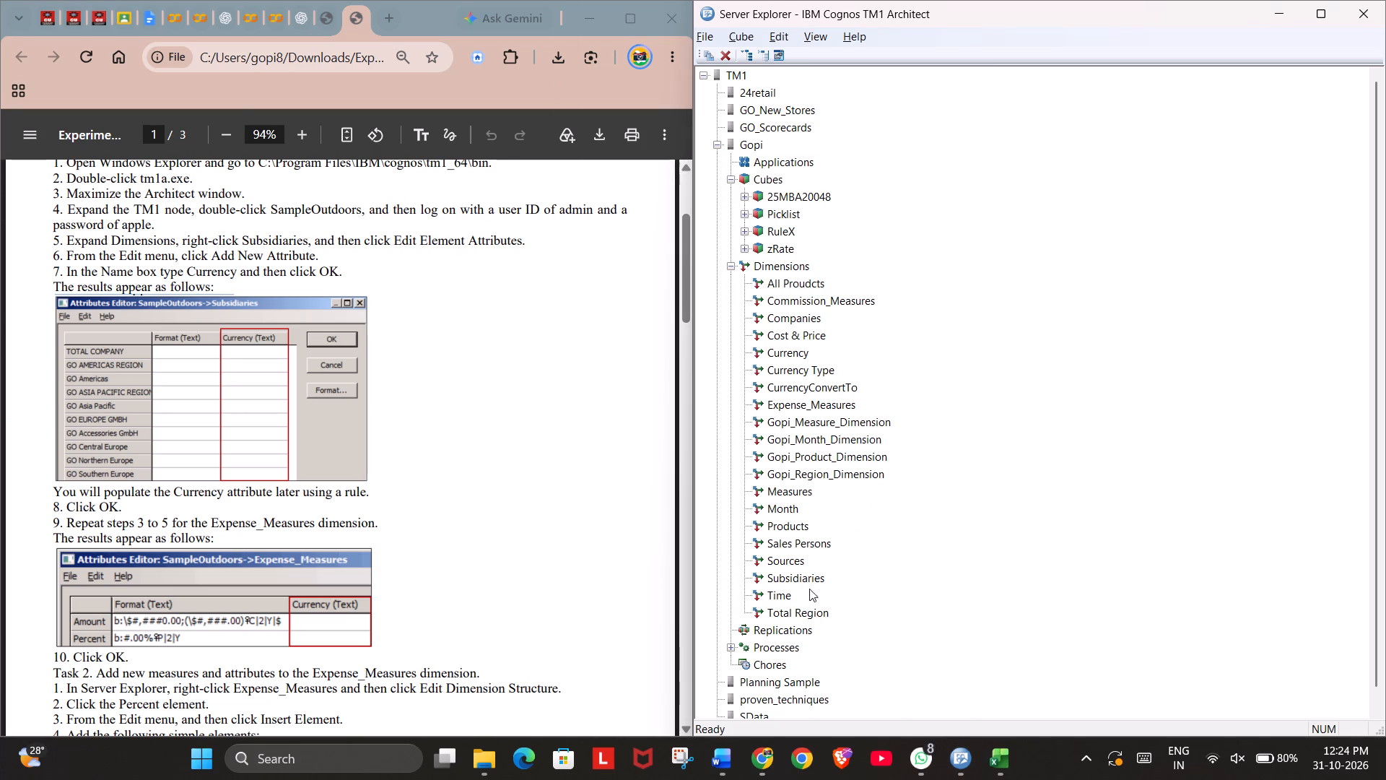
# Examine the elements of the CurrencyConvertTo and Currency dimensions on Gopi, closing each subset without changes.
pyautogui.doubleClick(790, 388)
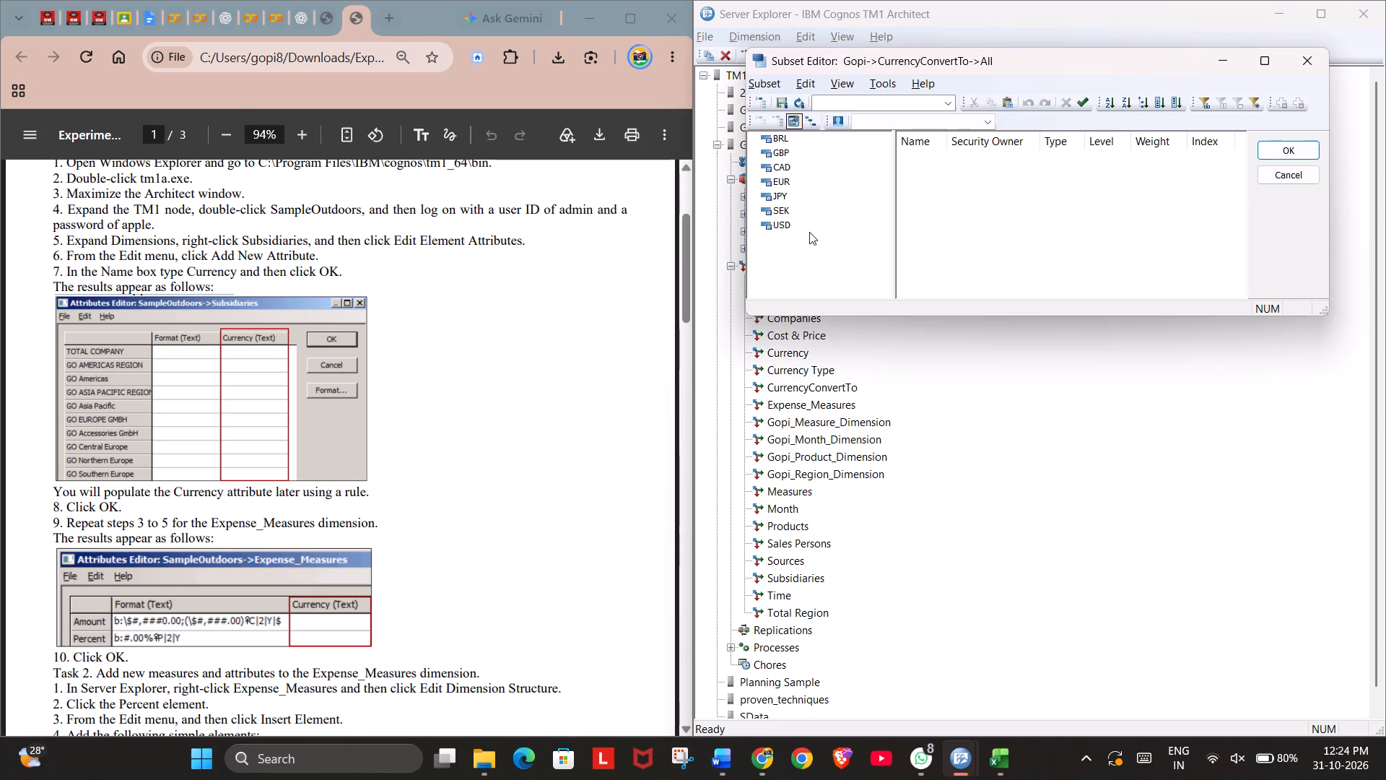
pyautogui.click(1298, 61)
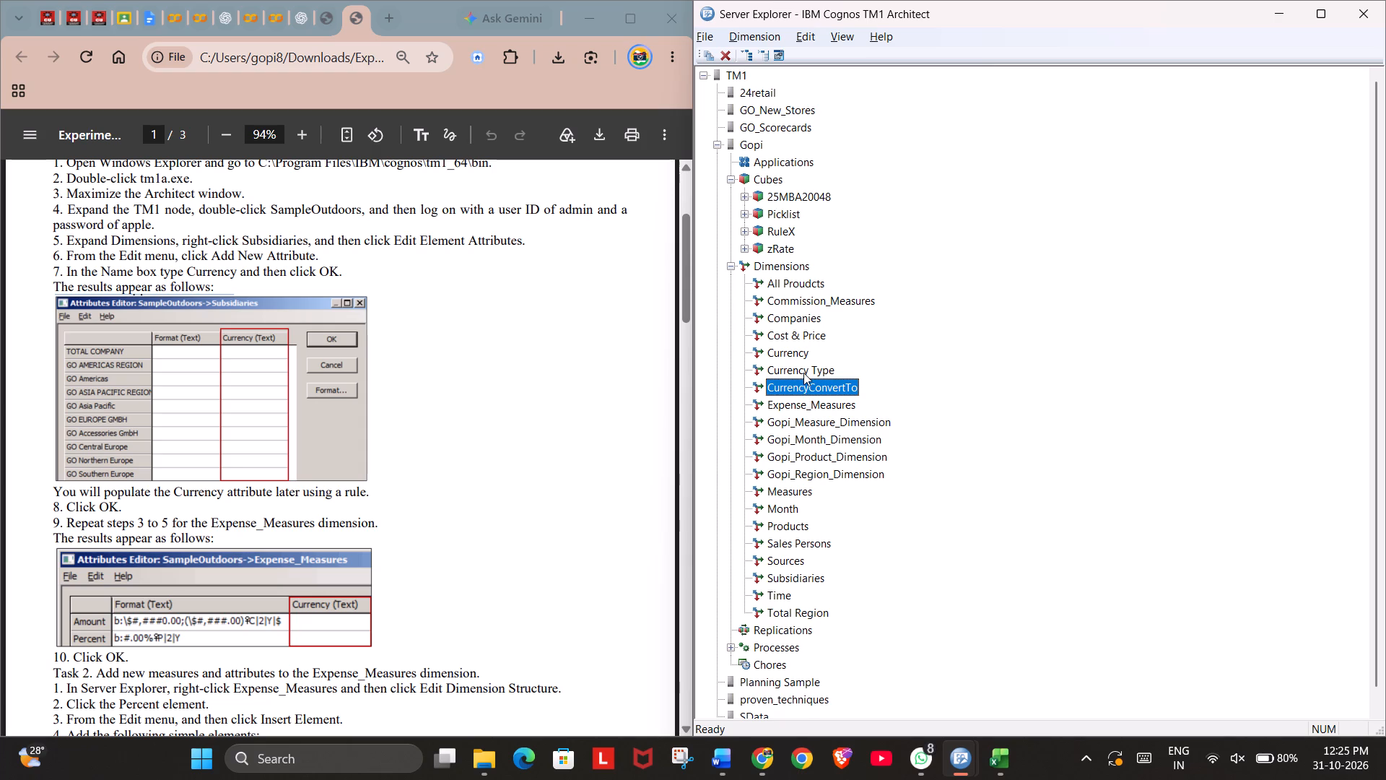
pyautogui.doubleClick(780, 355)
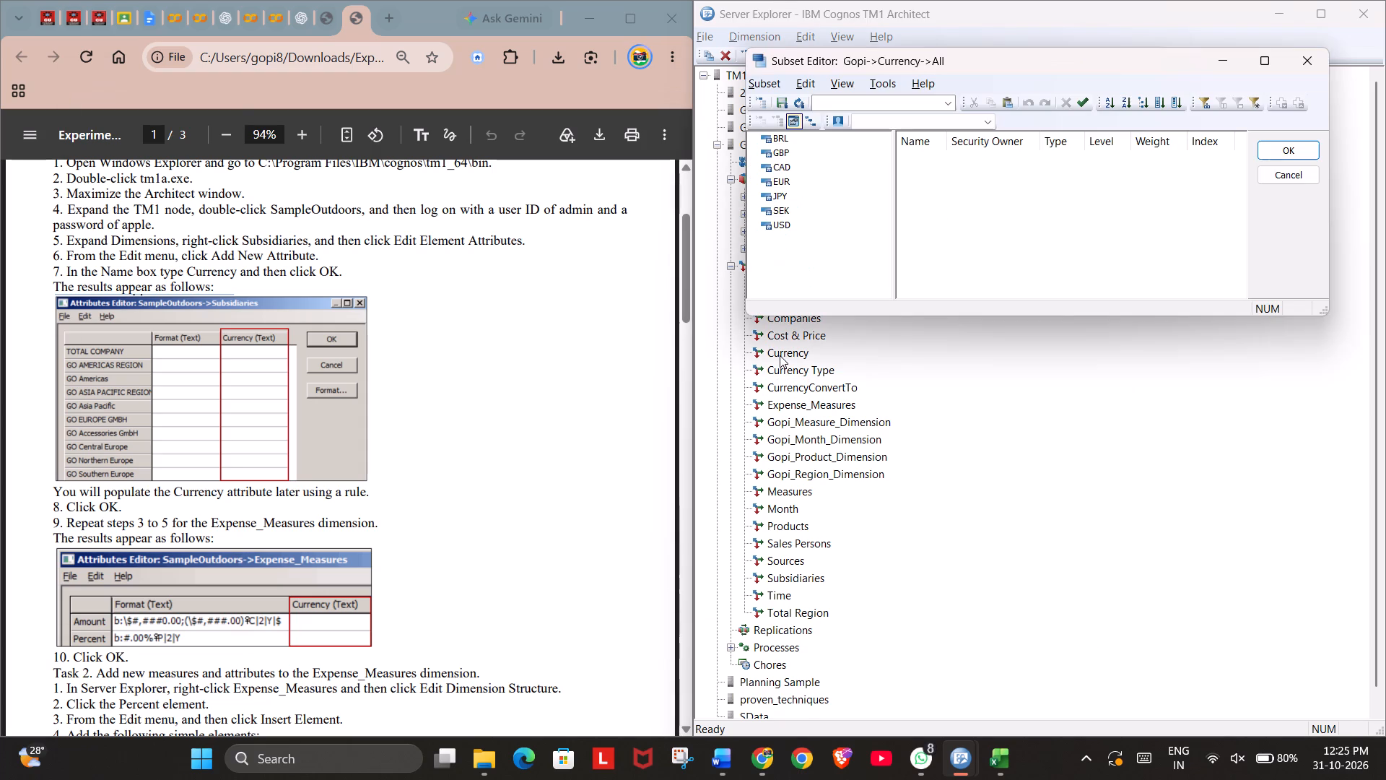
pyautogui.click(1305, 61)
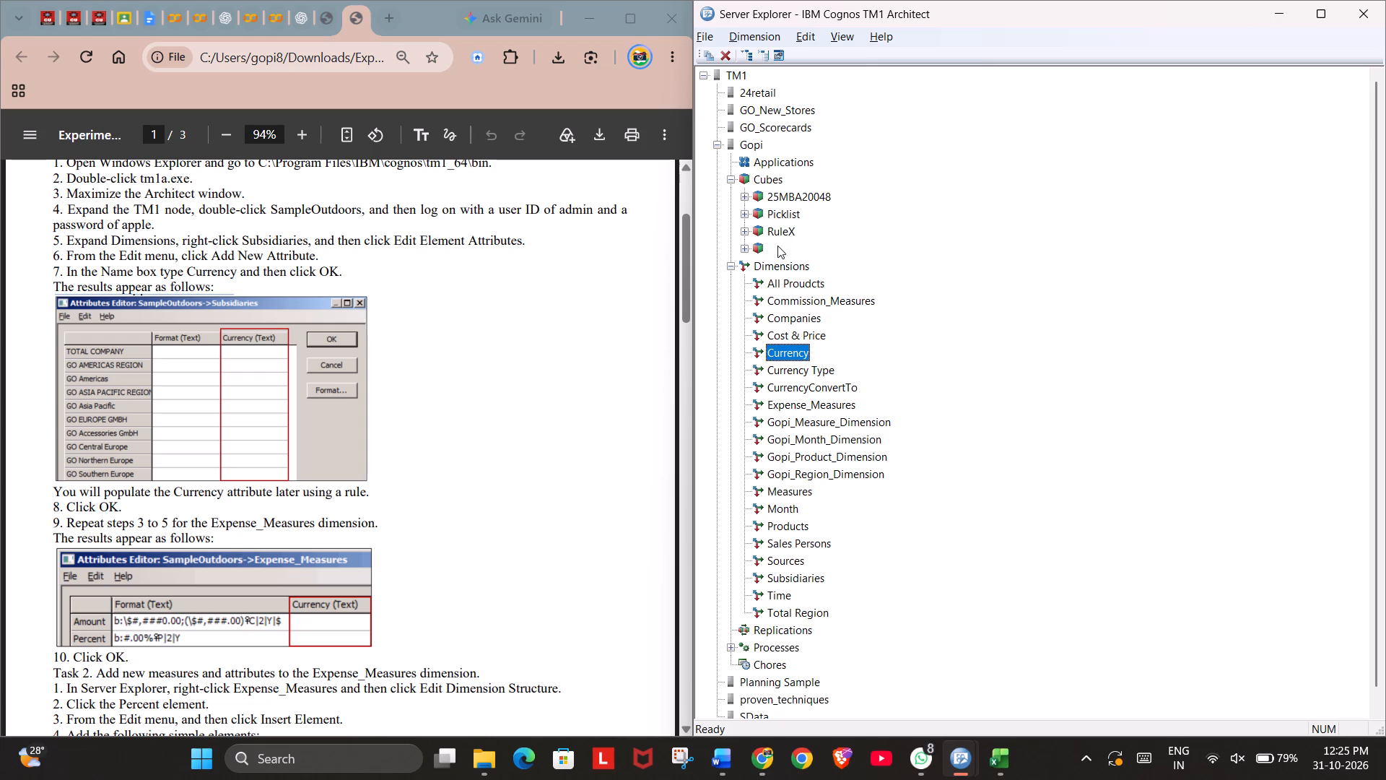
# Reopen the zRate cube's Default view to inspect its time and Currency Type selectors, and close it without changes.
pyautogui.doubleClick(783, 246)
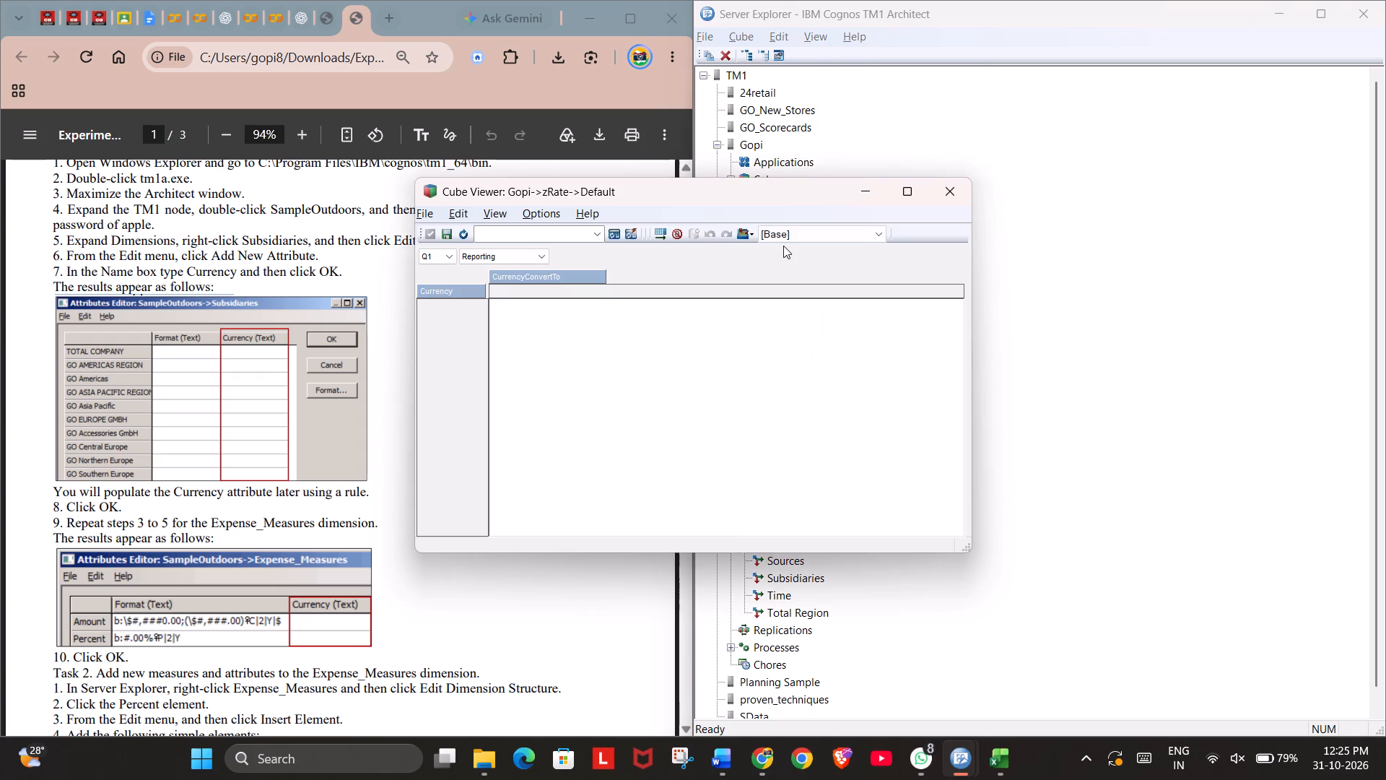
pyautogui.click(930, 196)
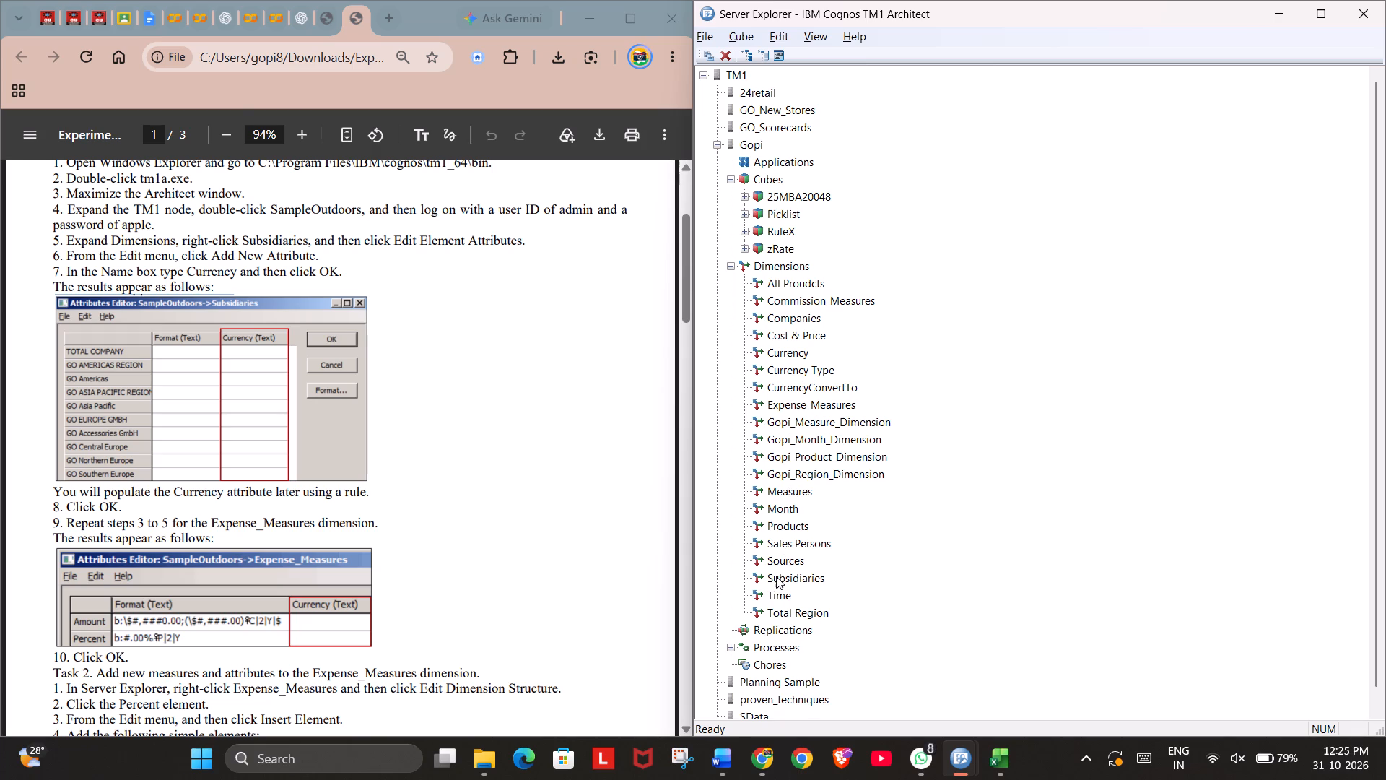
pyautogui.doubleClick(769, 240)
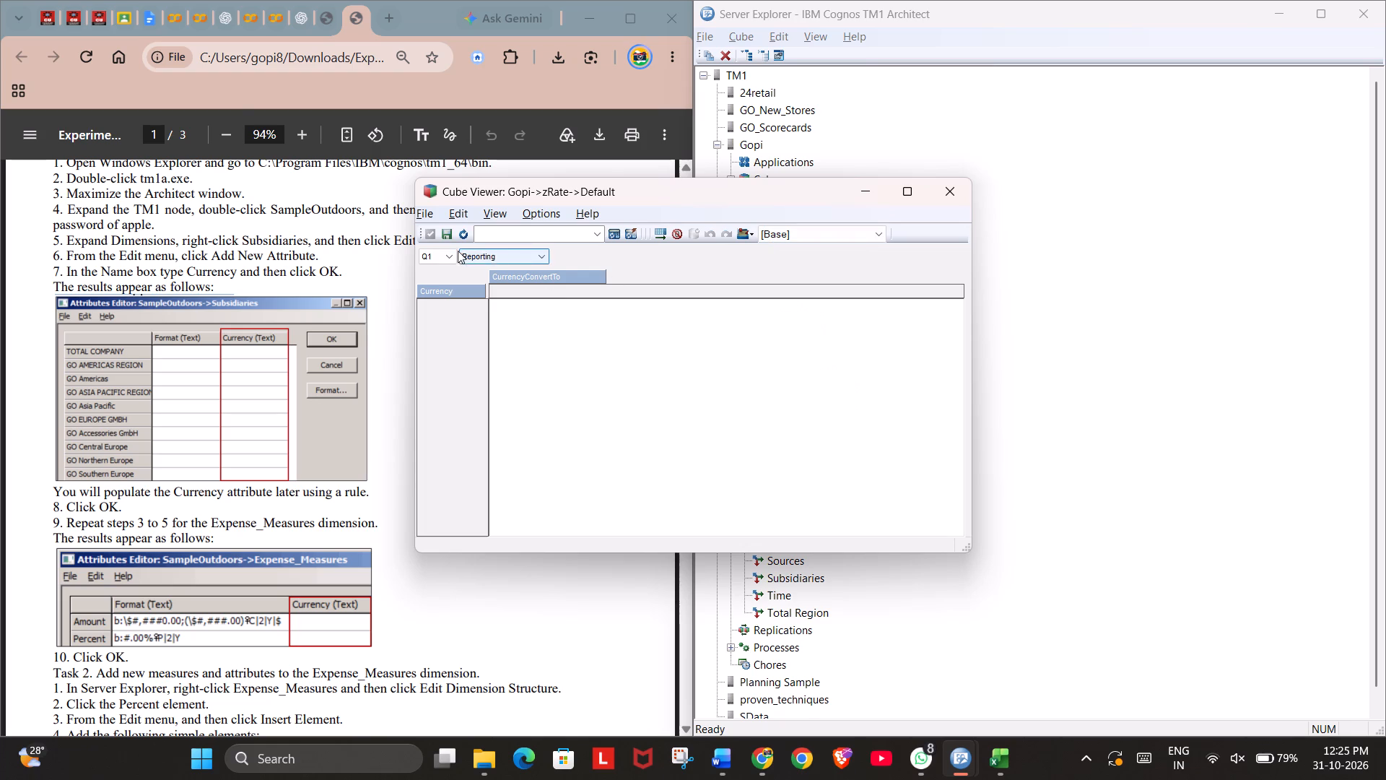
pyautogui.click(474, 256)
pyautogui.click(474, 256)
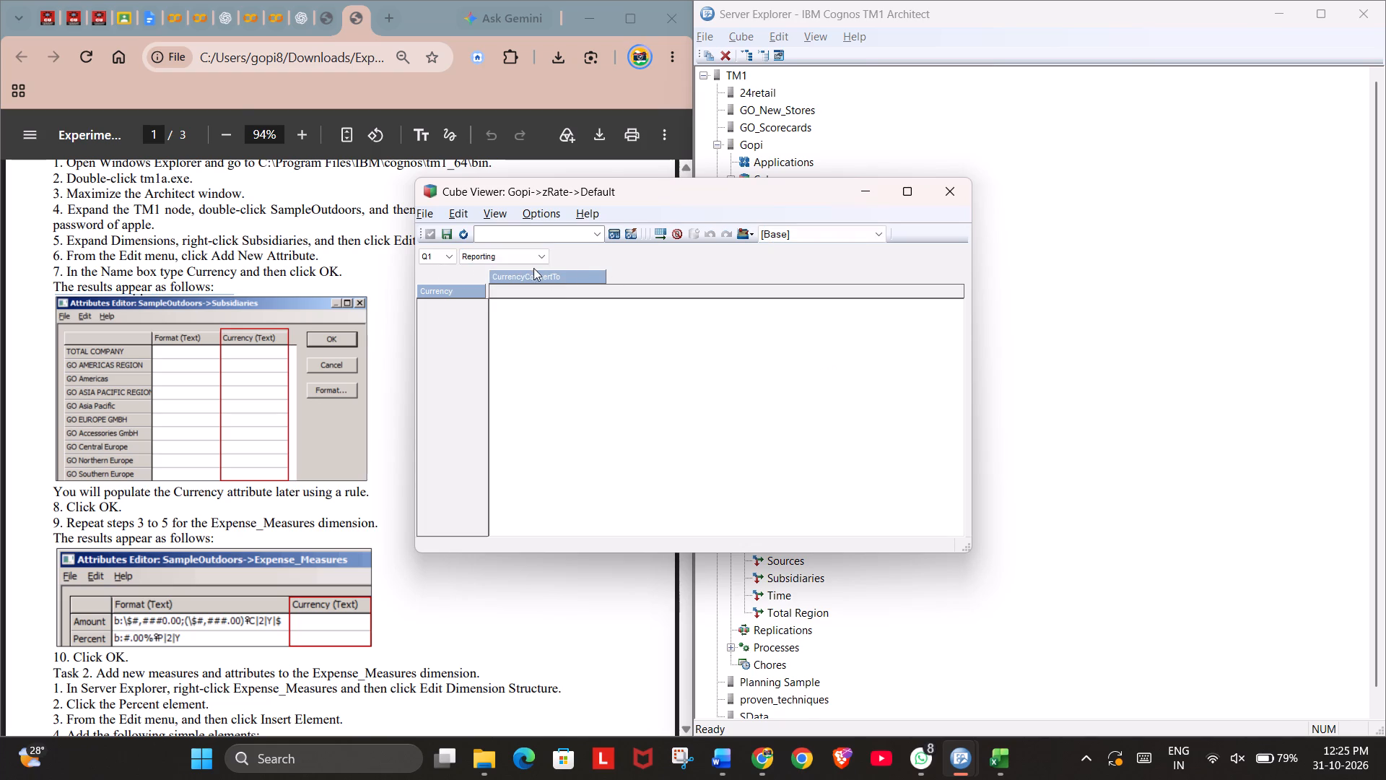
pyautogui.click(534, 256)
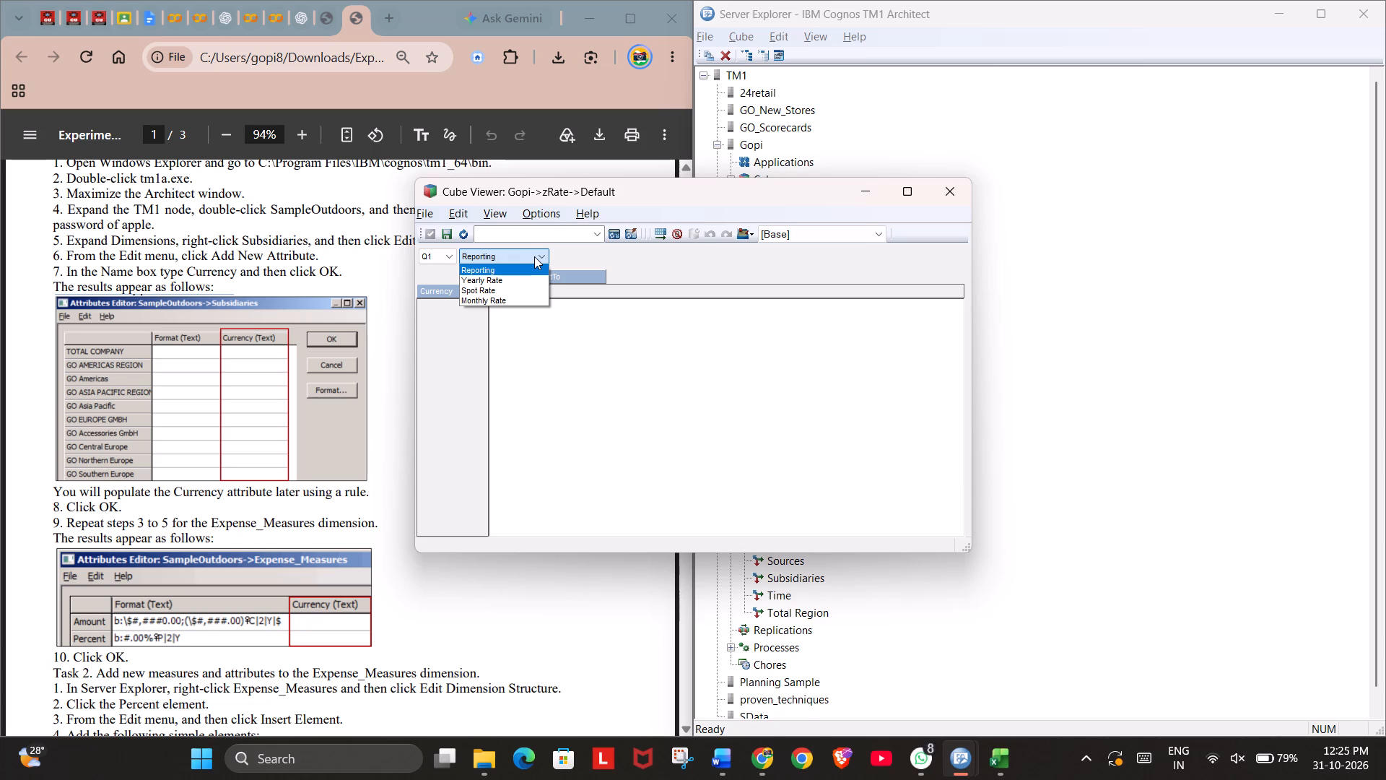
pyautogui.doubleClick(445, 253)
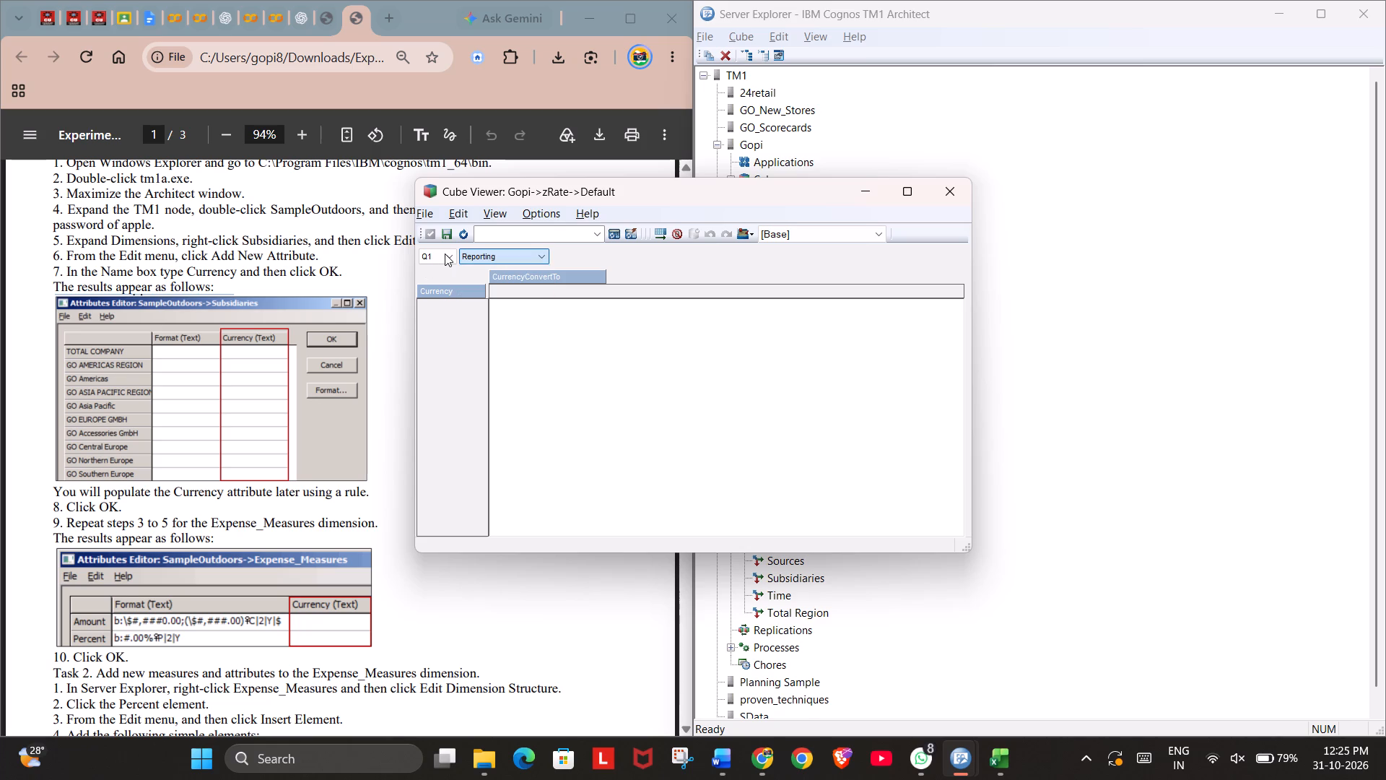
pyautogui.click(445, 253)
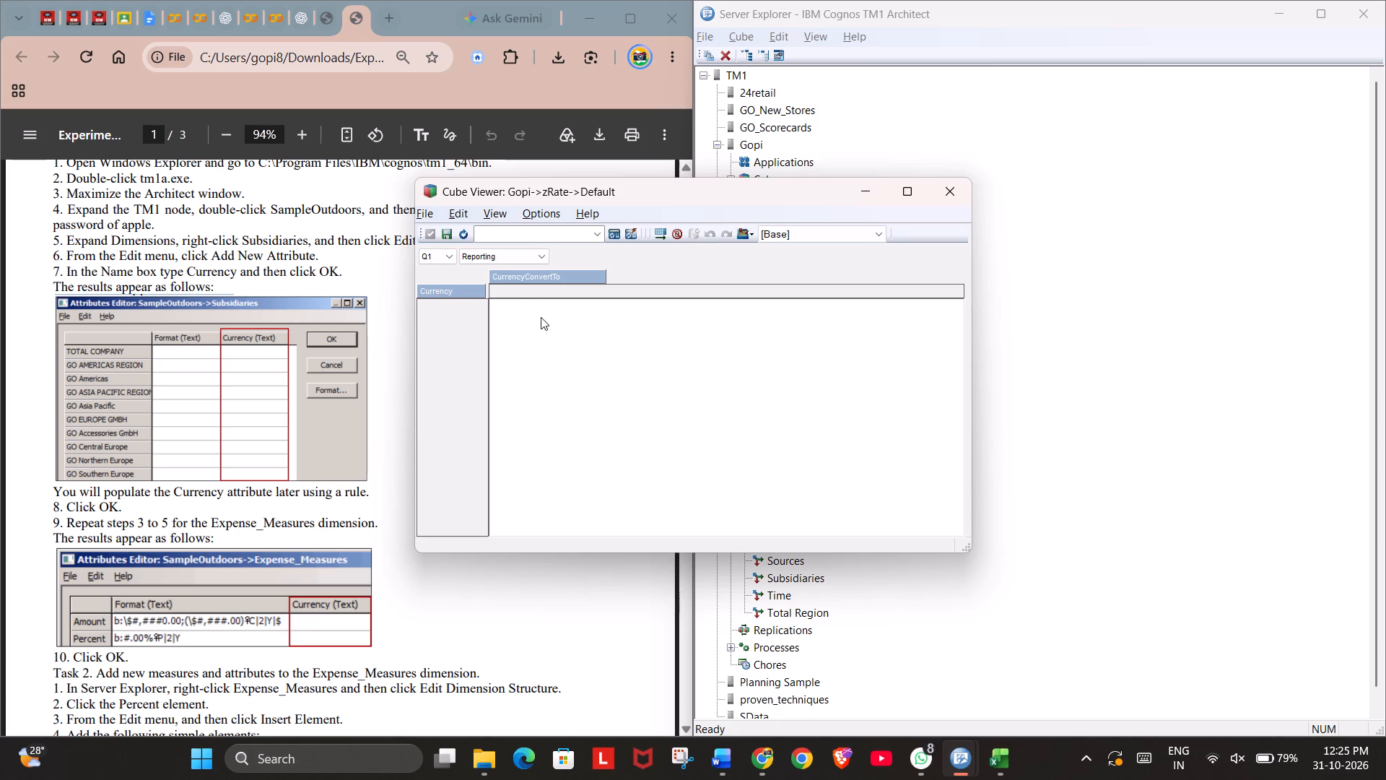
pyautogui.click(943, 186)
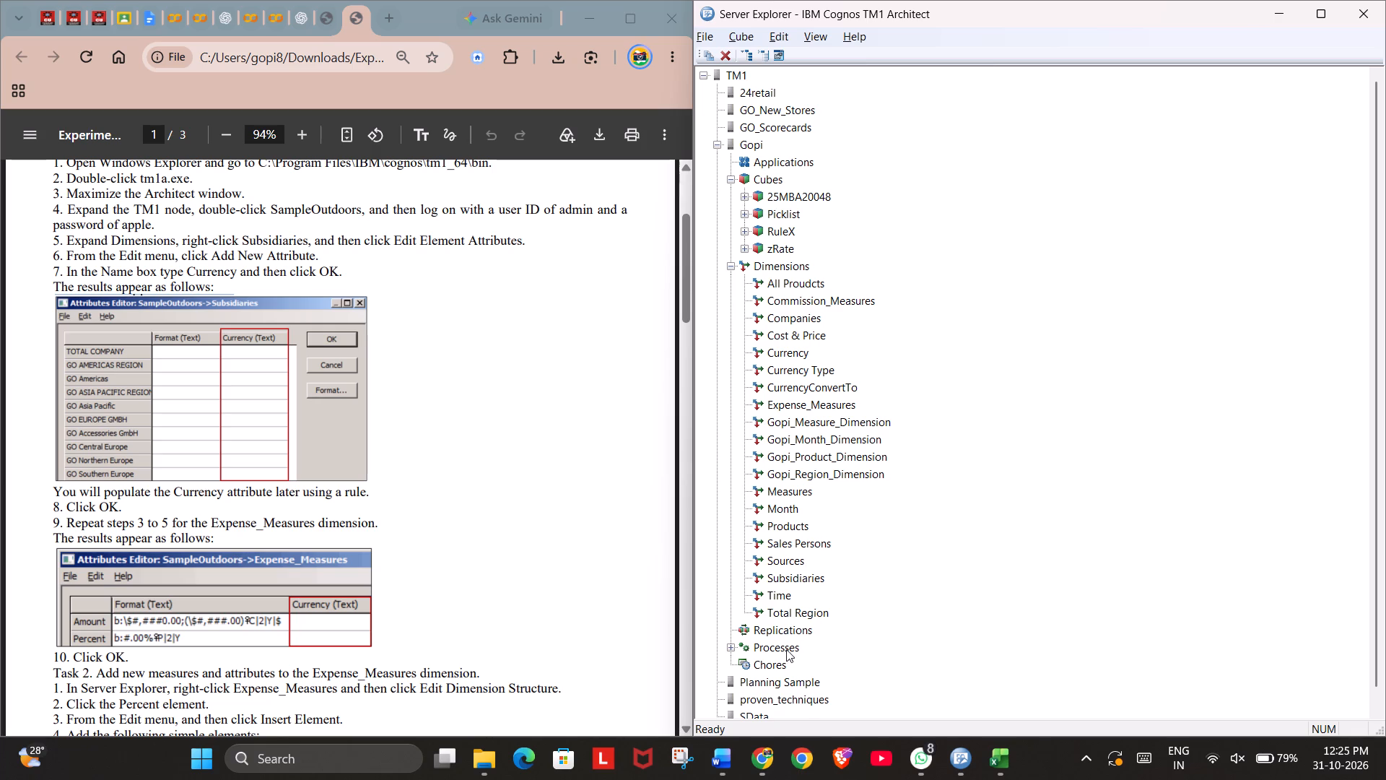
# Start creating a new cube under Cubes on the Gopi server.
pyautogui.scroll(-1, 1102, 479)
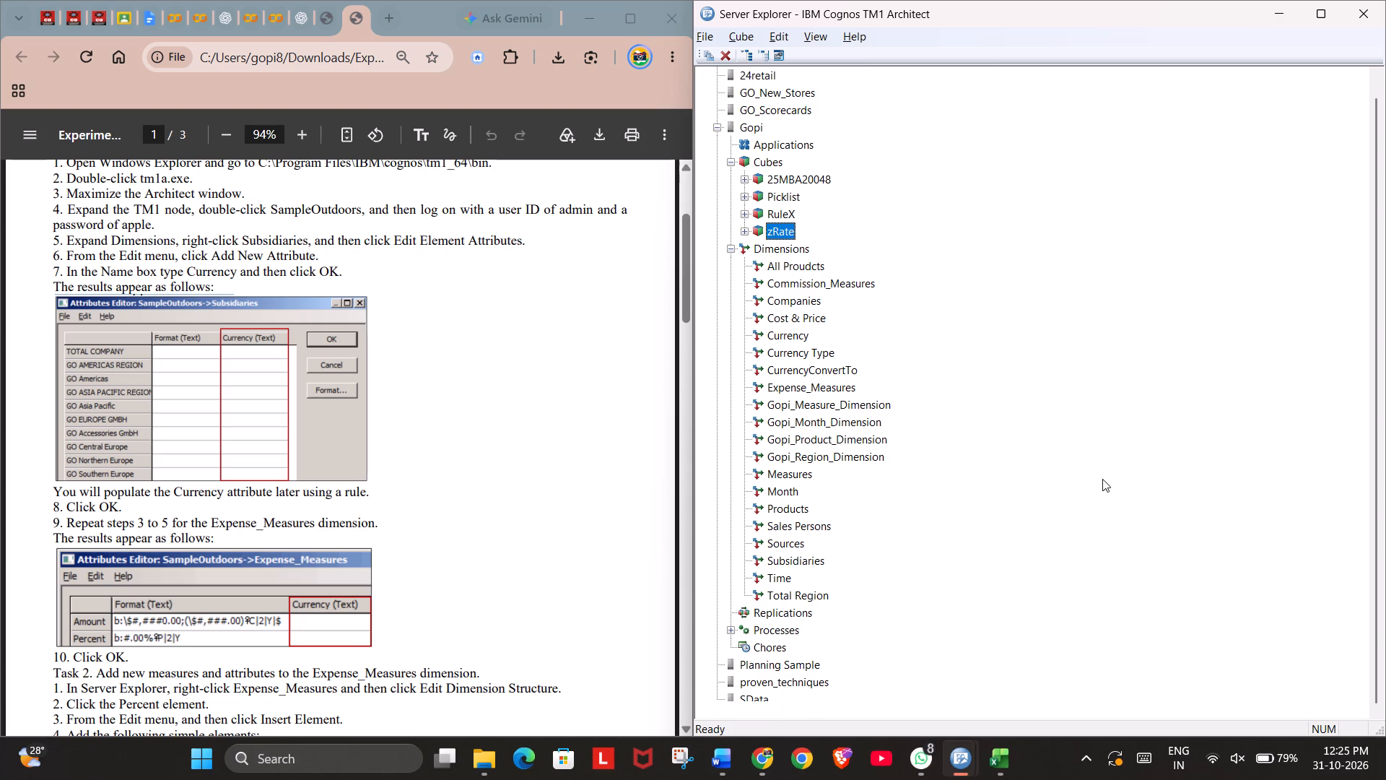
pyautogui.scroll(2, 1102, 479)
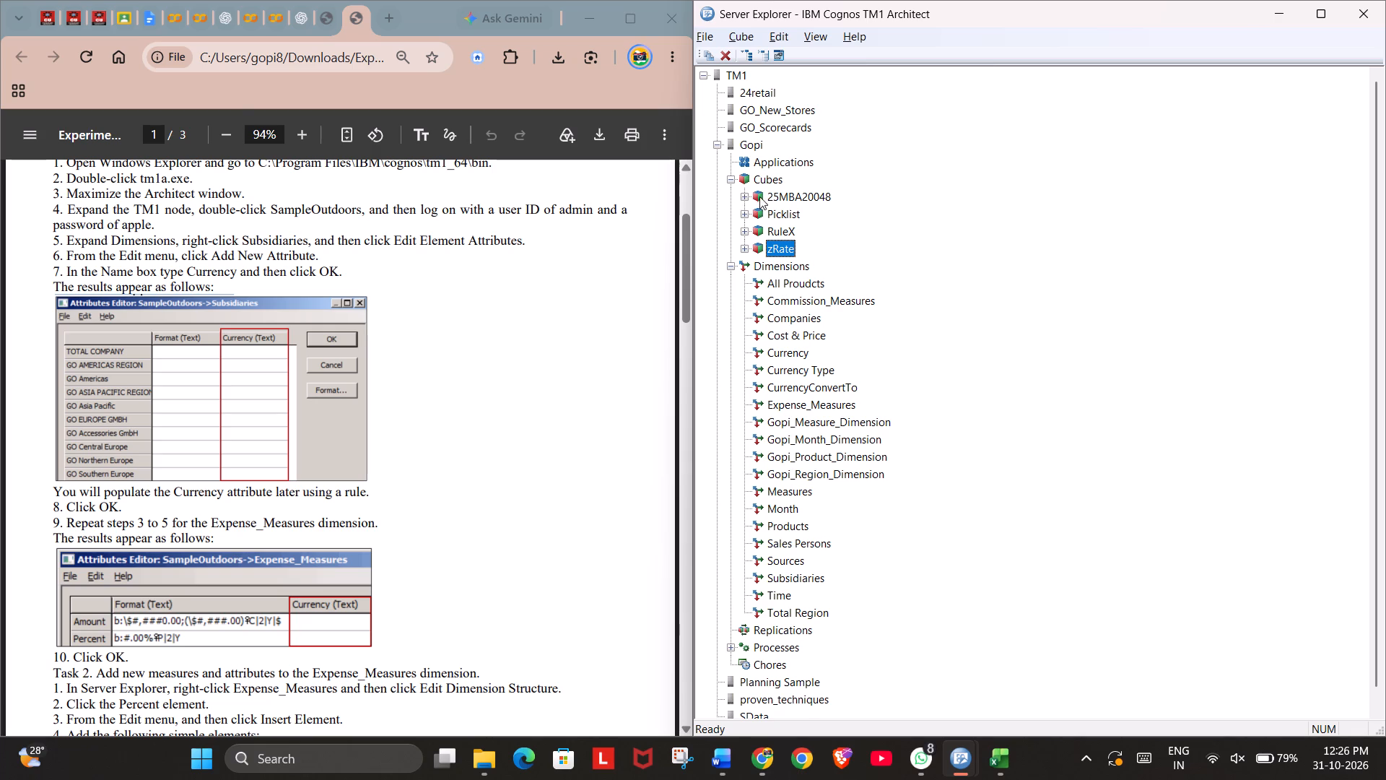
pyautogui.click(742, 178)
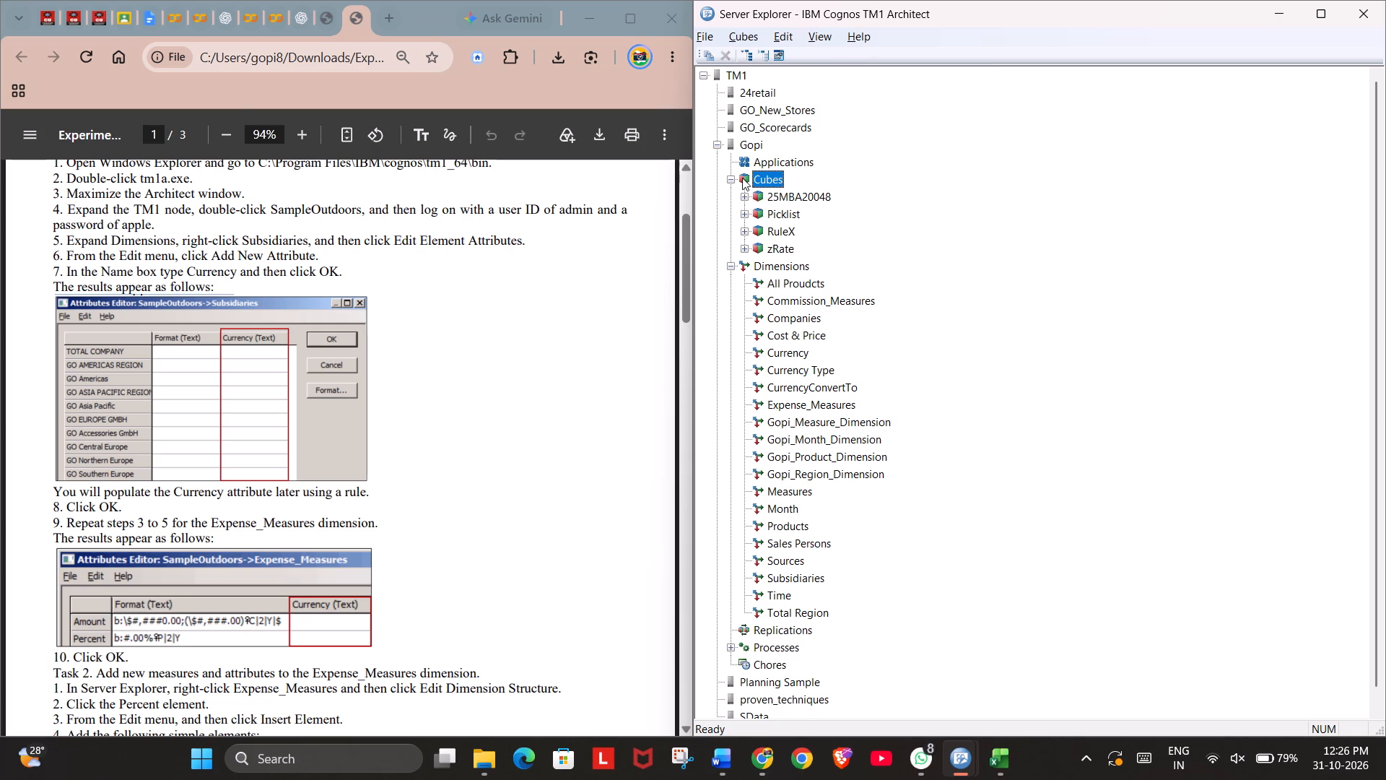
pyautogui.rightClick(741, 178)
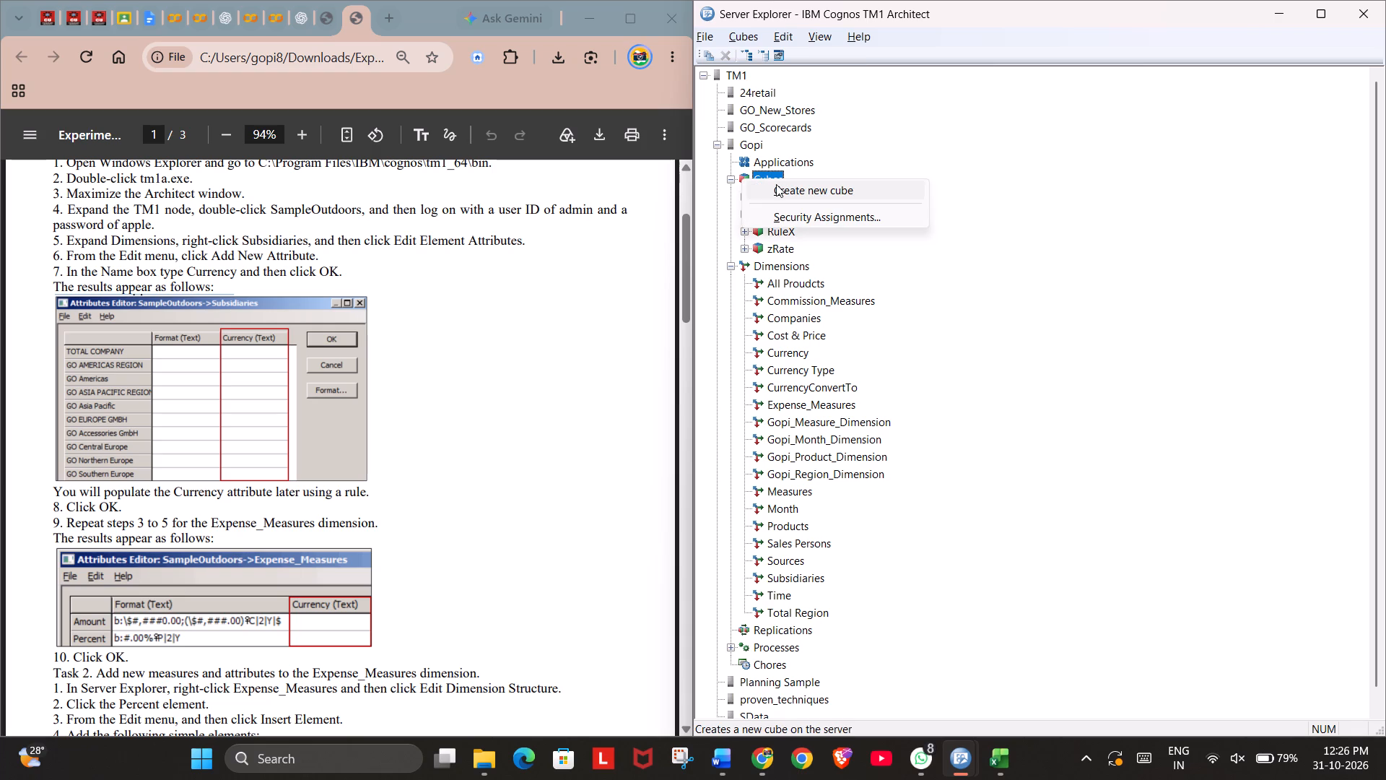
pyautogui.click(776, 184)
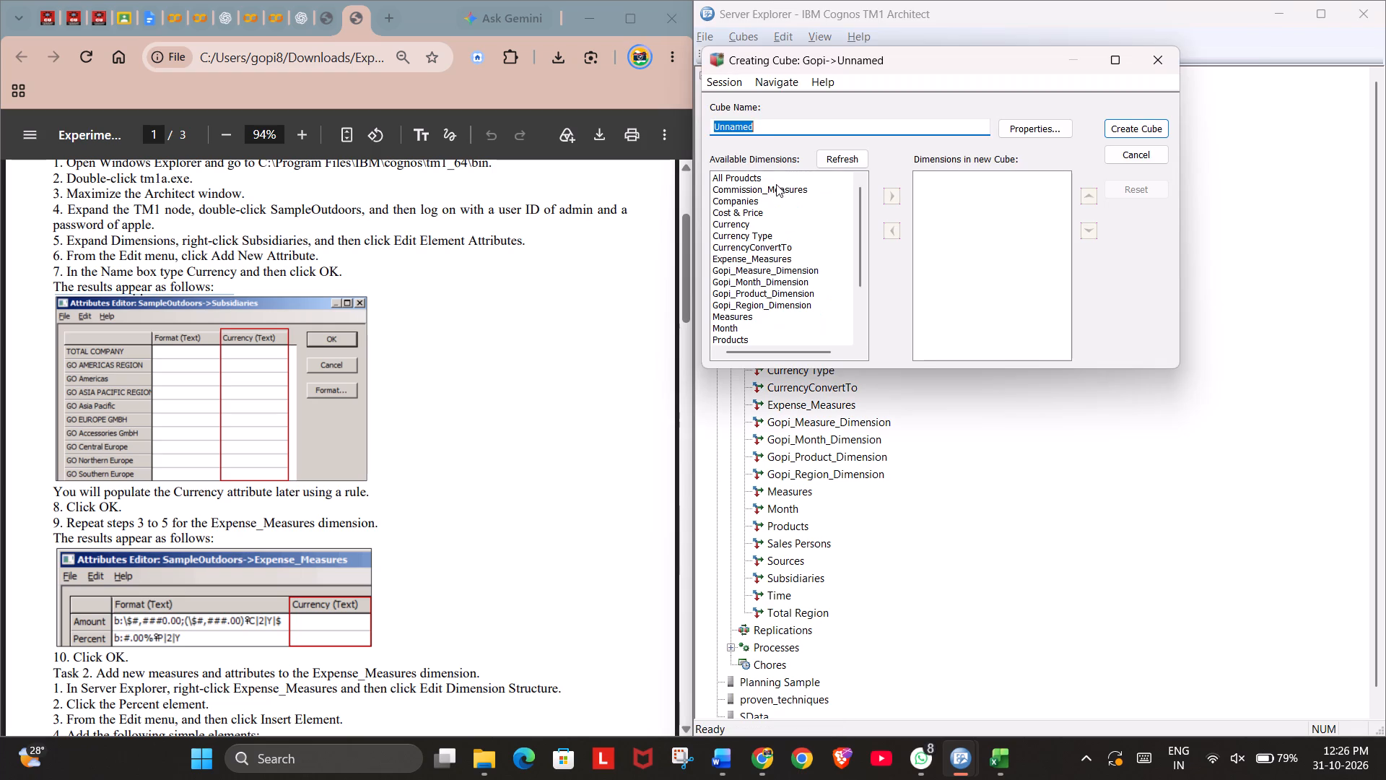
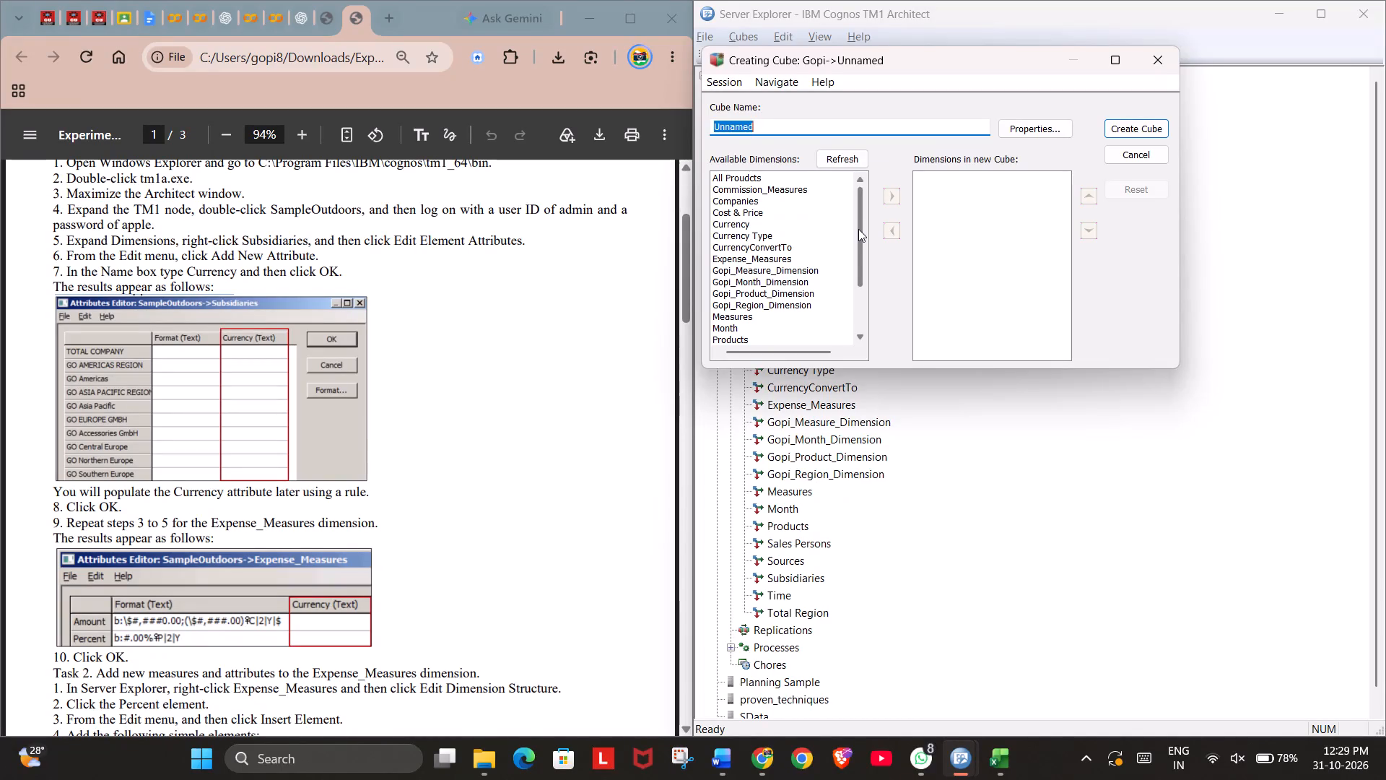
# Examine the full list of available dimensions for the new cube on Gopi, and close the cube definition without creating it.
pyautogui.moveTo(860, 227); pyautogui.dragTo(859, 251)
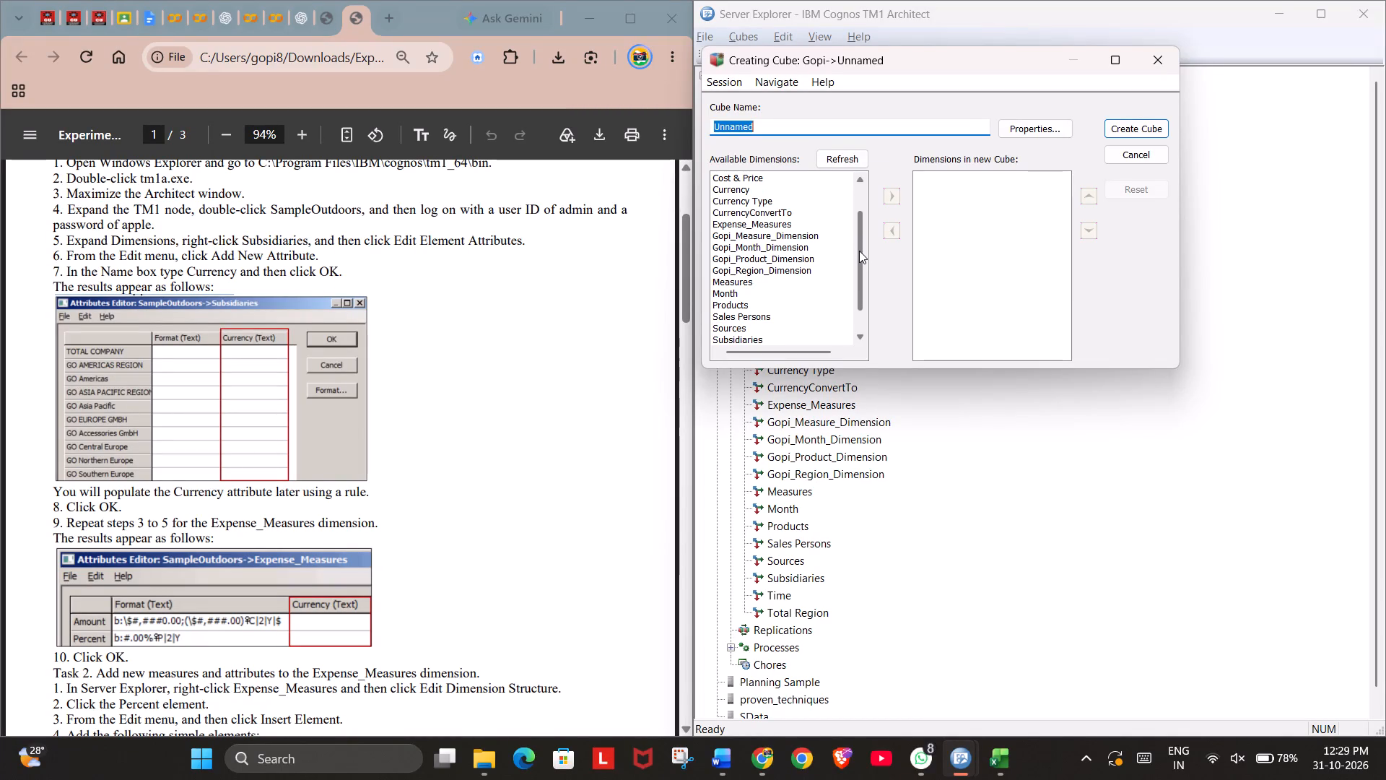
pyautogui.moveTo(859, 251); pyautogui.dragTo(859, 264)
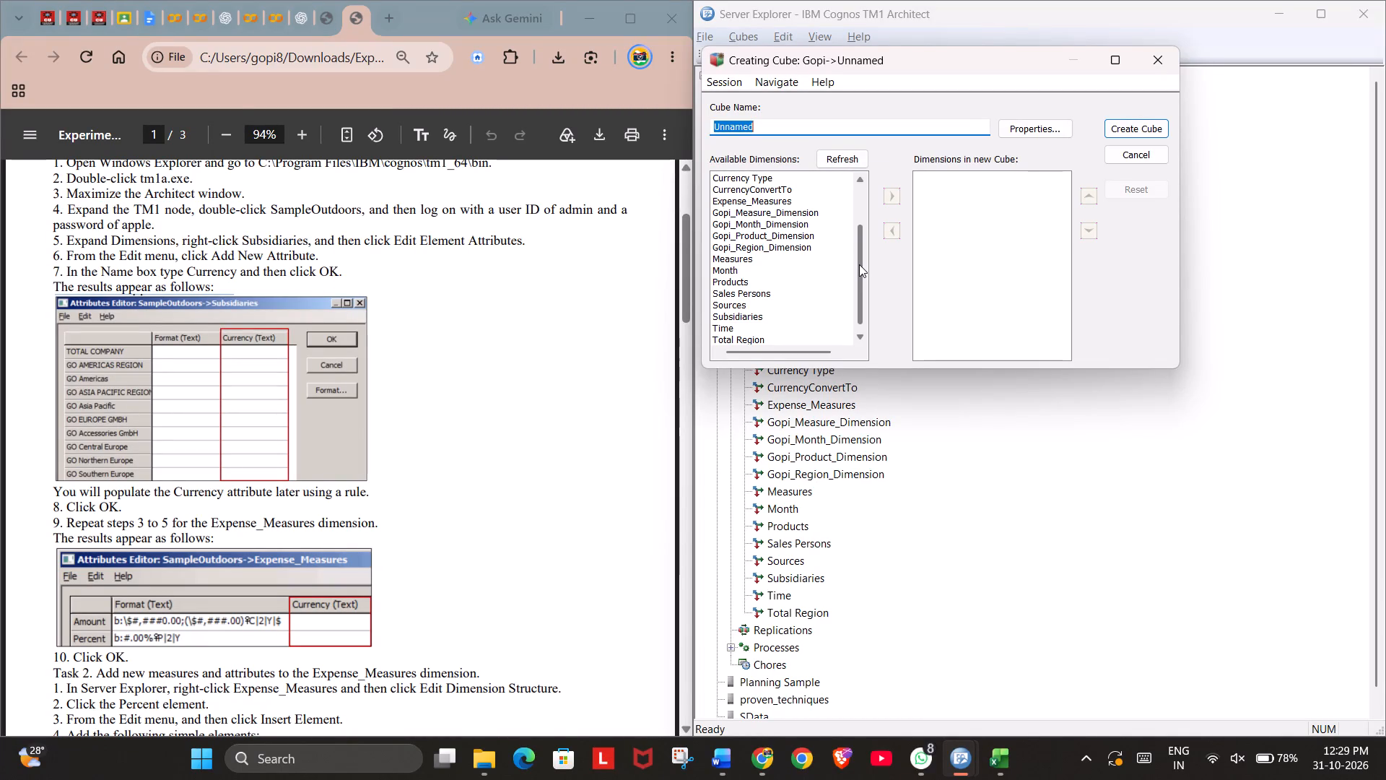
pyautogui.moveTo(859, 264); pyautogui.dragTo(859, 266)
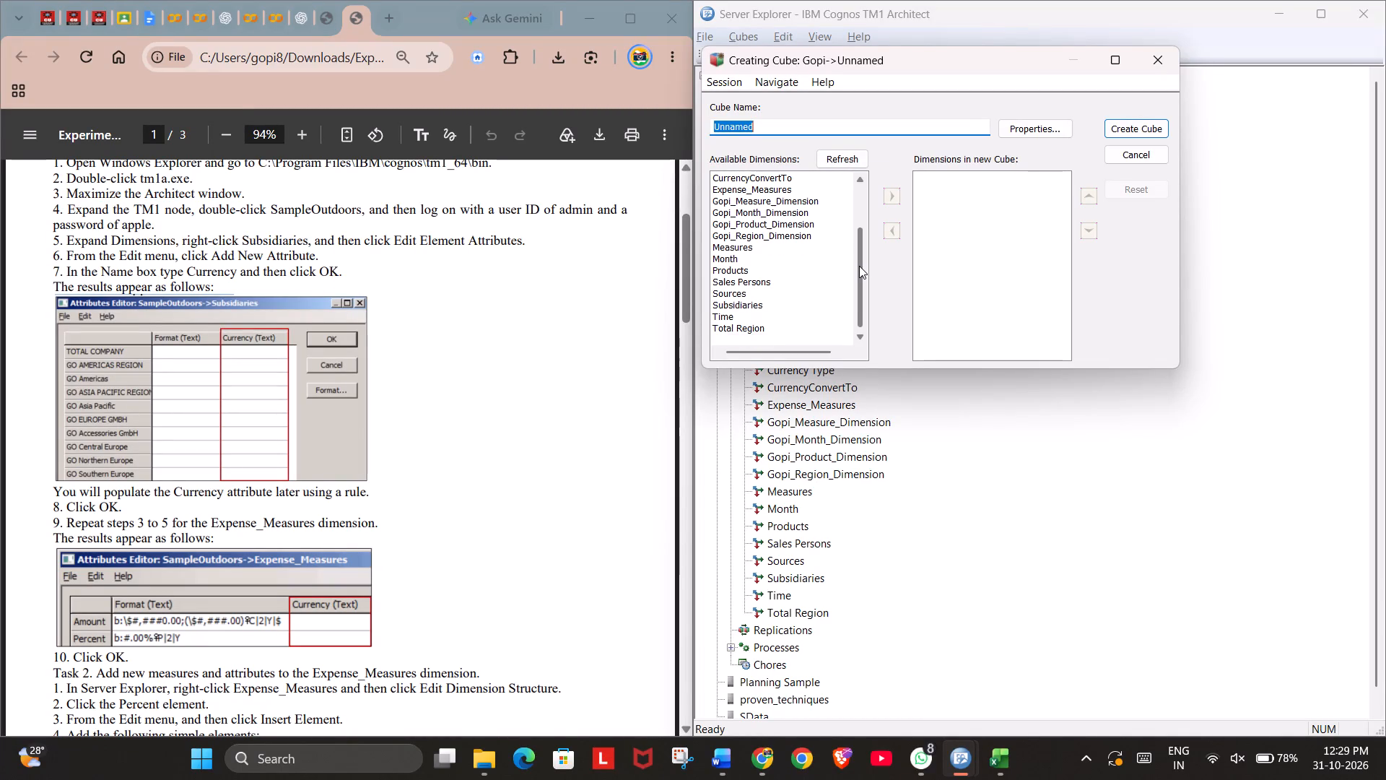
pyautogui.moveTo(859, 266); pyautogui.dragTo(857, 204)
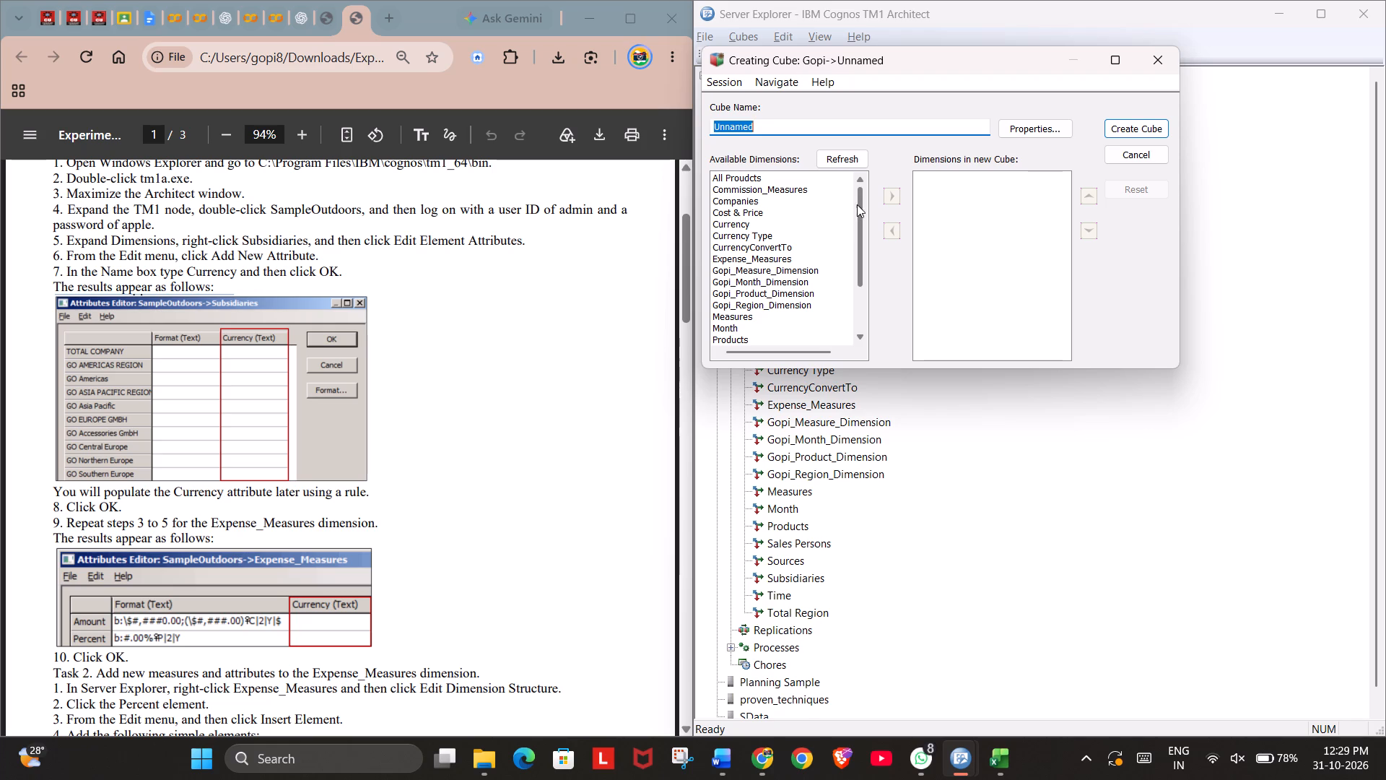
pyautogui.moveTo(857, 204); pyautogui.dragTo(860, 233)
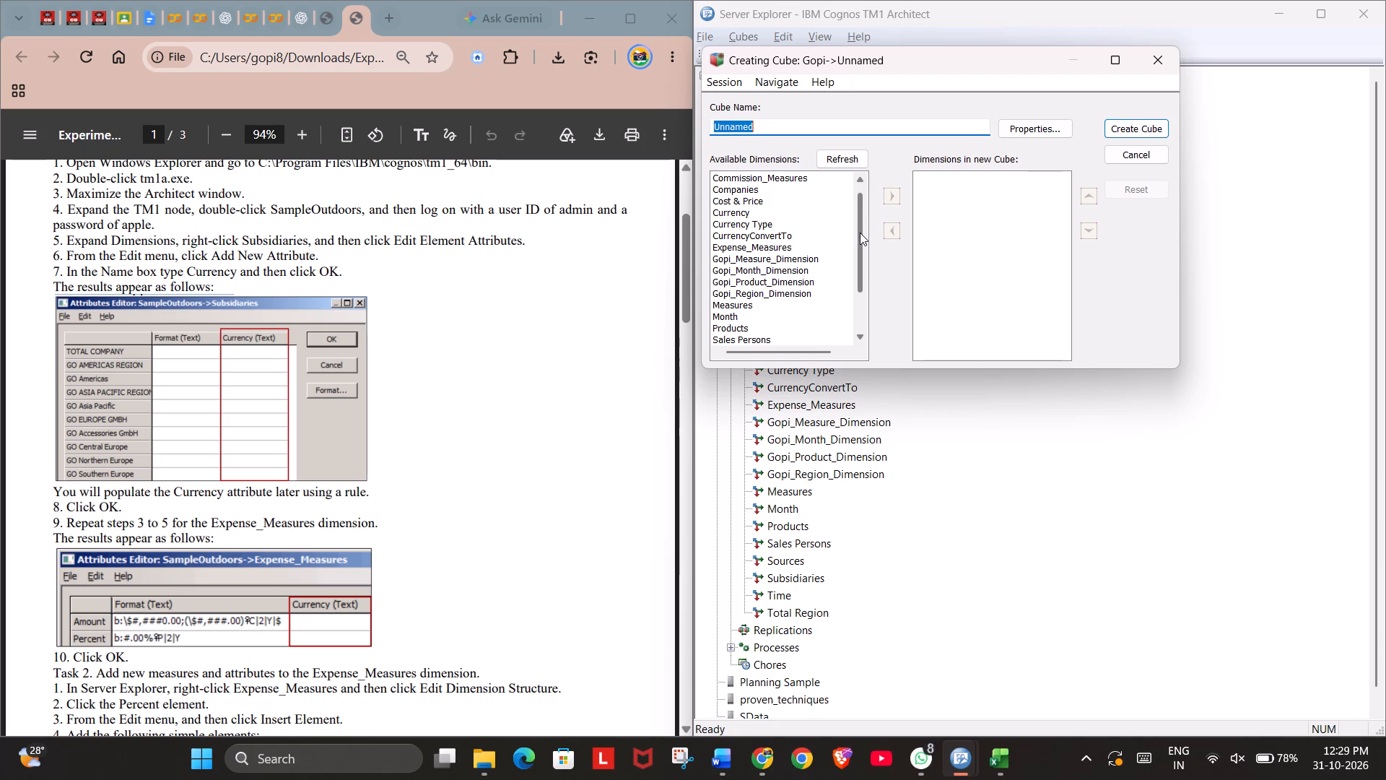
pyautogui.moveTo(860, 233); pyautogui.dragTo(860, 234)
pyautogui.moveTo(860, 234); pyautogui.dragTo(863, 231)
pyautogui.moveTo(863, 231); pyautogui.dragTo(868, 209)
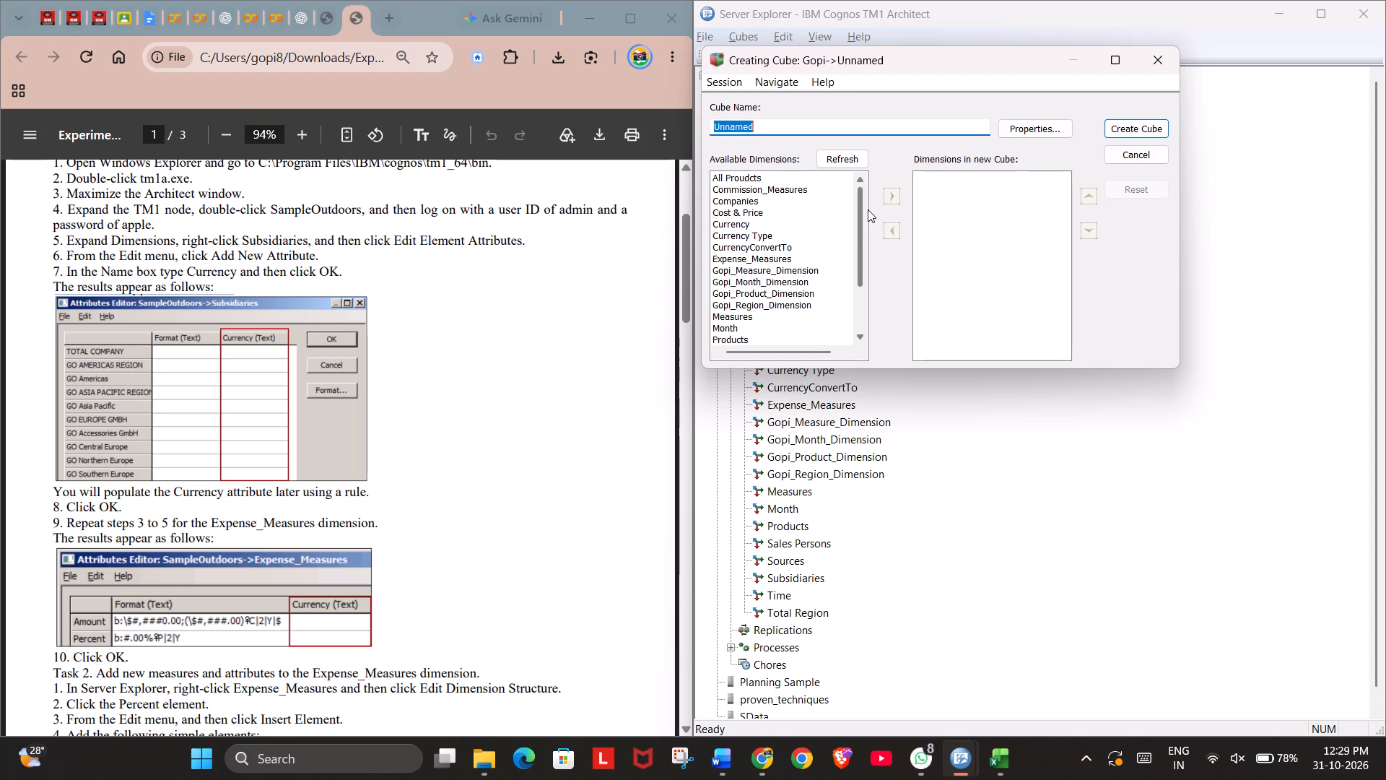
pyautogui.moveTo(868, 209); pyautogui.dragTo(868, 212)
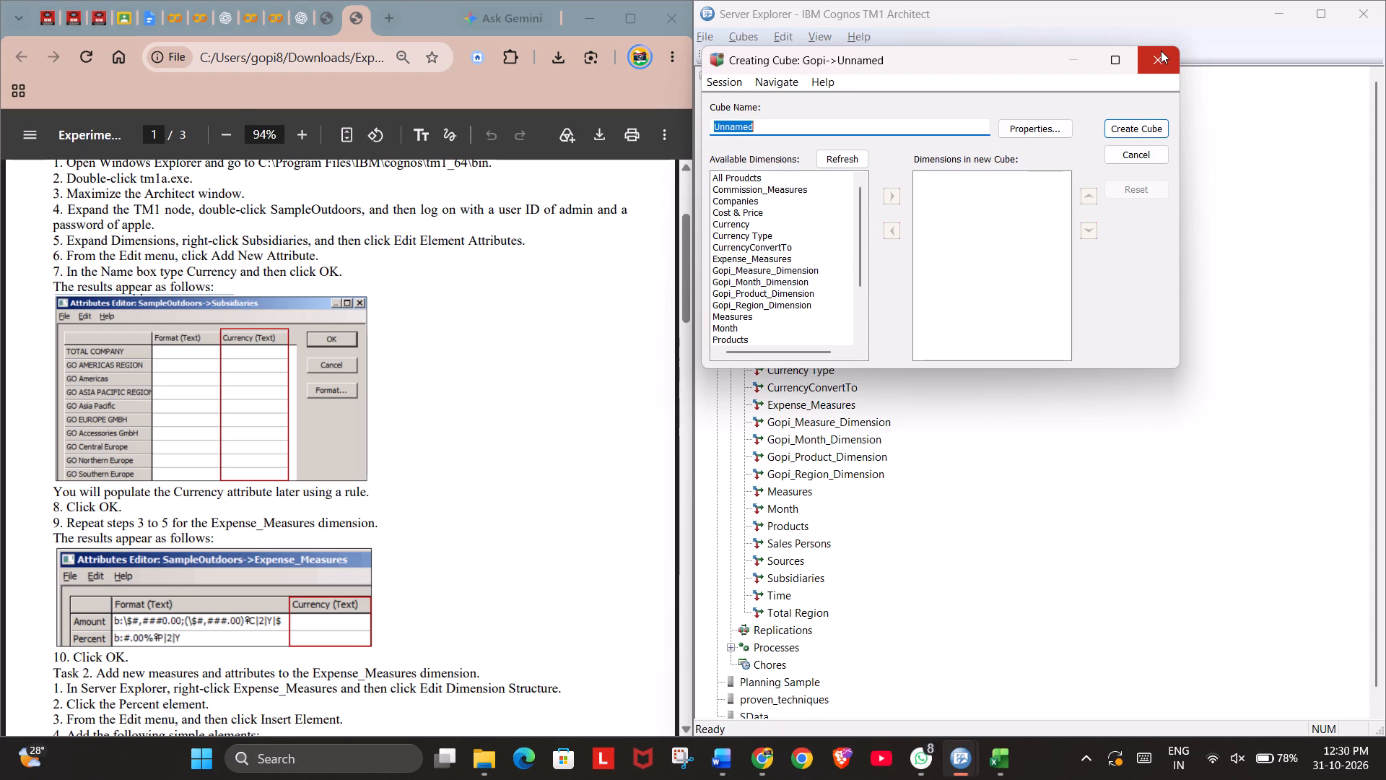
pyautogui.click(1160, 51)
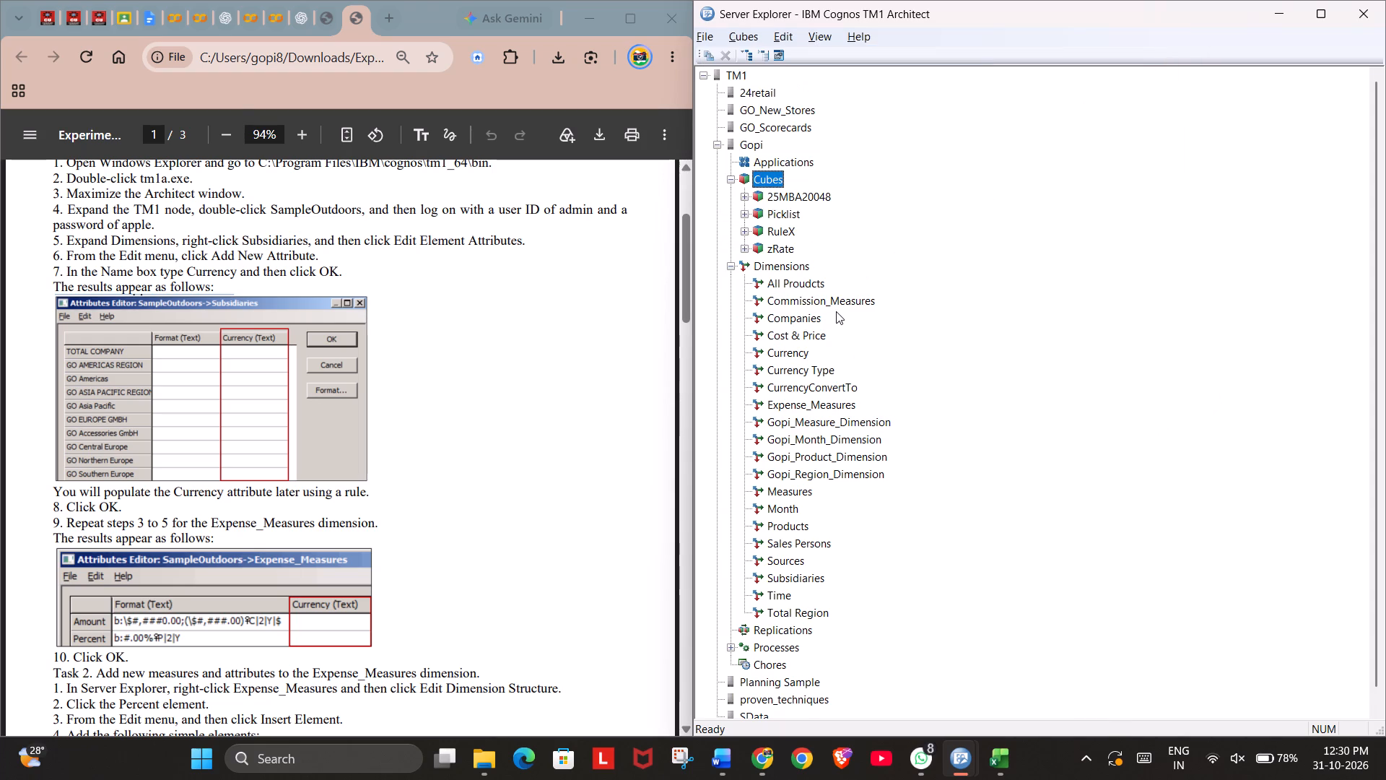
# Open the zRate cube's Default view to check which dimensions it uses, and close it without changes.
pyautogui.doubleClick(779, 254)
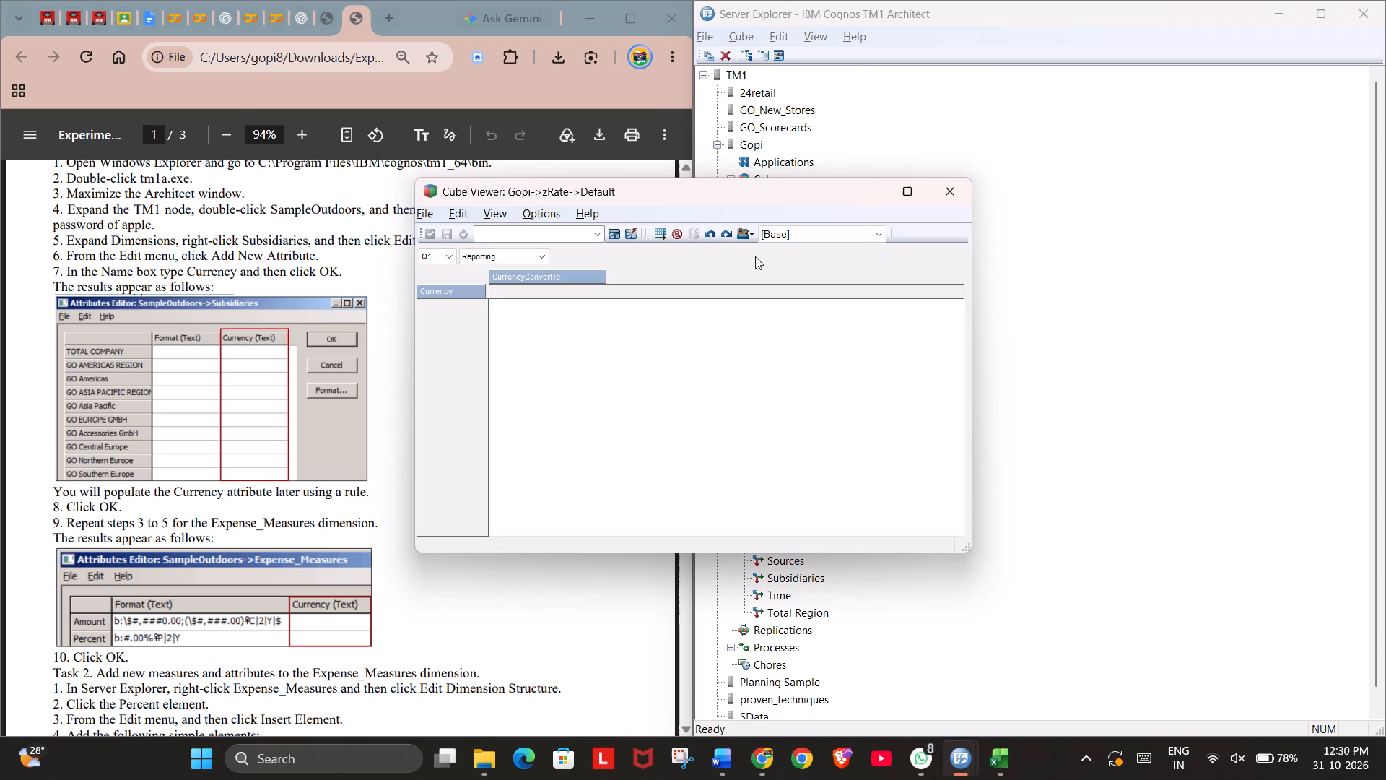
pyautogui.click(947, 188)
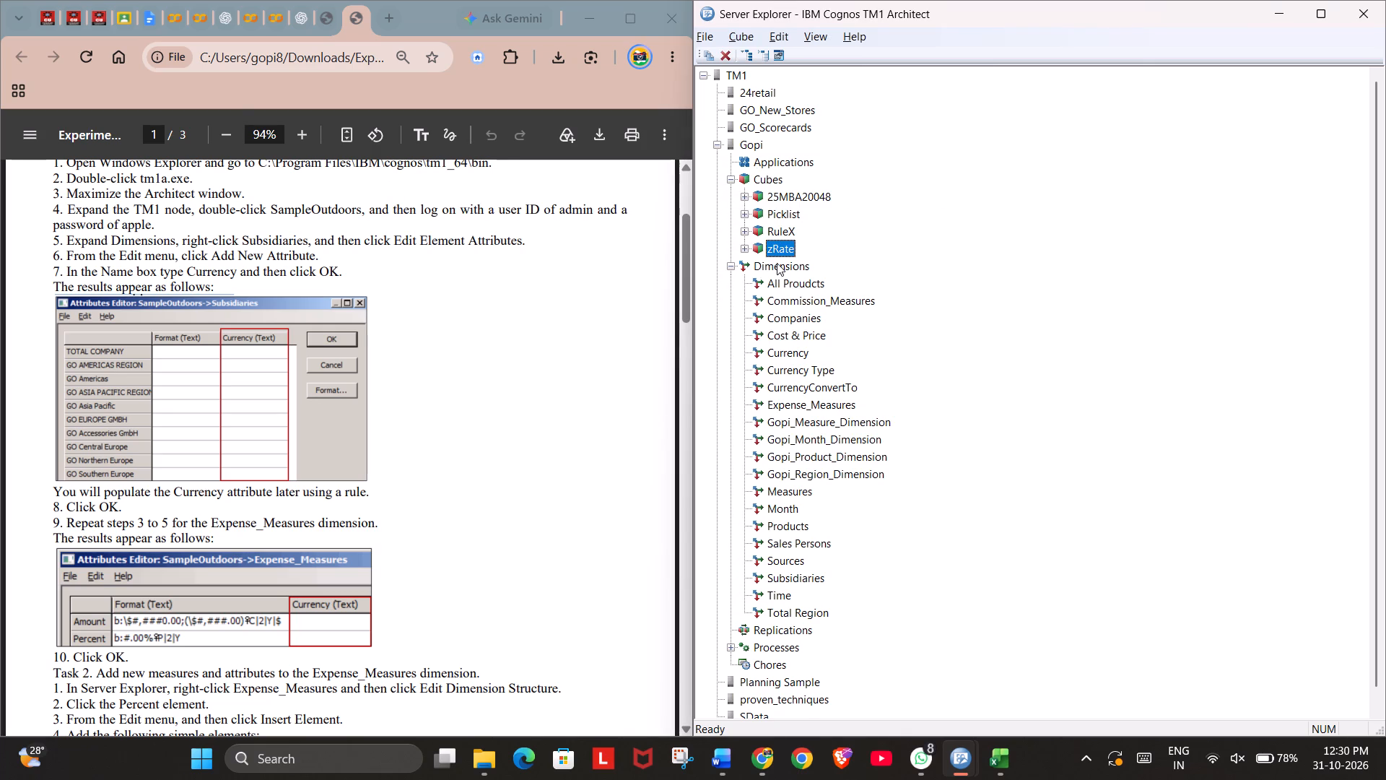
# Start another new cube under Cubes on Gopi, review its available dimensions, and close it without creating the cube.
pyautogui.rightClick(761, 180)
pyautogui.click(811, 194)
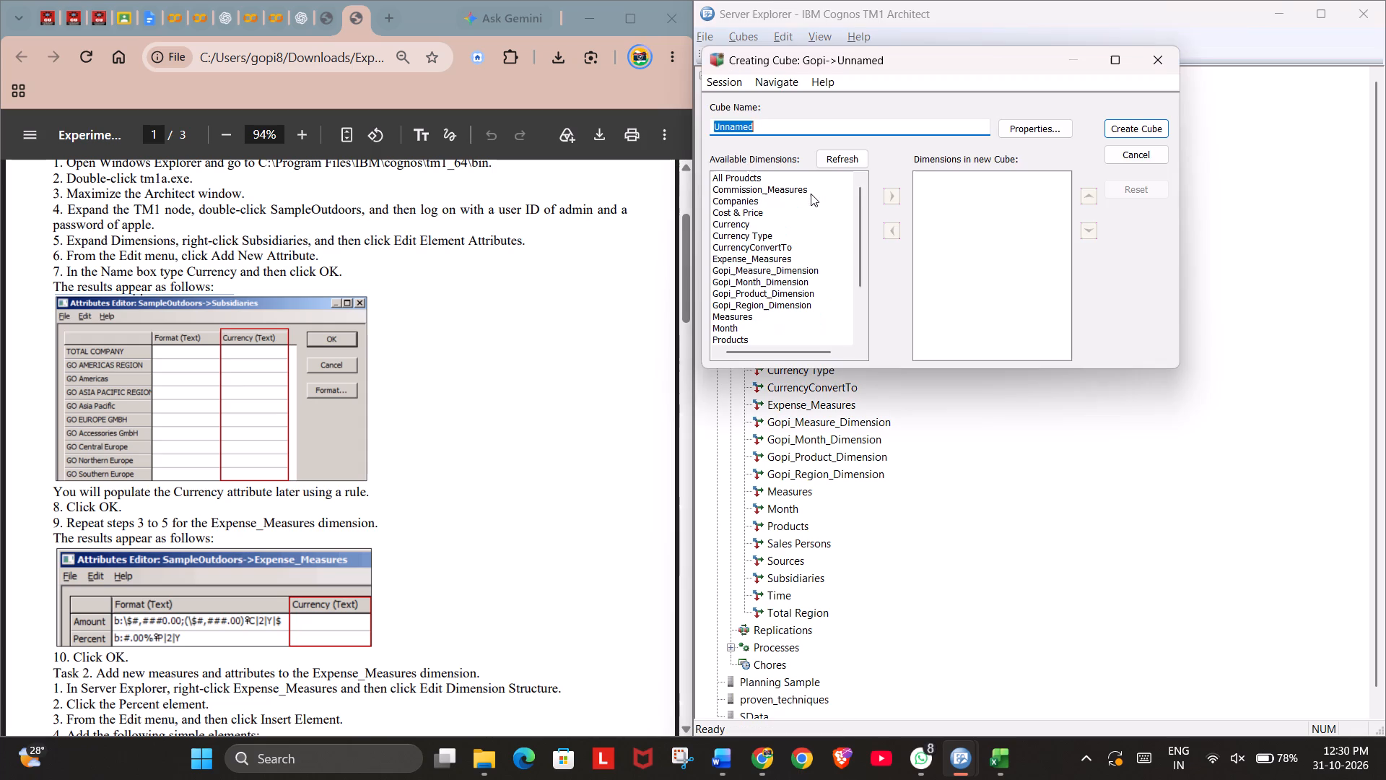
pyautogui.moveTo(860, 214); pyautogui.dragTo(863, 272)
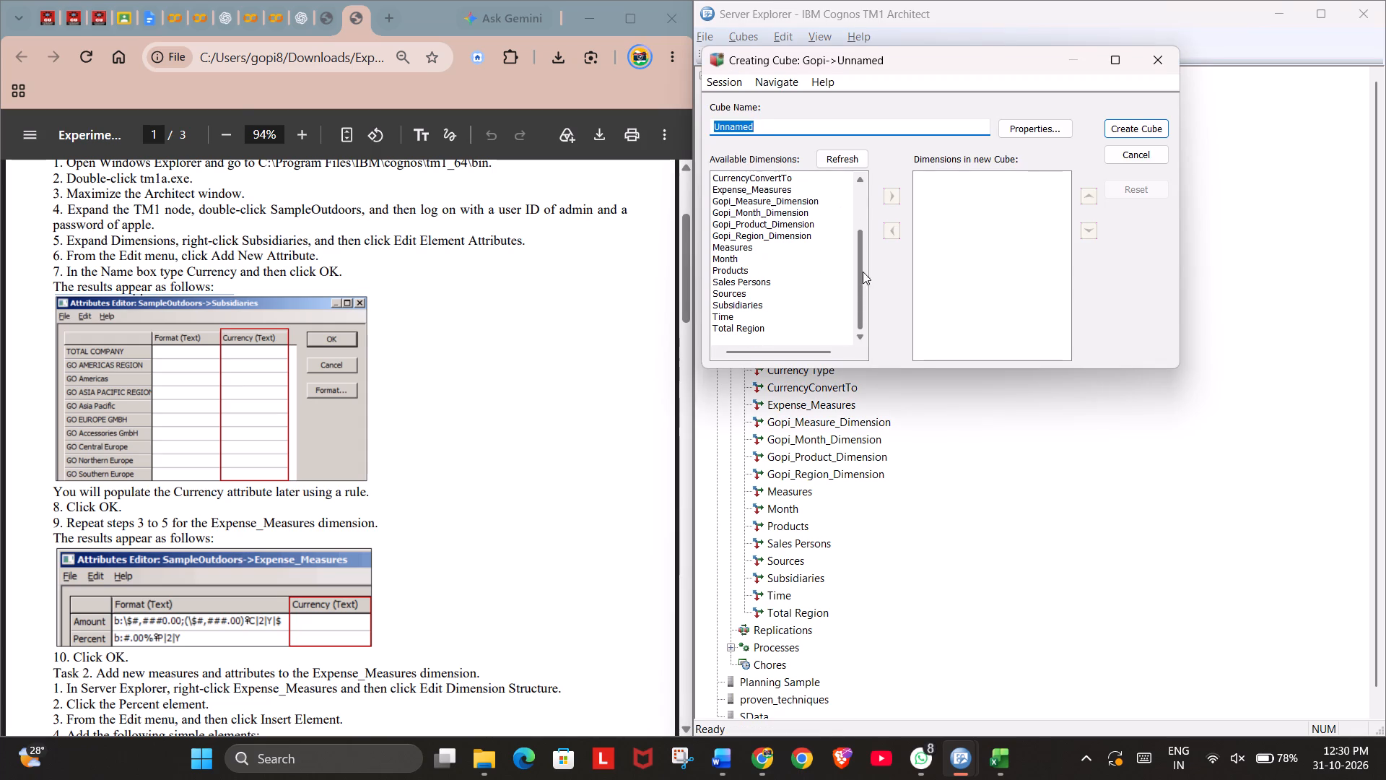
pyautogui.moveTo(863, 272); pyautogui.dragTo(860, 202)
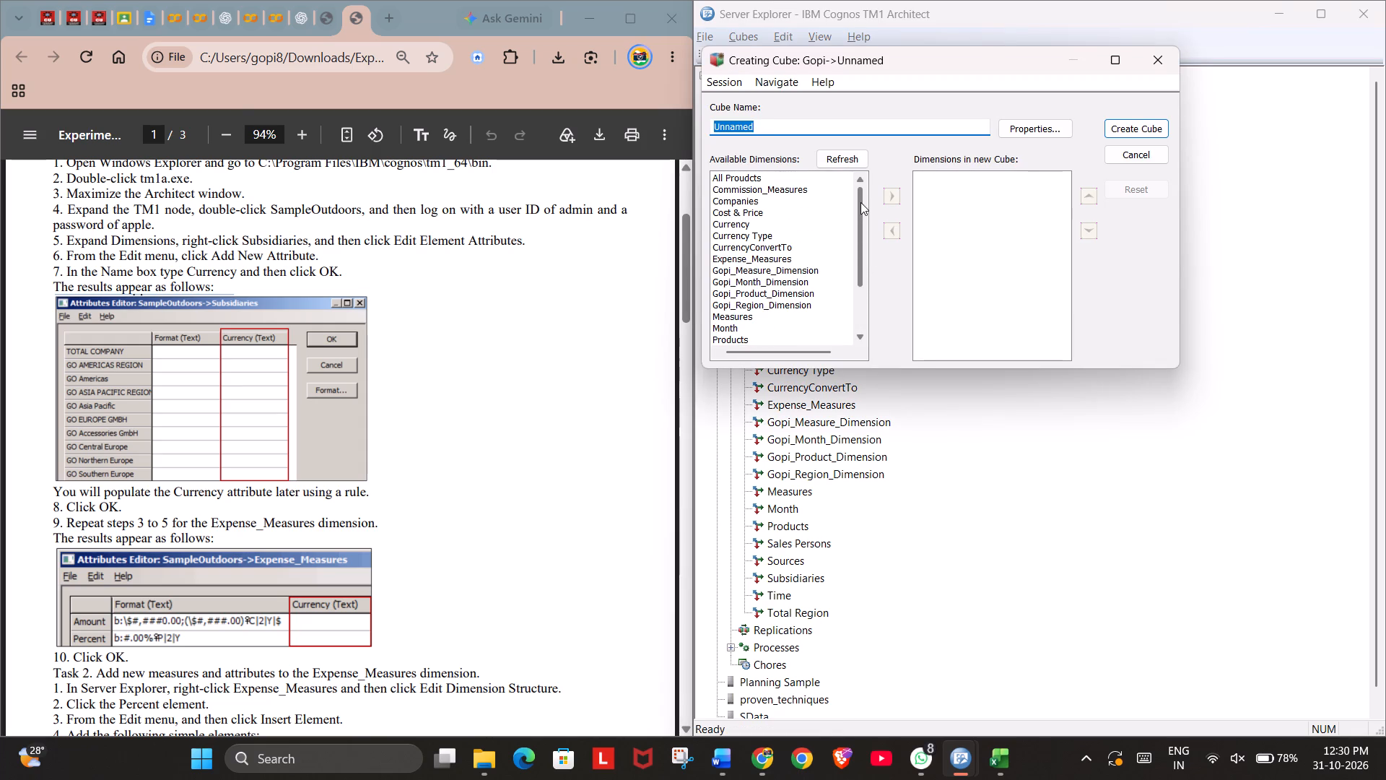
pyautogui.moveTo(860, 202); pyautogui.dragTo(859, 199)
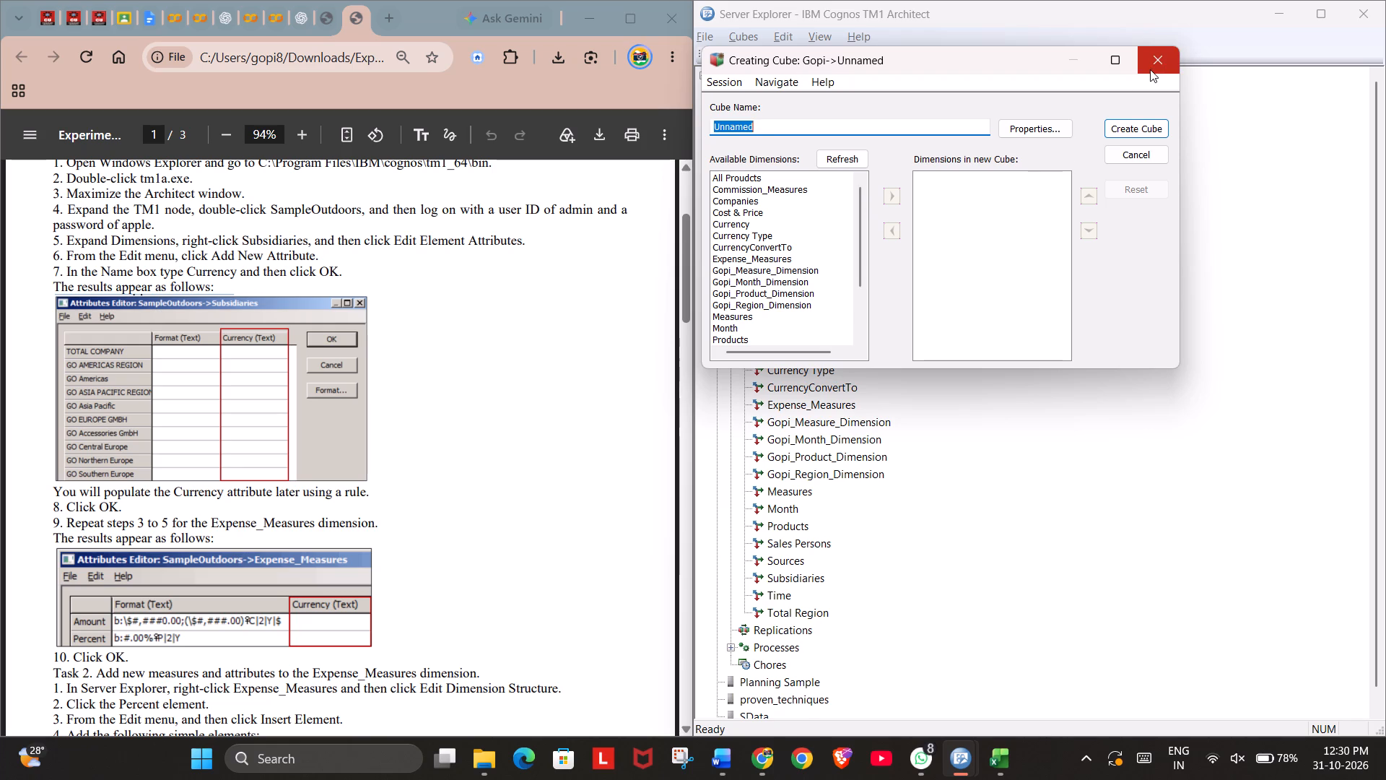
pyautogui.click(1150, 69)
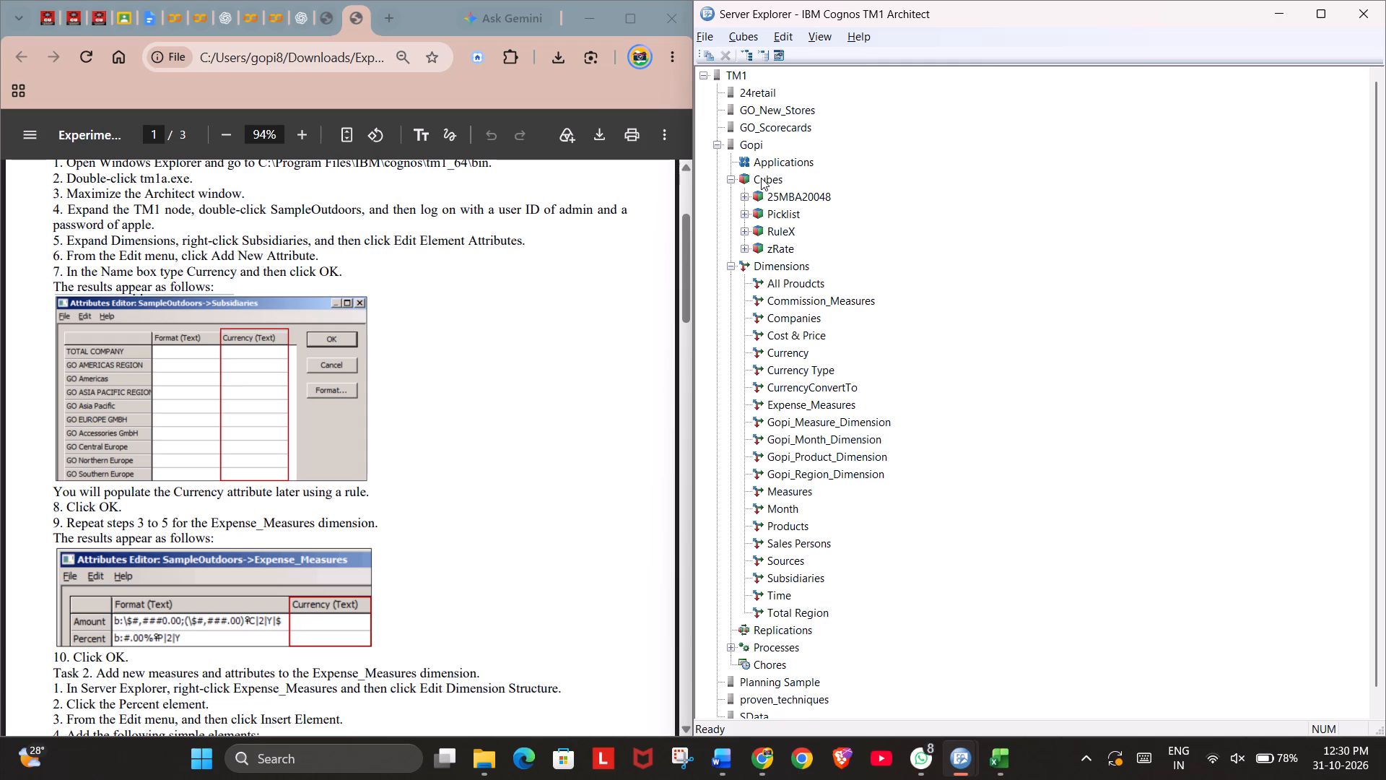
# Reopen the zRate cube's Default view and try to move the Currency Type selector next to CurrencyConvertTo in the column area.
pyautogui.doubleClick(772, 248)
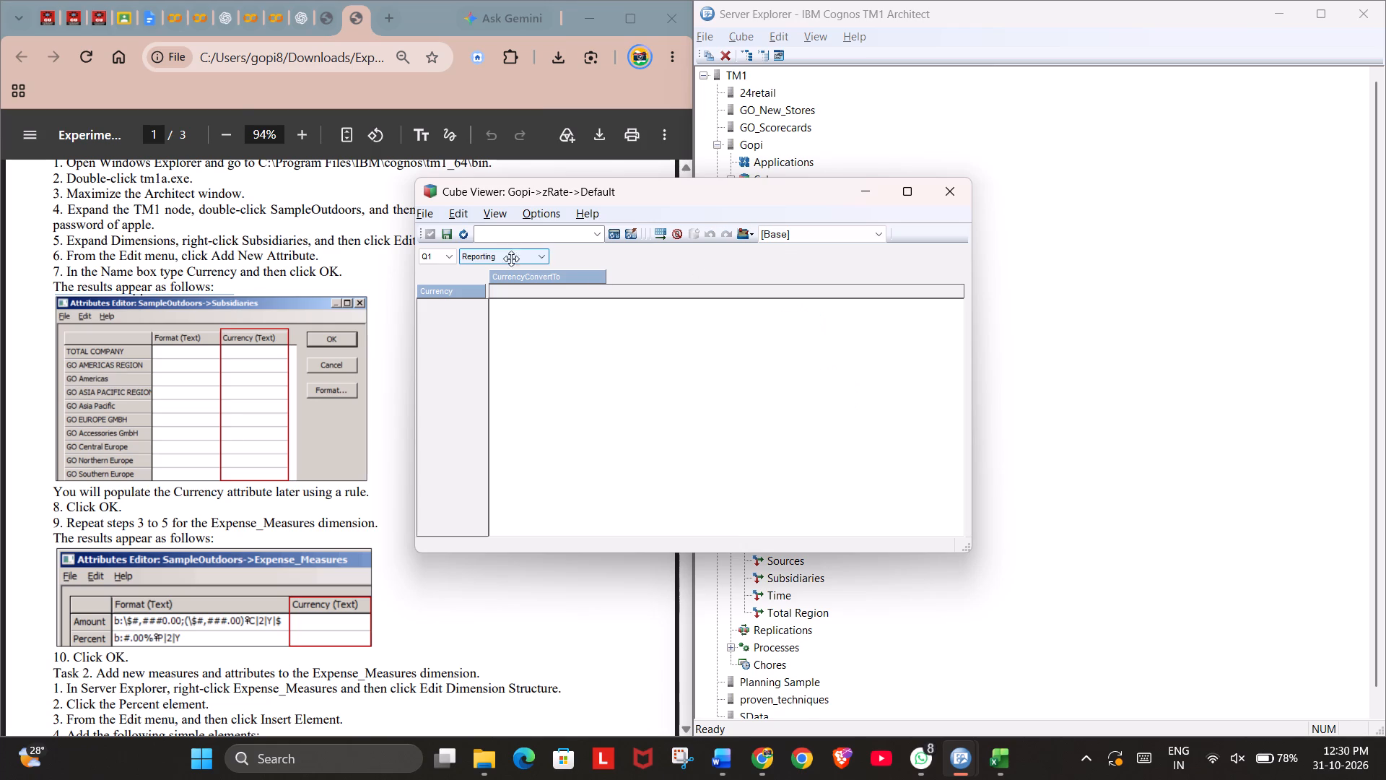
pyautogui.moveTo(523, 260); pyautogui.dragTo(613, 272)
pyautogui.moveTo(613, 272); pyautogui.dragTo(532, 261)
pyautogui.click(532, 261)
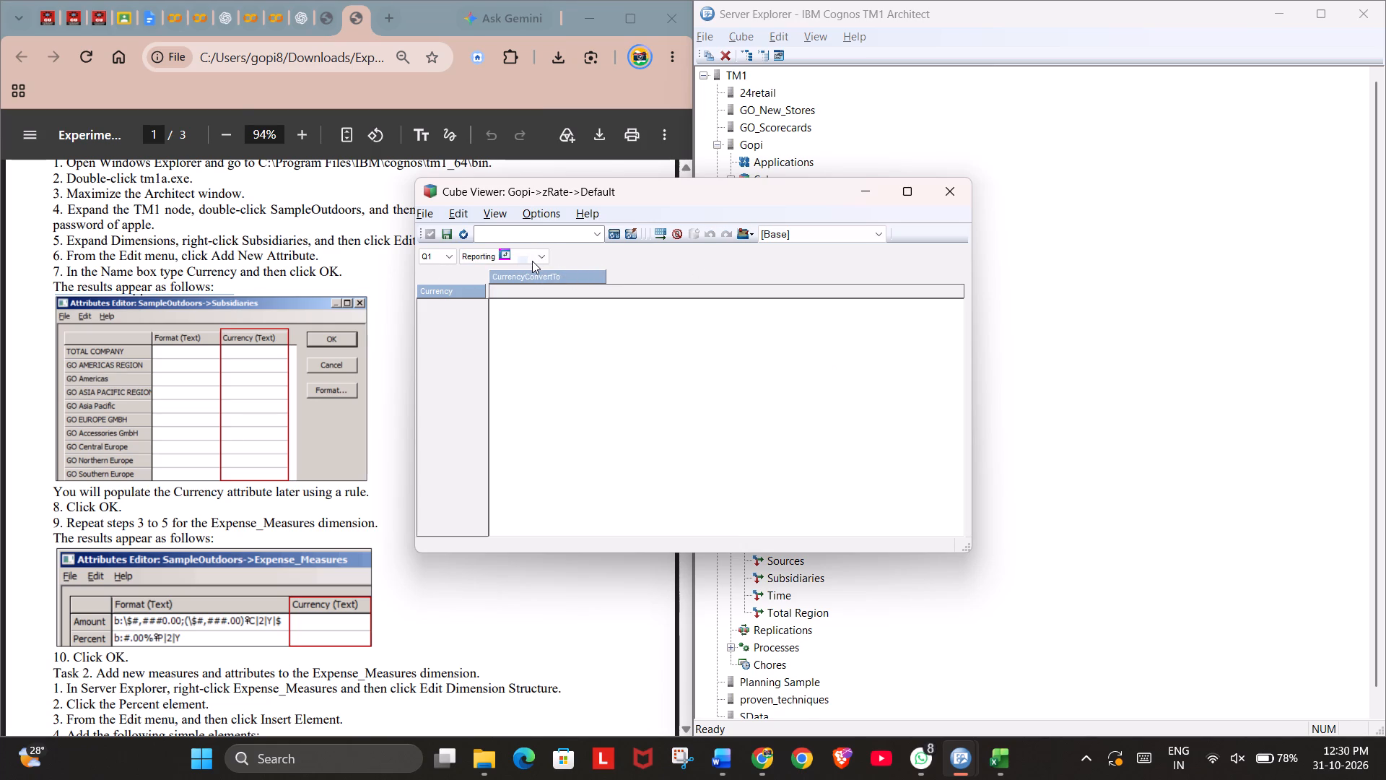
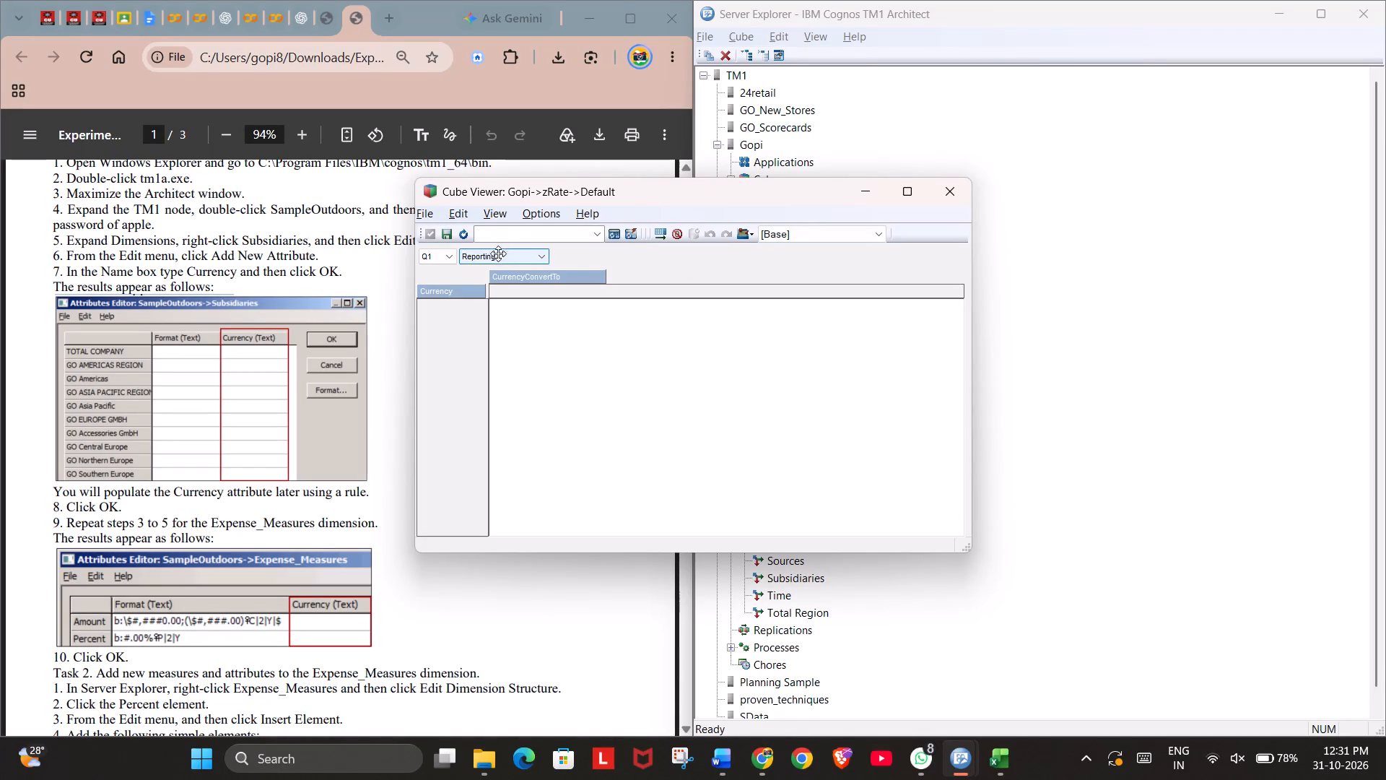
# Put the zRate cube's Default view away, reopen it to check its layout, and close it without changes.
pyautogui.click(854, 189)
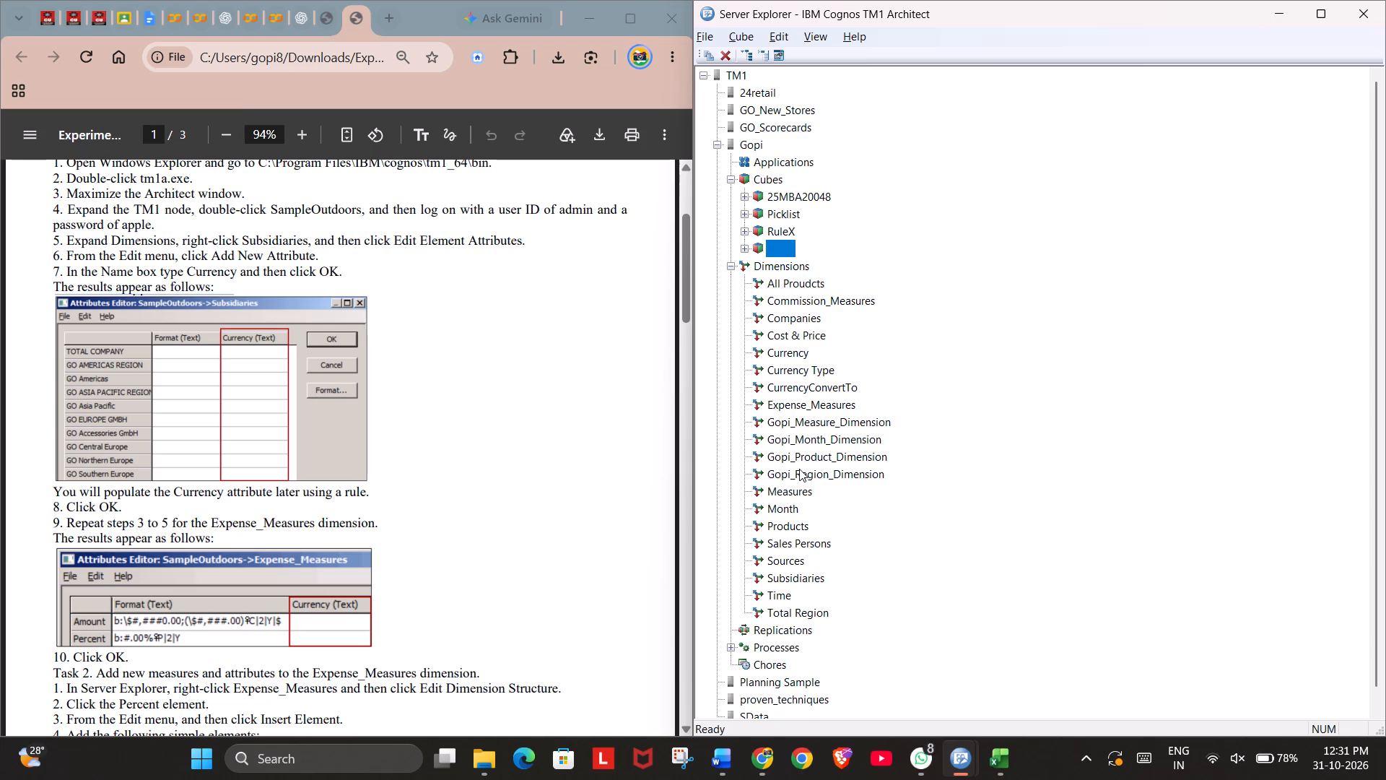
pyautogui.doubleClick(770, 246)
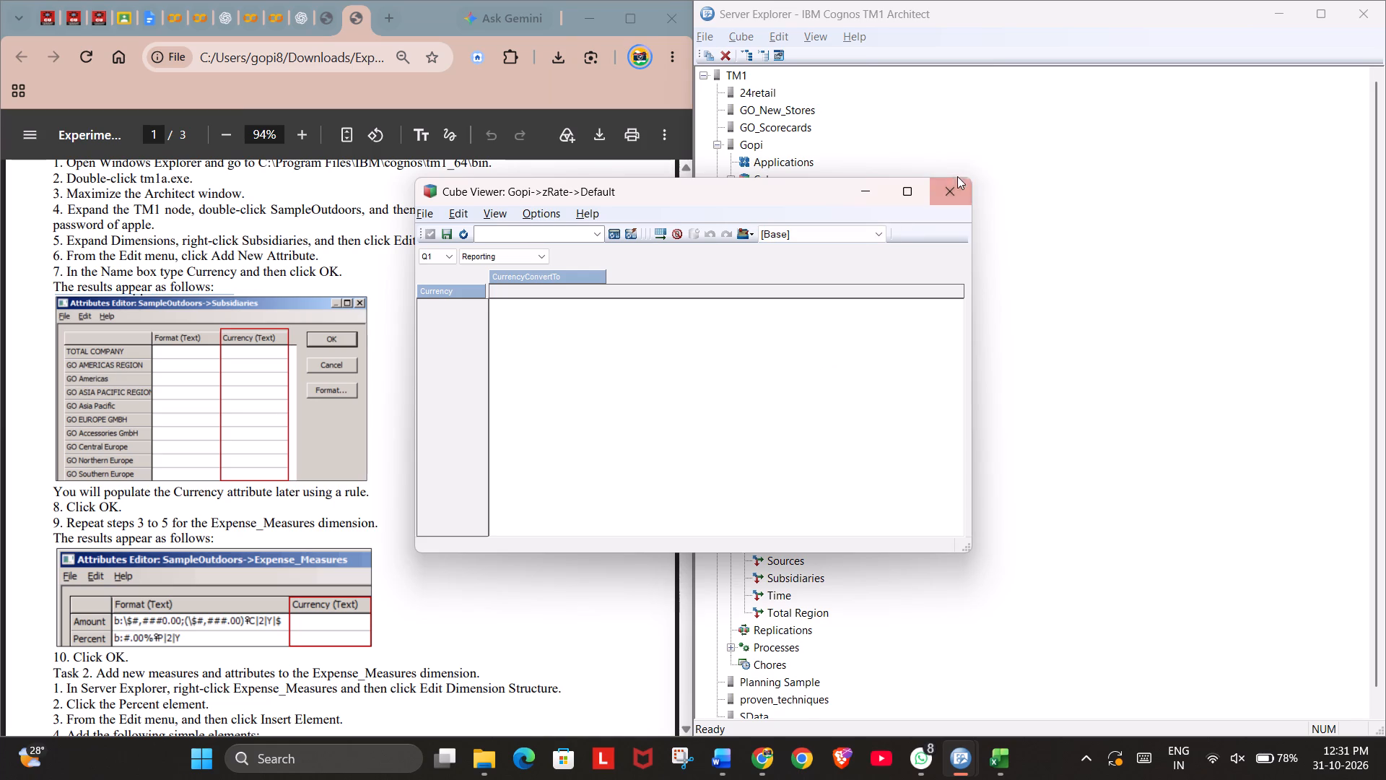
pyautogui.click(943, 191)
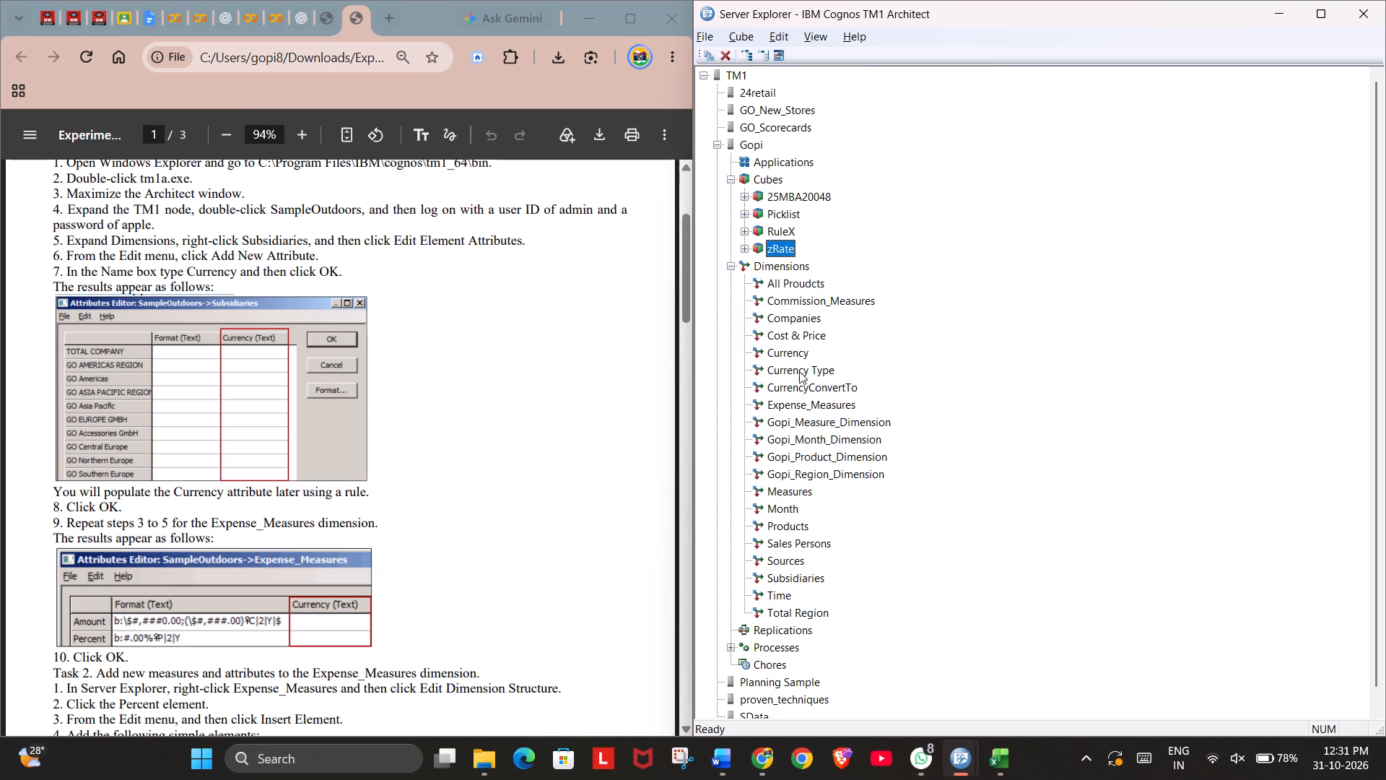
# Examine the elements of the Currency Type dimension on Gopi, and close its subset without changes.
pyautogui.doubleClick(793, 370)
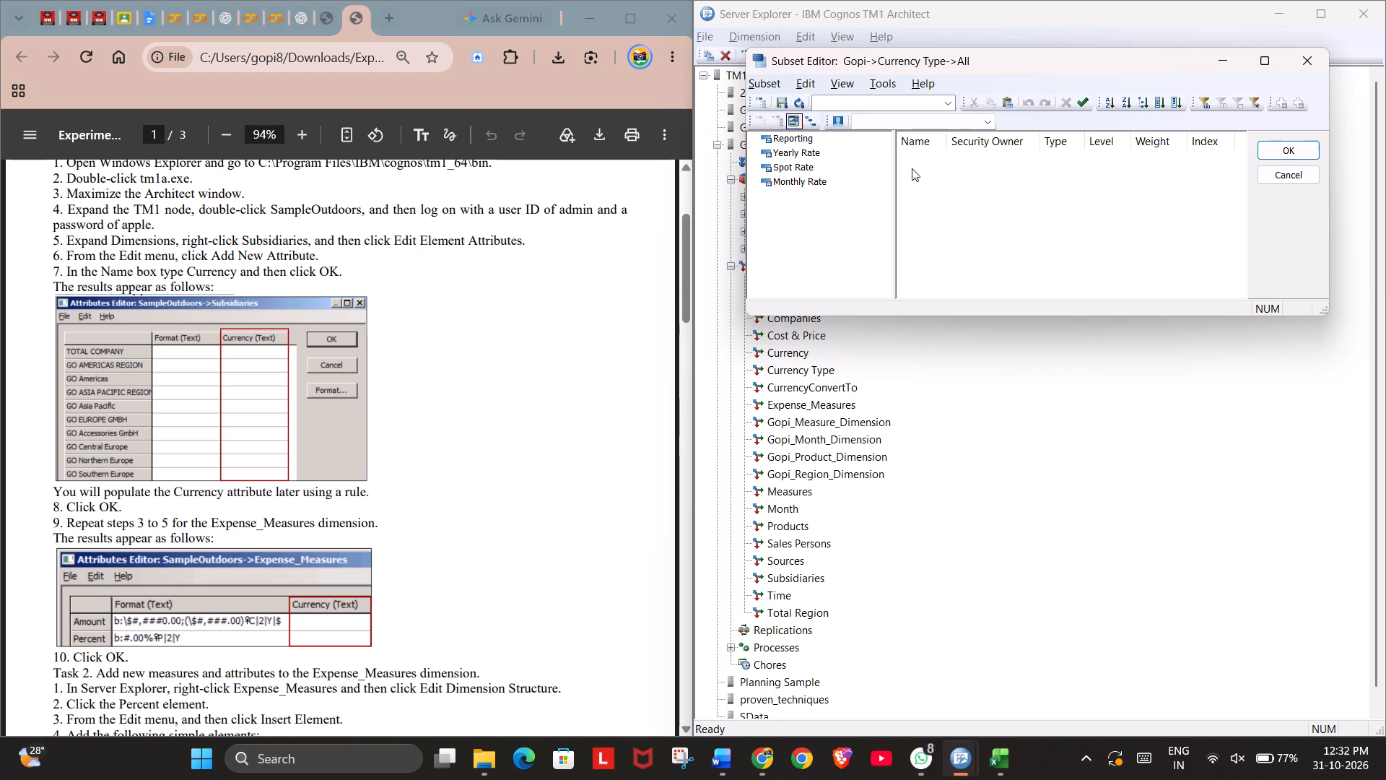
pyautogui.click(1299, 61)
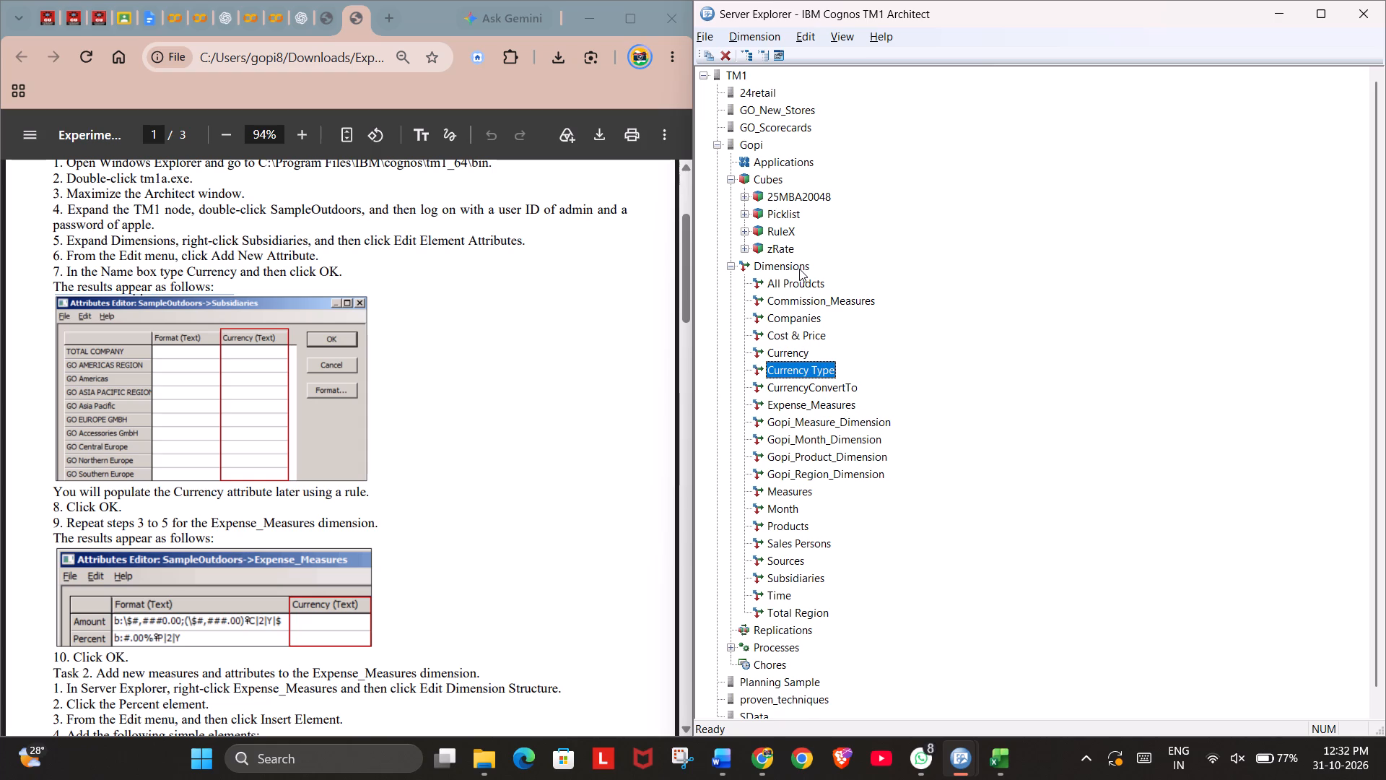
# Reopen the zRate cube's Default view, set Currency Type to Spot Rate, and switch on automatic recalculation of the view.
pyautogui.doubleClick(772, 243)
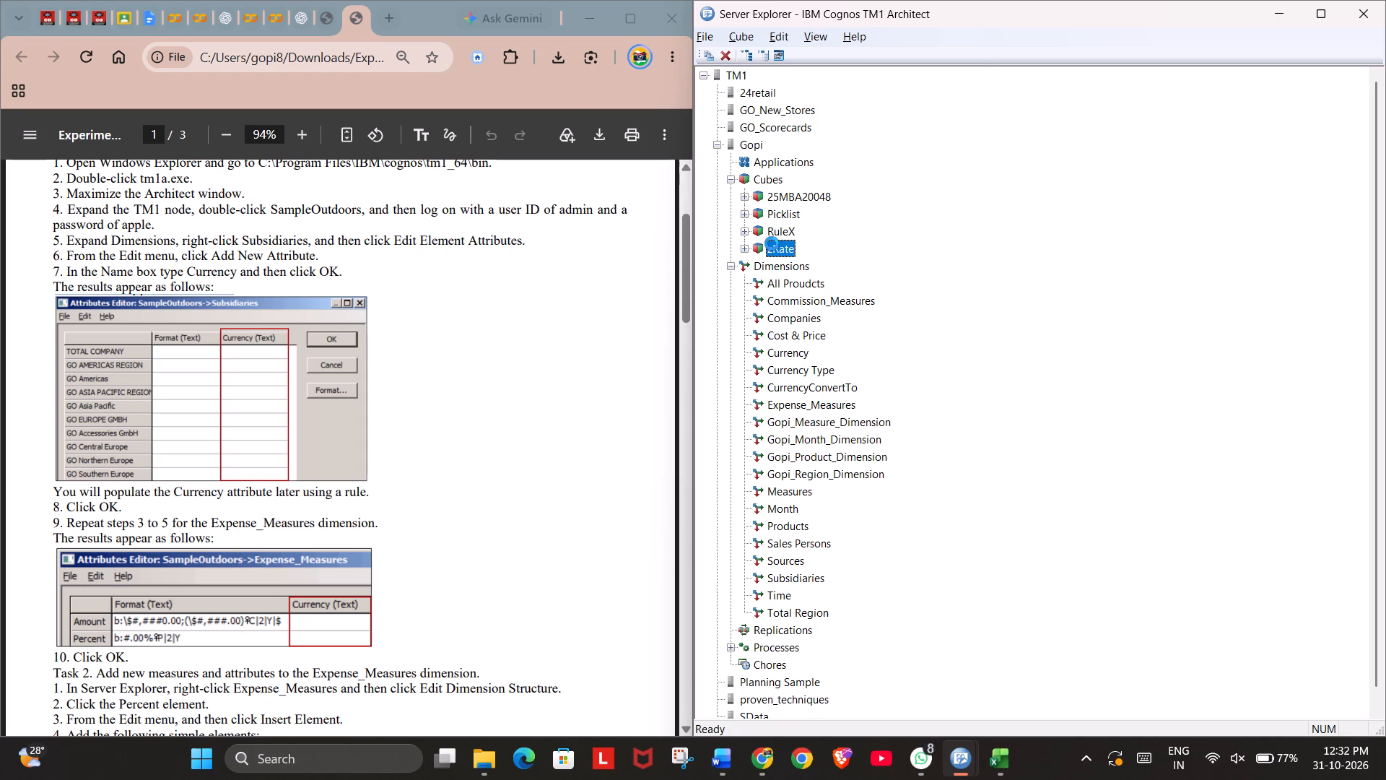
pyautogui.click(951, 190)
pyautogui.doubleClick(783, 249)
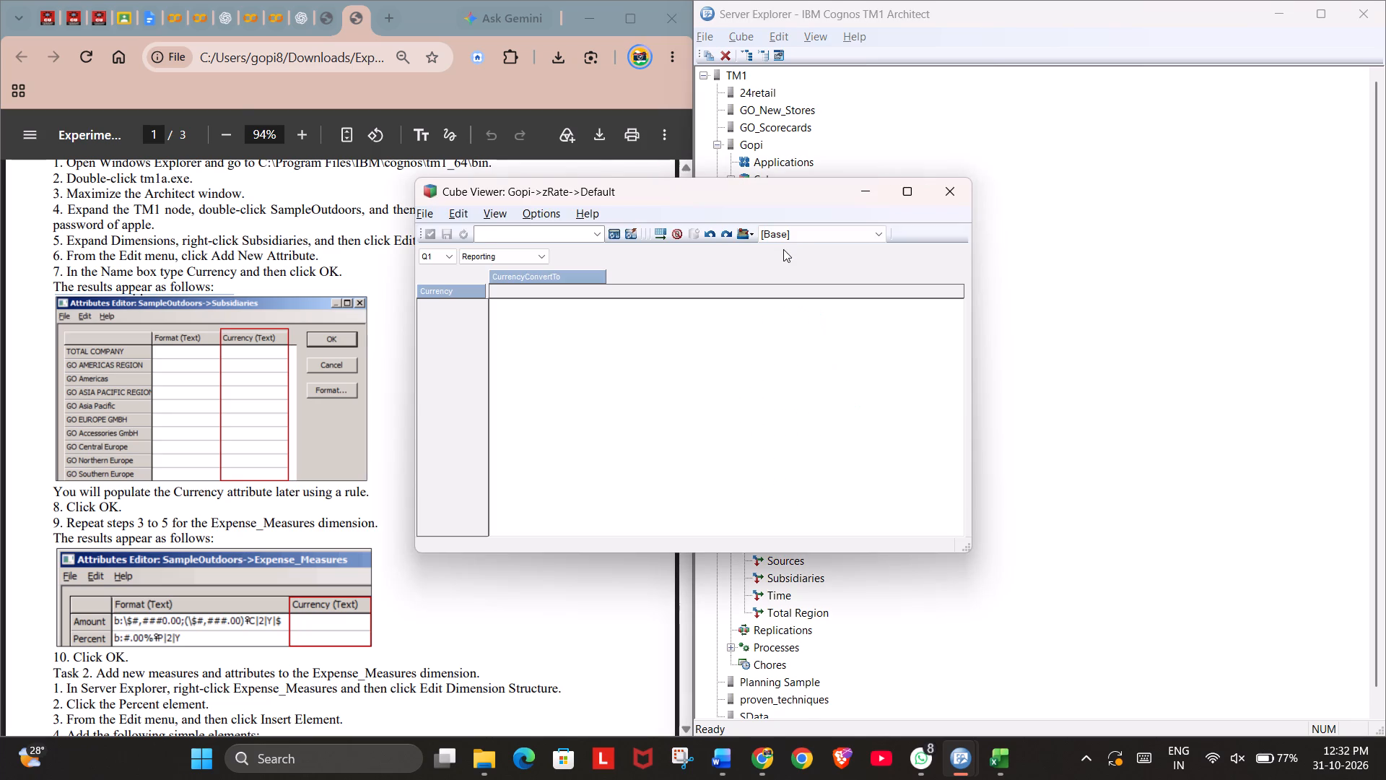
pyautogui.click(543, 251)
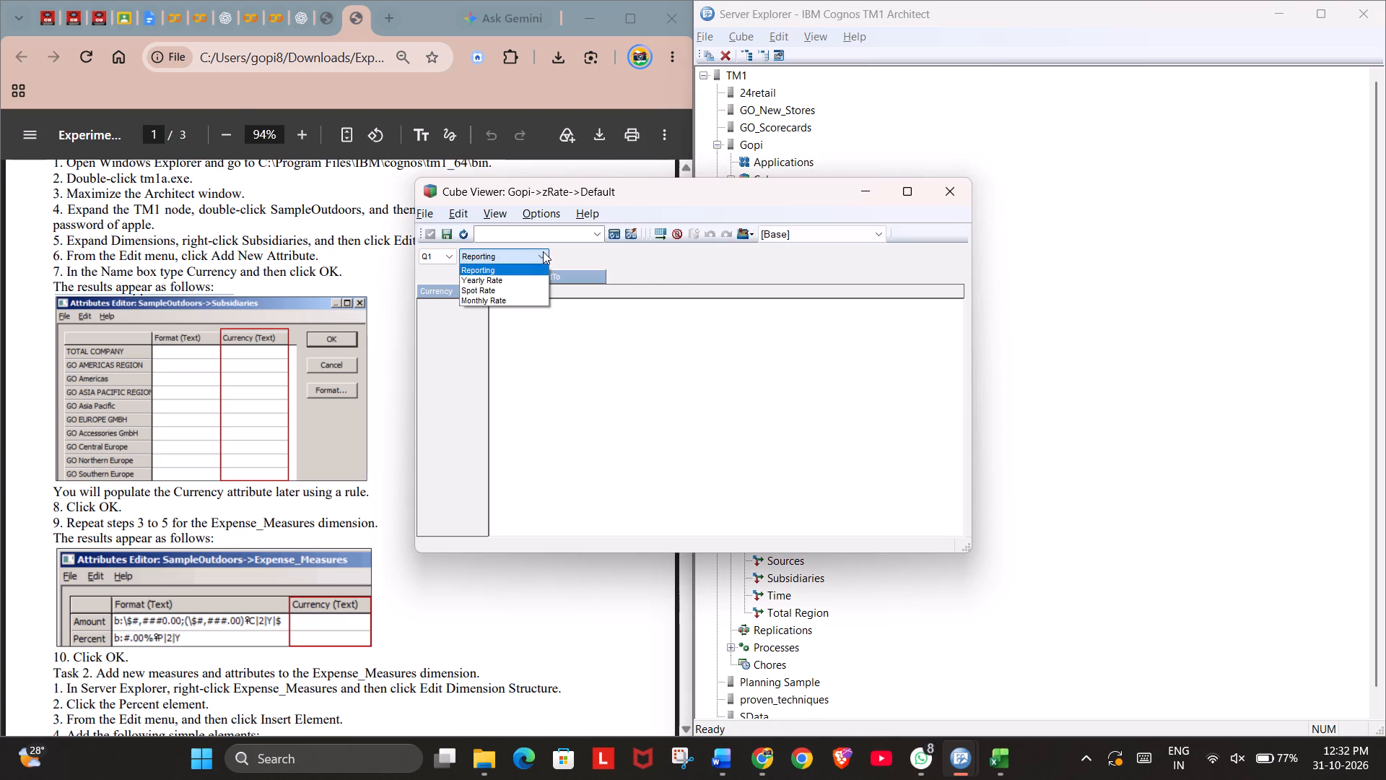
pyautogui.click(495, 293)
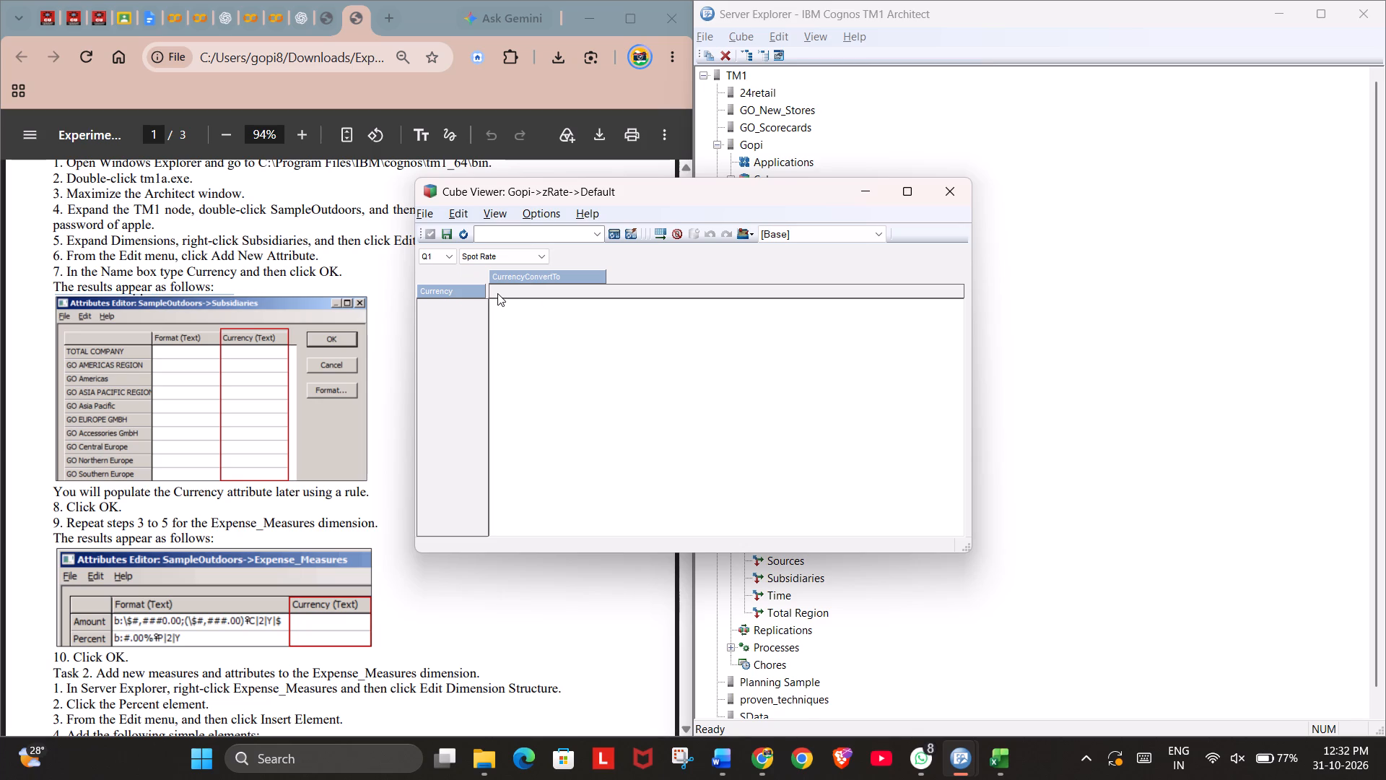
pyautogui.click(628, 232)
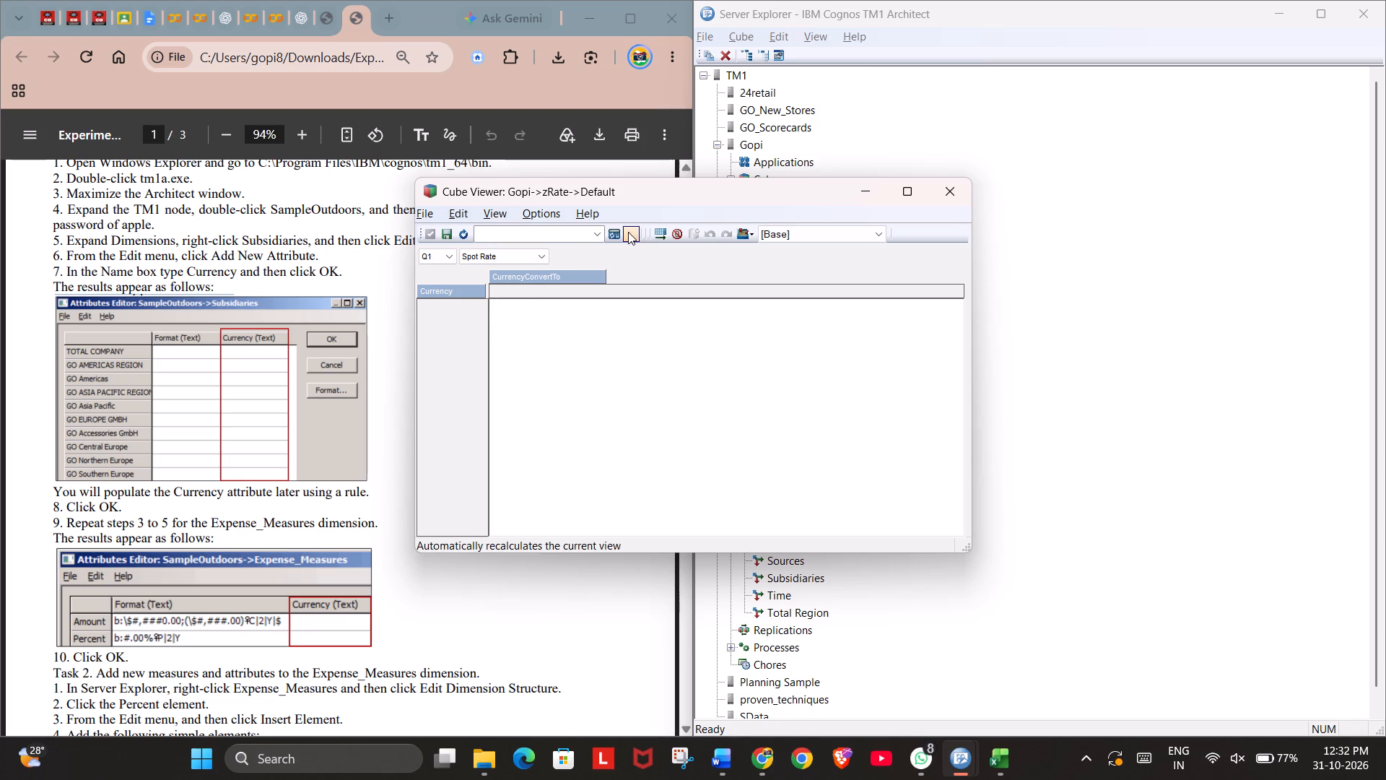
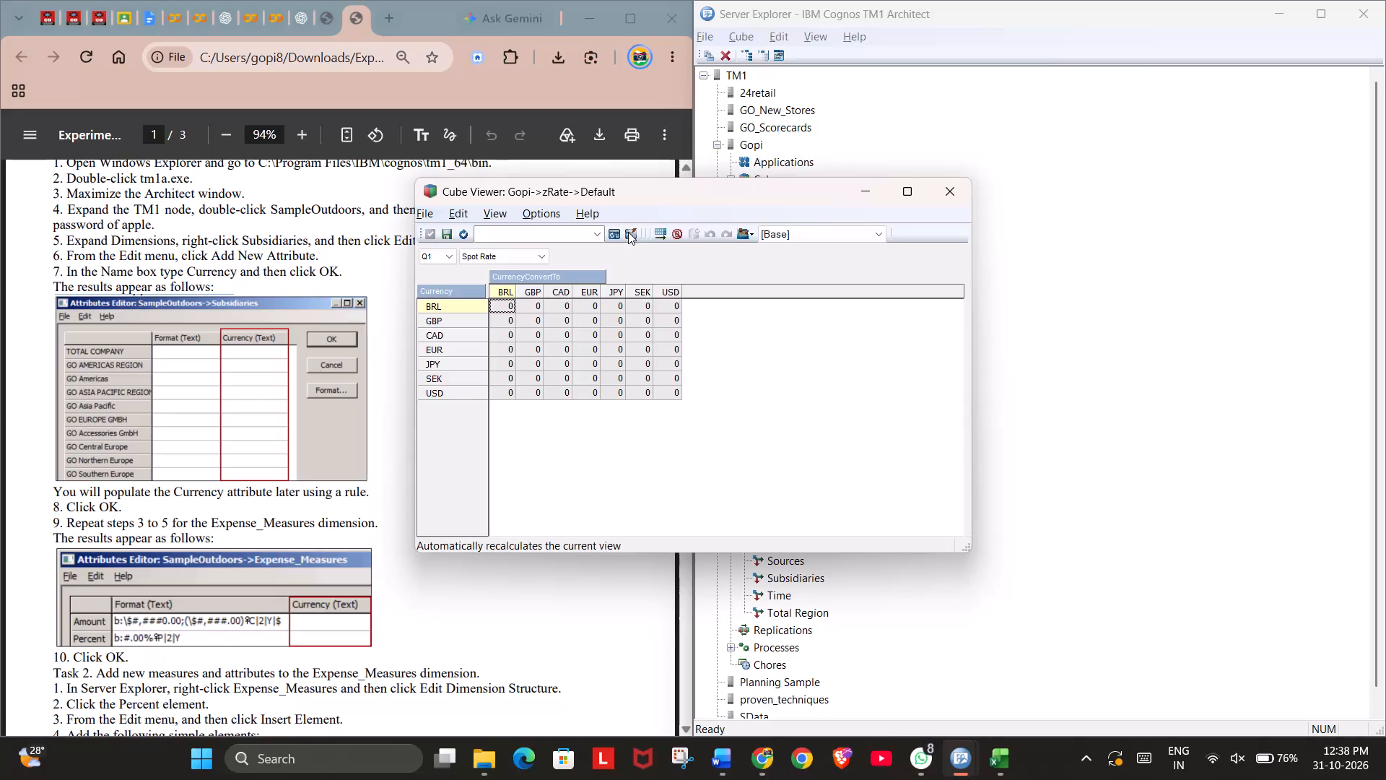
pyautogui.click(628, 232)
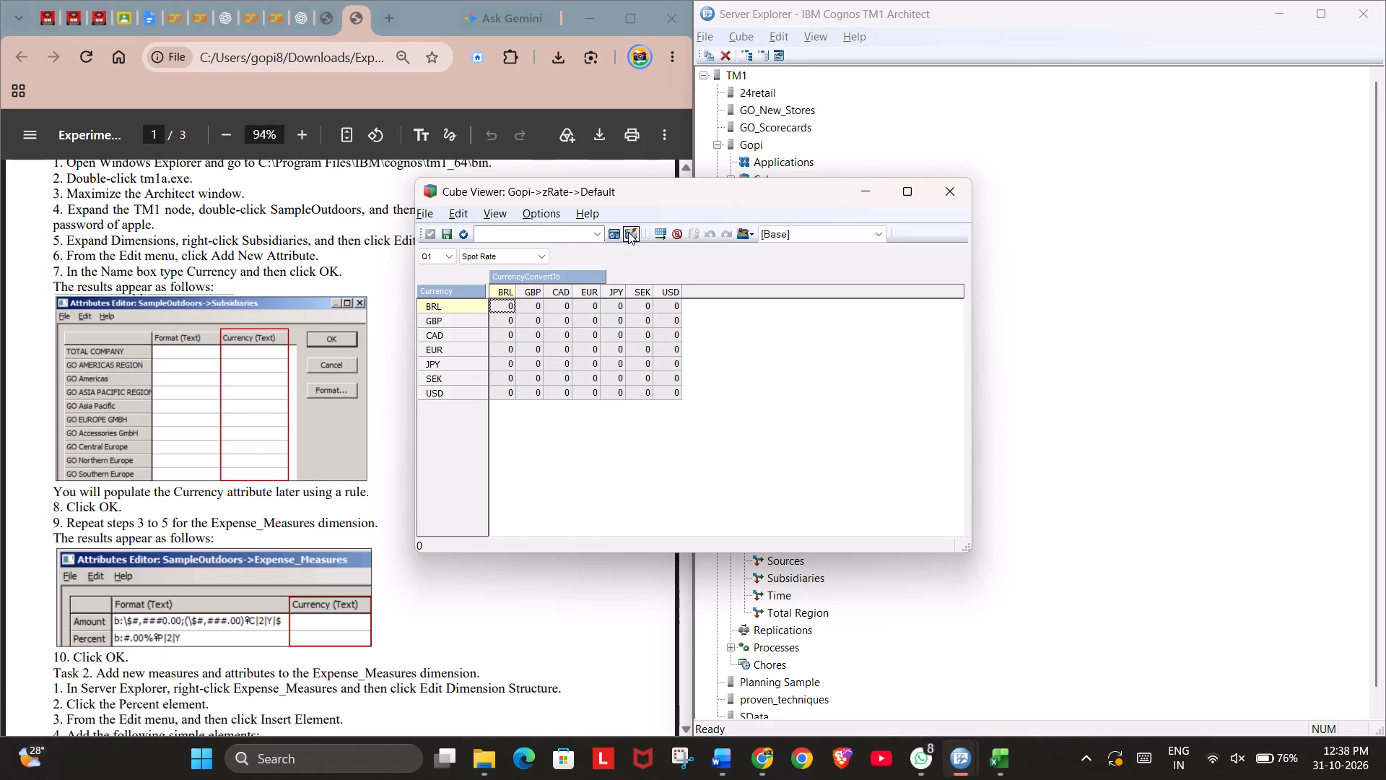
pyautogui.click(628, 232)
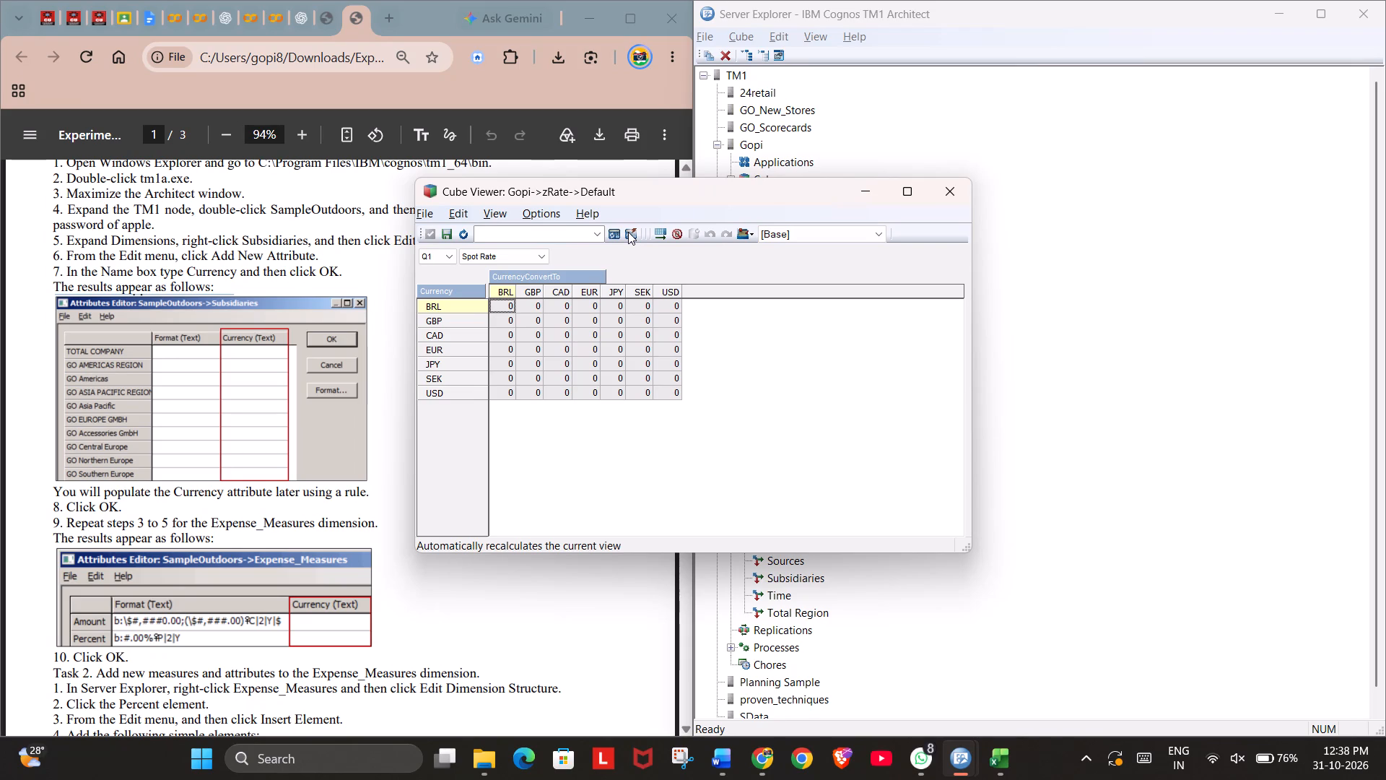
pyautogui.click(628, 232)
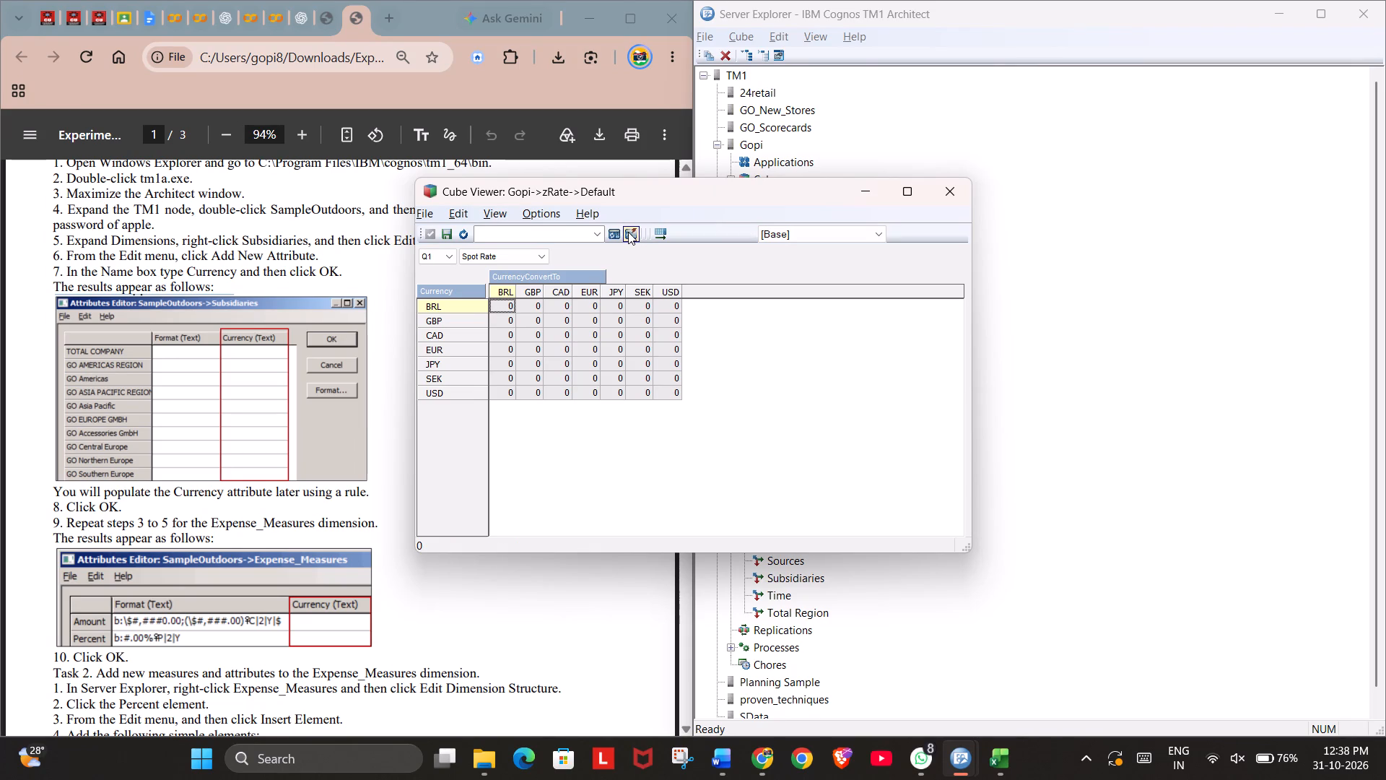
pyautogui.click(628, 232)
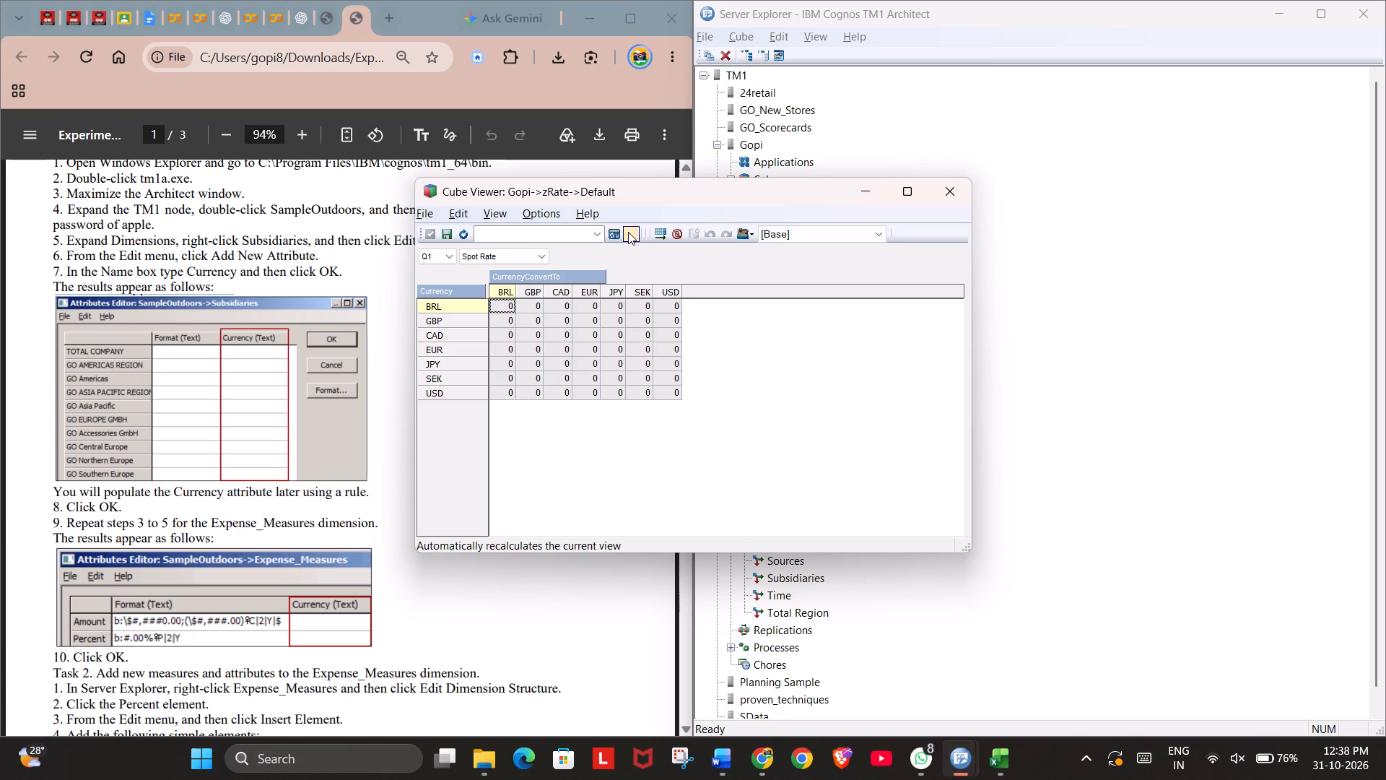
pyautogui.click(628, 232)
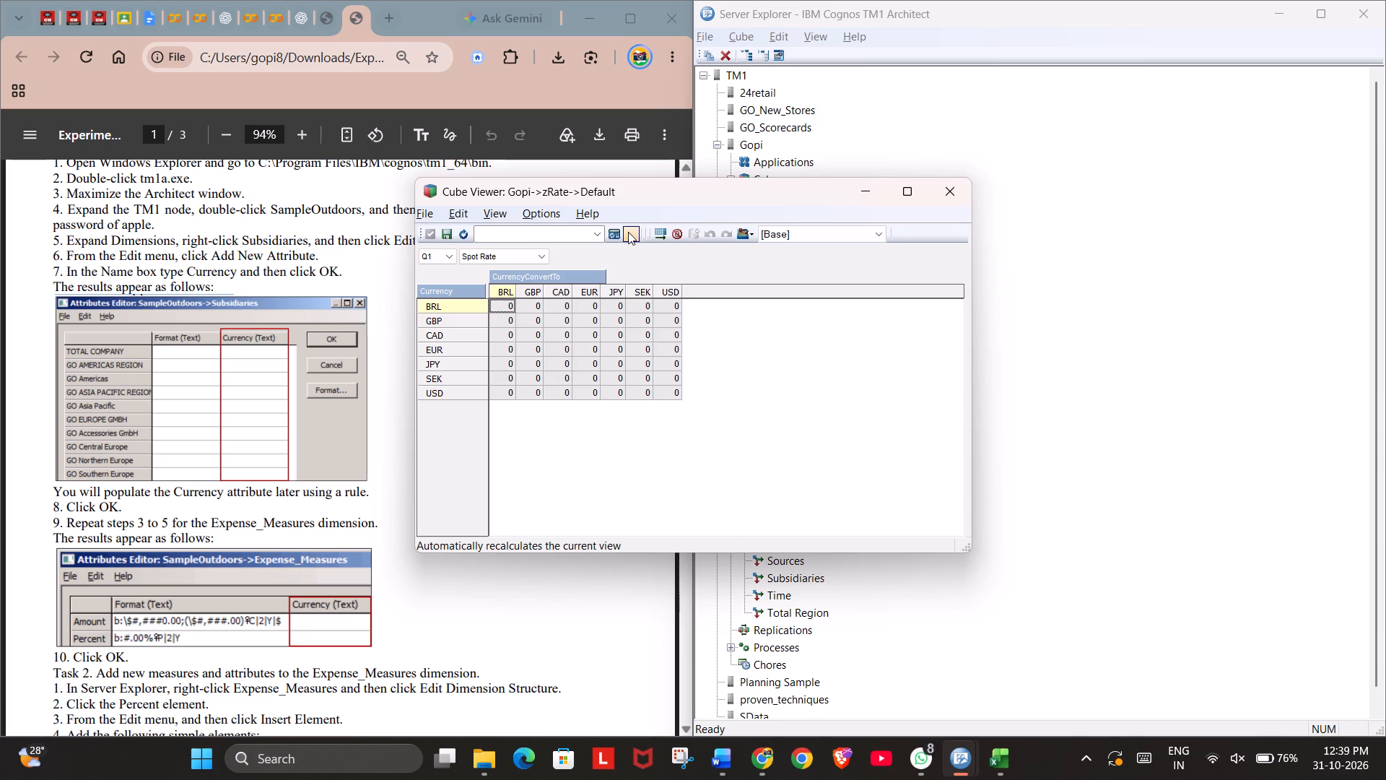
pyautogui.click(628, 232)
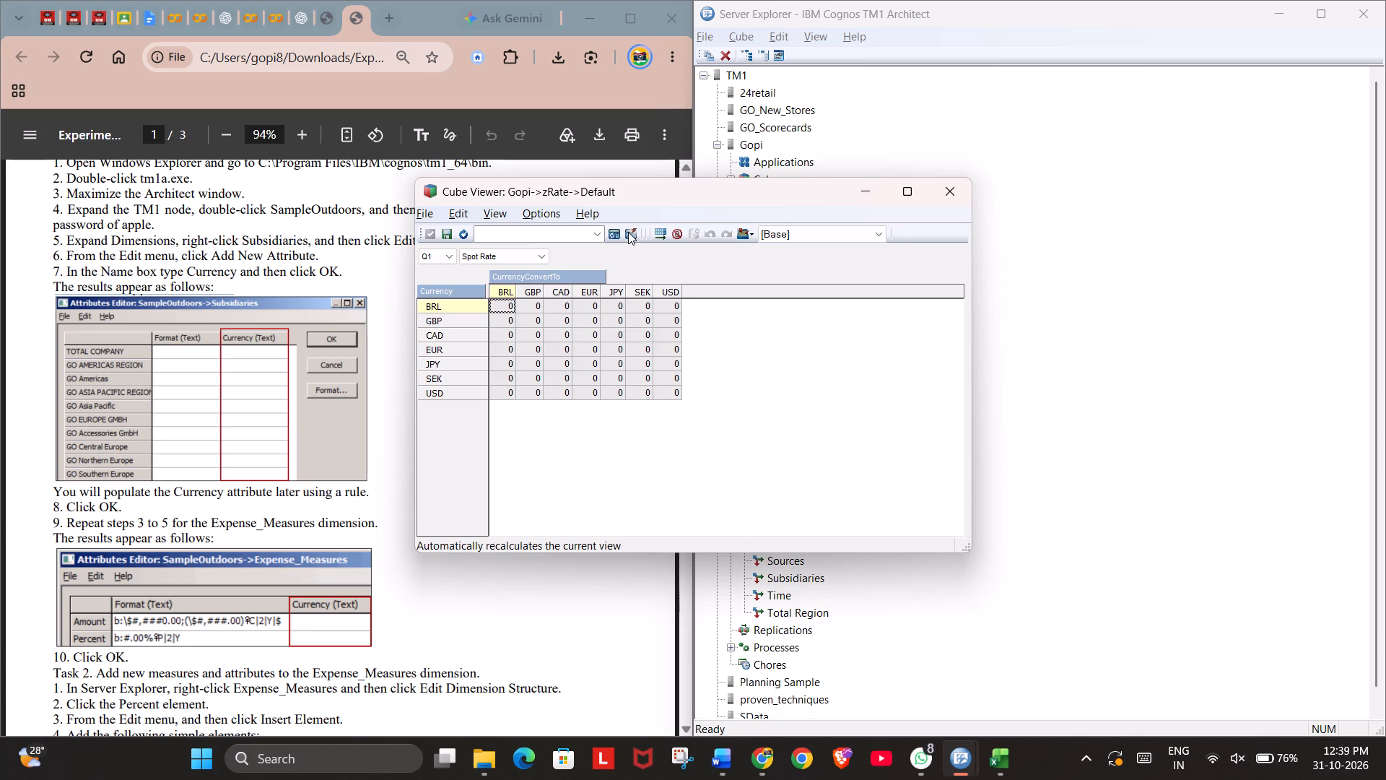
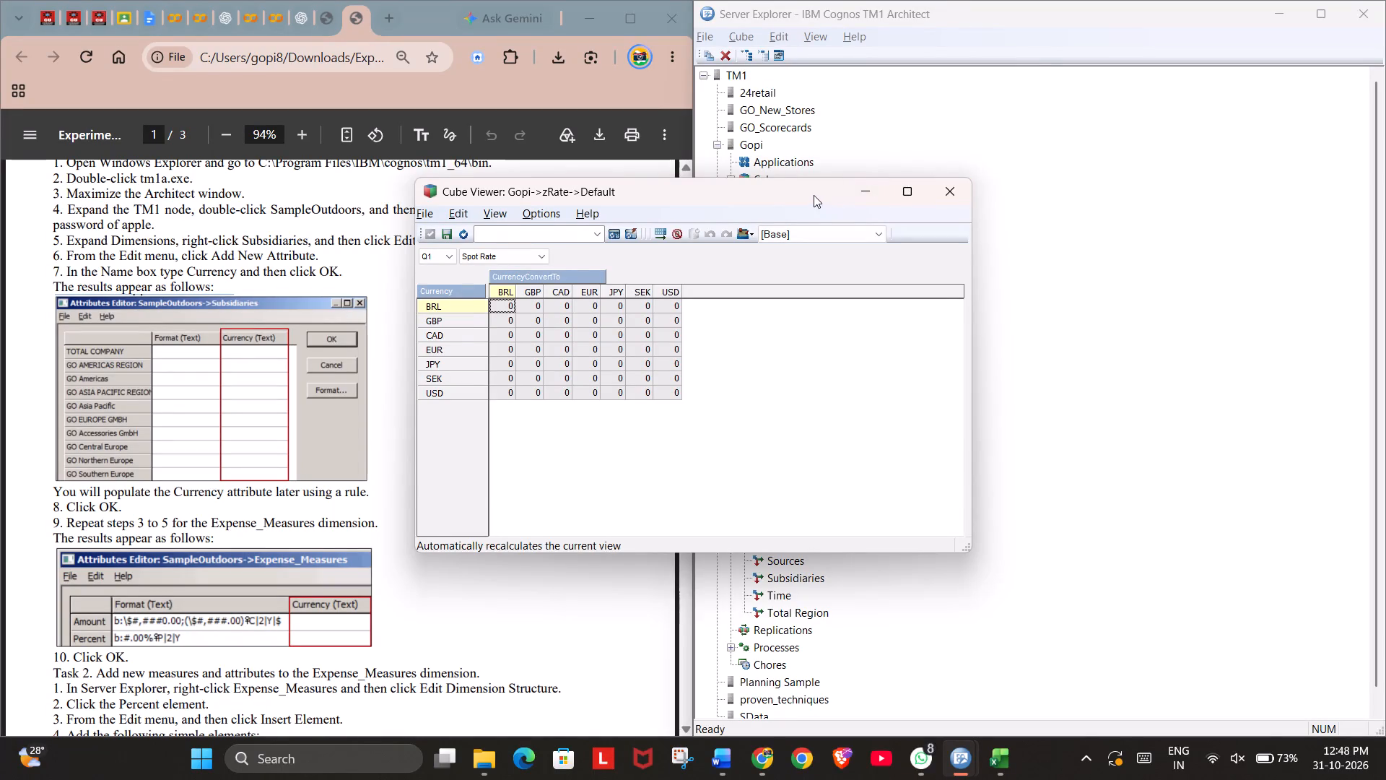
# Switch to Chrome and check the instructions in the Commission_Measures experiment PDF and the Currency attribute experiment PDF.
pyautogui.moveTo(814, 195); pyautogui.dragTo(507, 182)
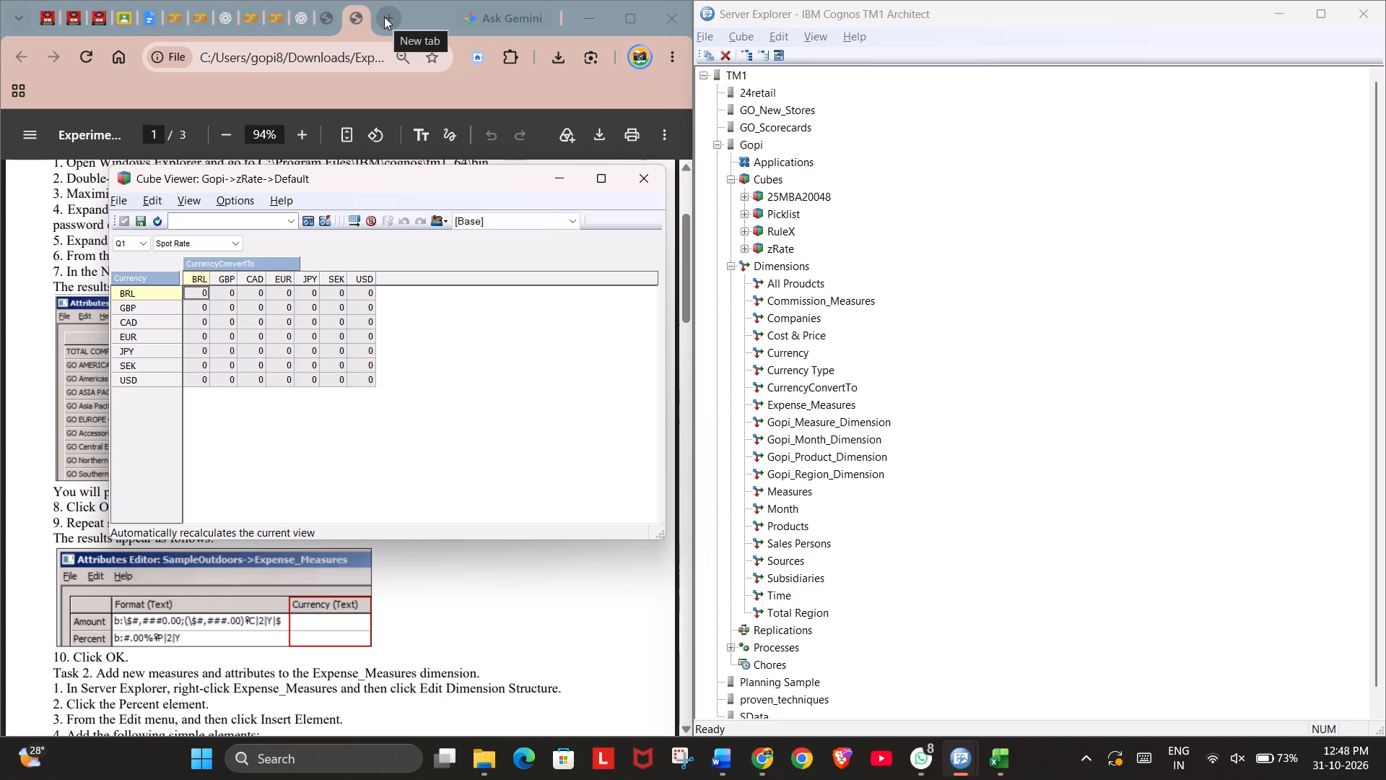
pyautogui.click(326, 19)
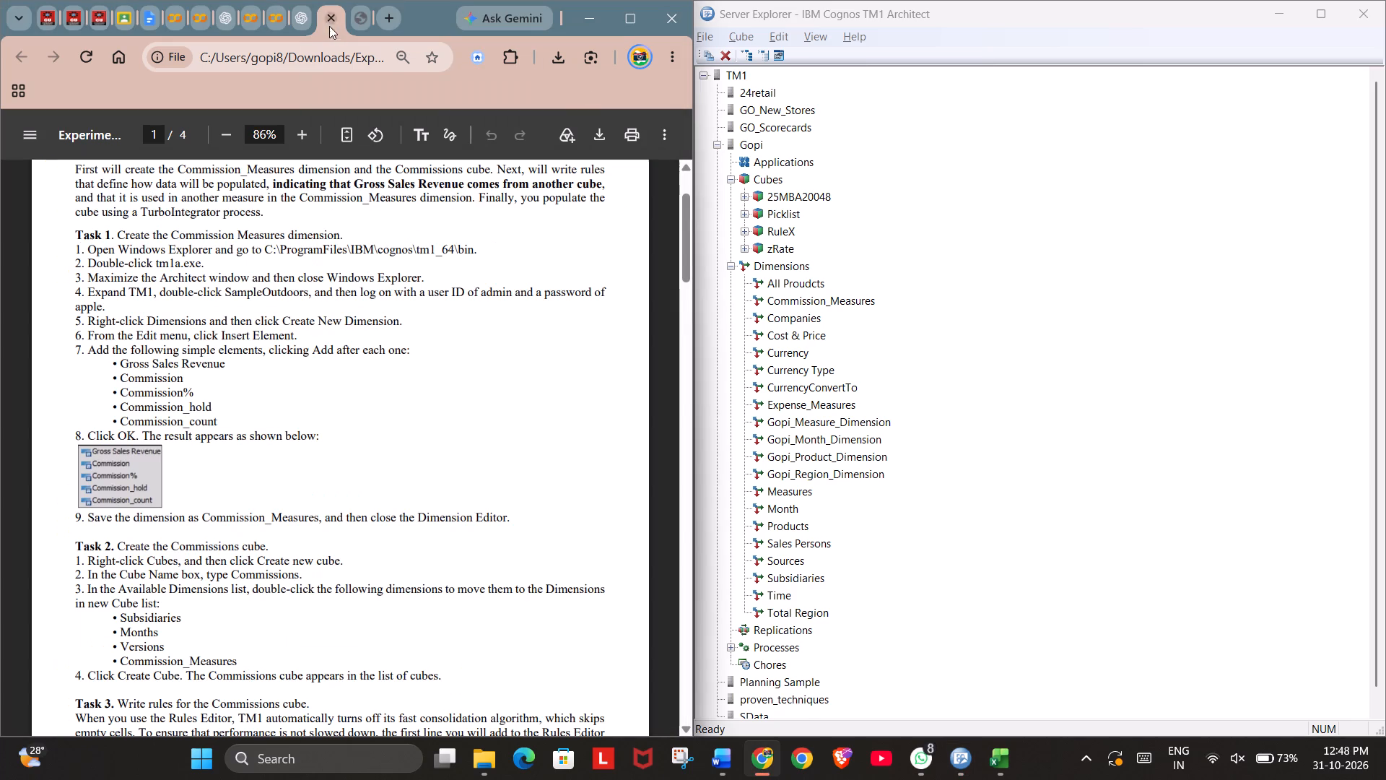
pyautogui.scroll(6, 414, 274)
pyautogui.scroll(-4, 414, 274)
pyautogui.scroll(1, 414, 274)
pyautogui.click(360, 16)
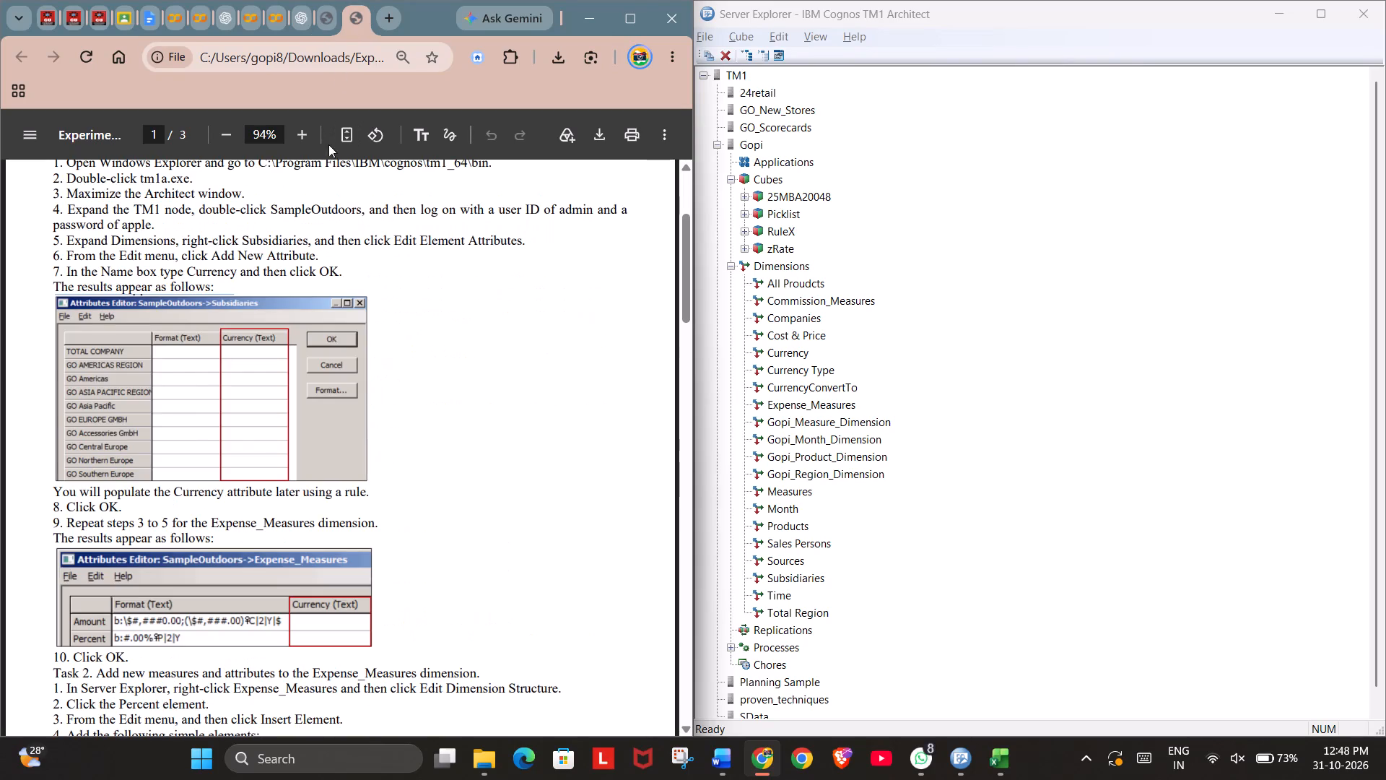
pyautogui.scroll(5, 393, 375)
pyautogui.scroll(-2, 393, 375)
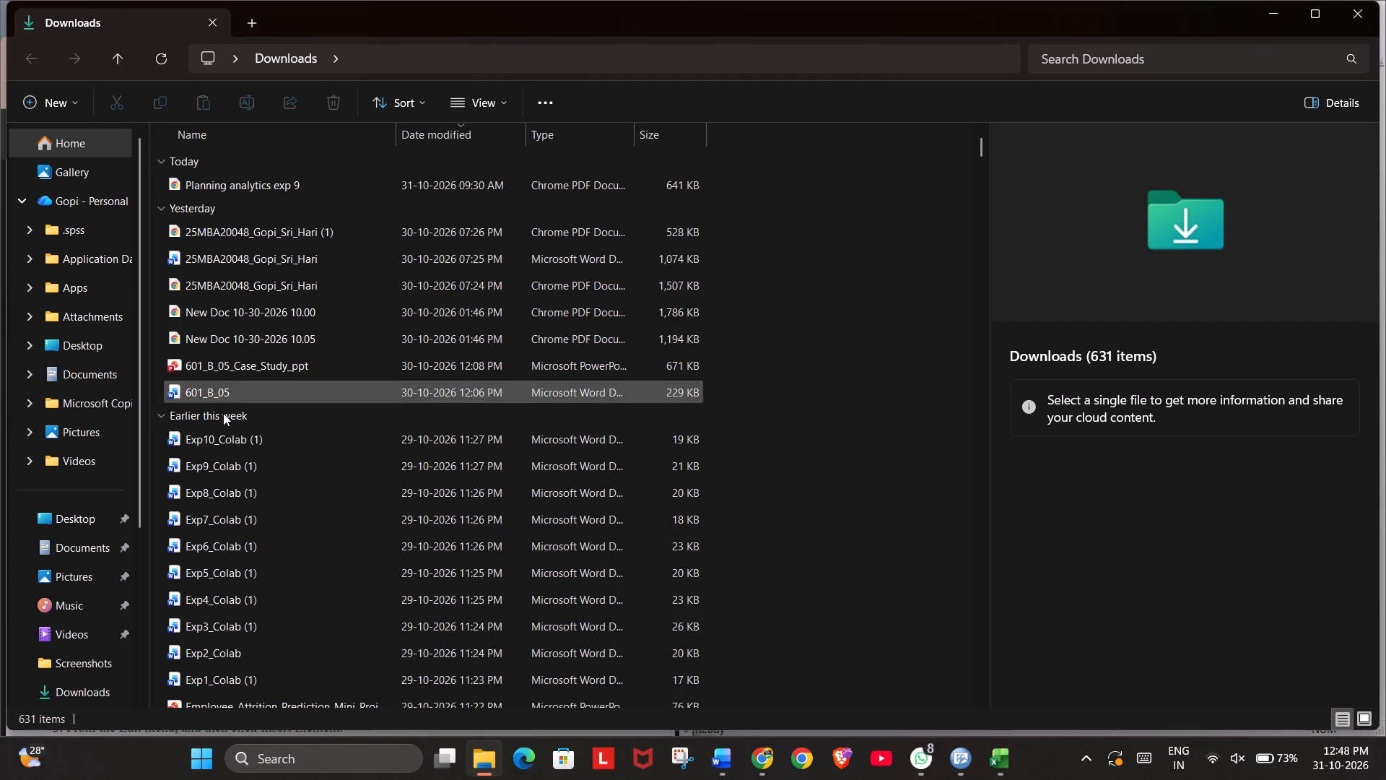
# Look through the older files in the Downloads folder in File Explorer.
pyautogui.scroll(-8, 323, 618)
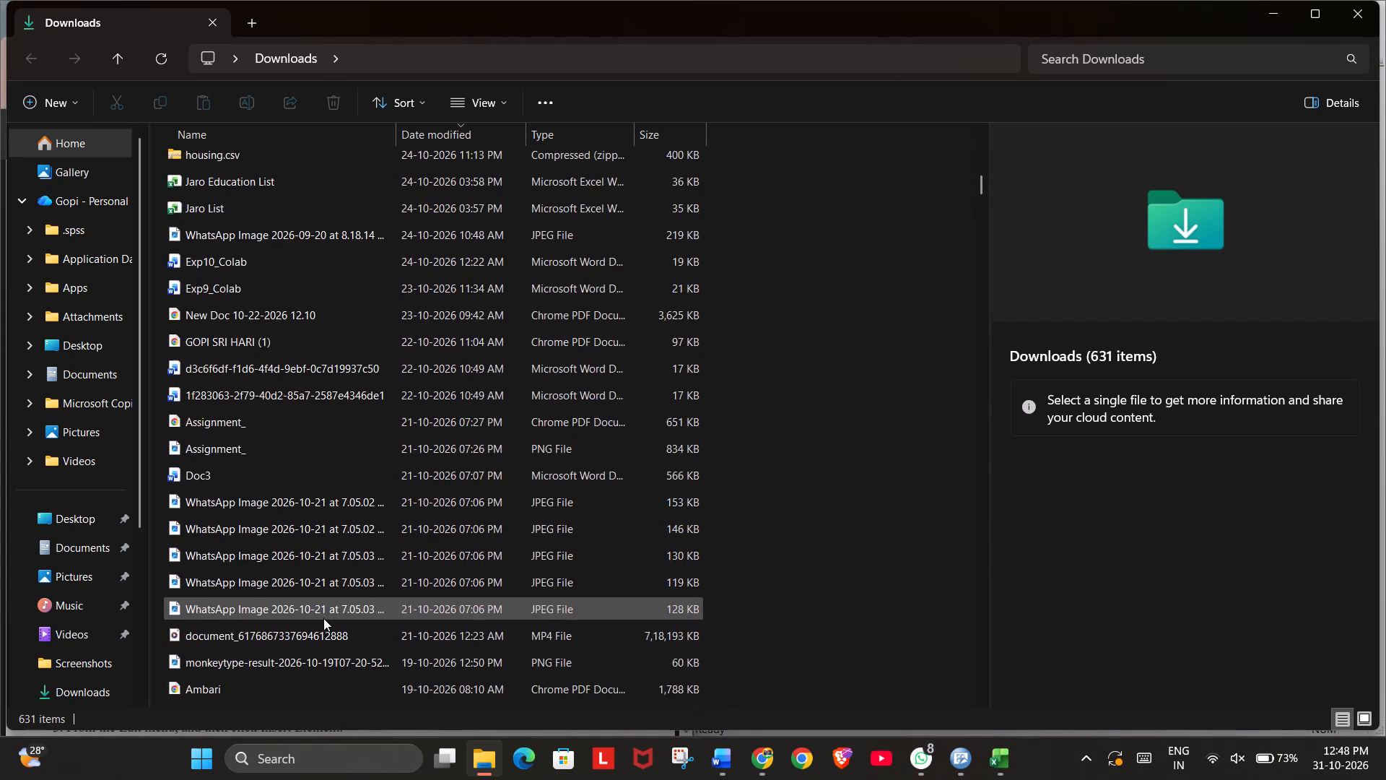
pyautogui.scroll(-6, 323, 618)
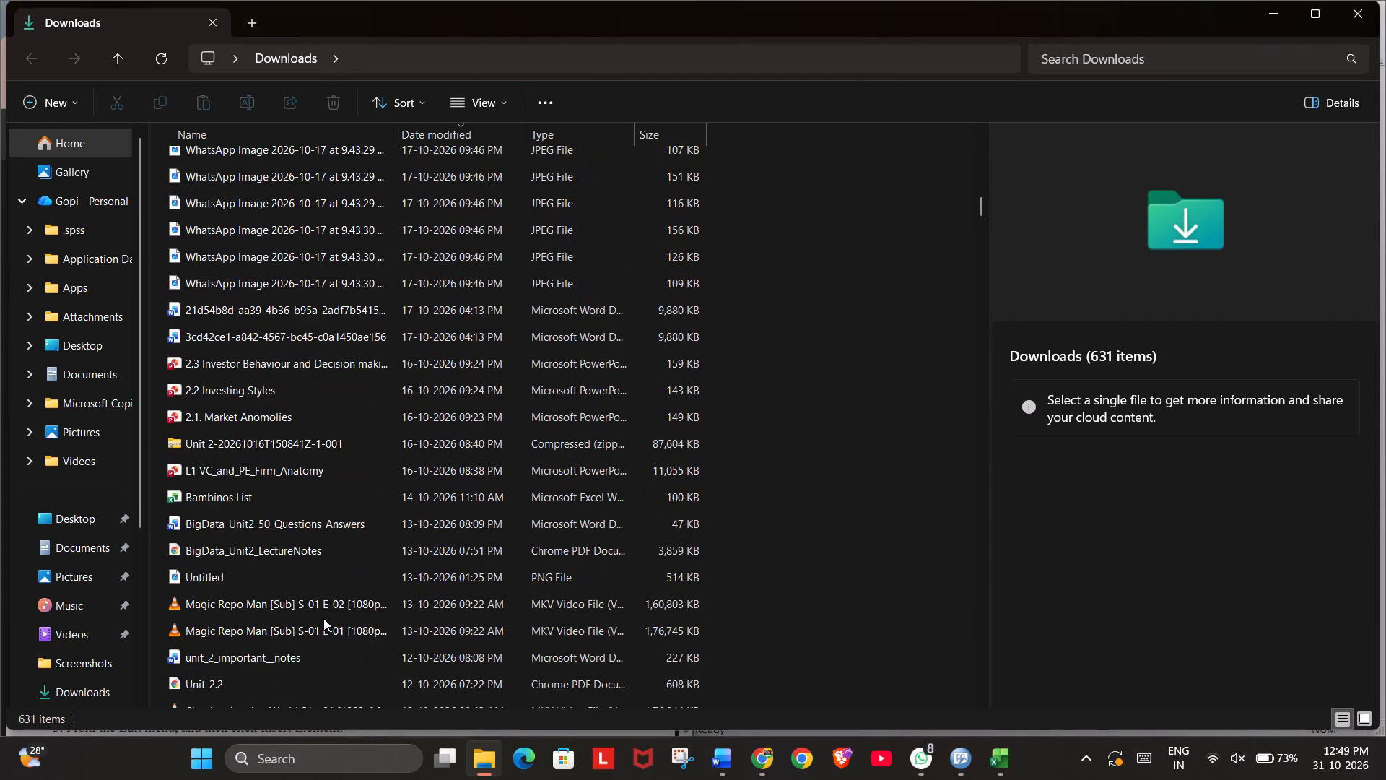
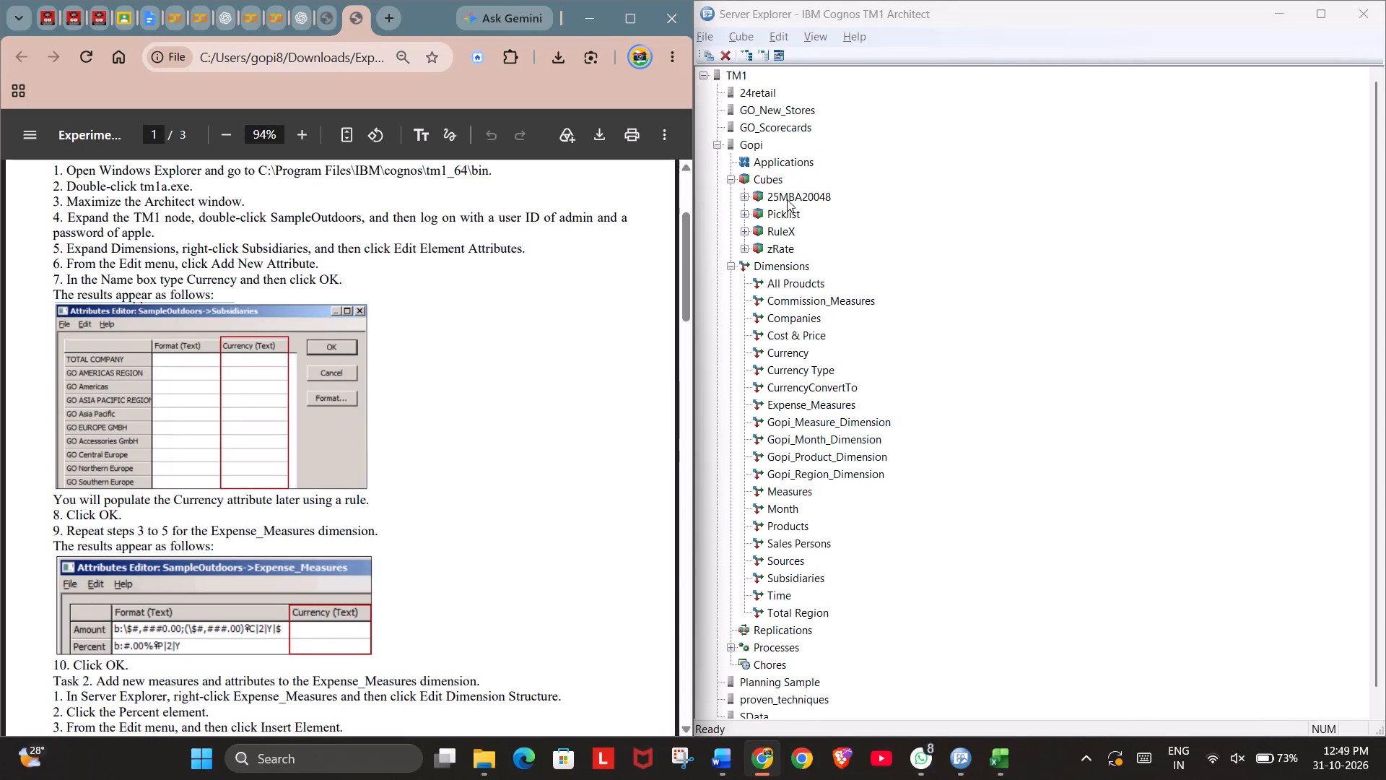
# Create a zRate cube rule from the copied text, with USD rates BRL 5.39, GBP 0.75, CAD 1.40, EUR 0.89, JPY 157.84, SEK 9.85, and save it.
pyautogui.click(744, 243)
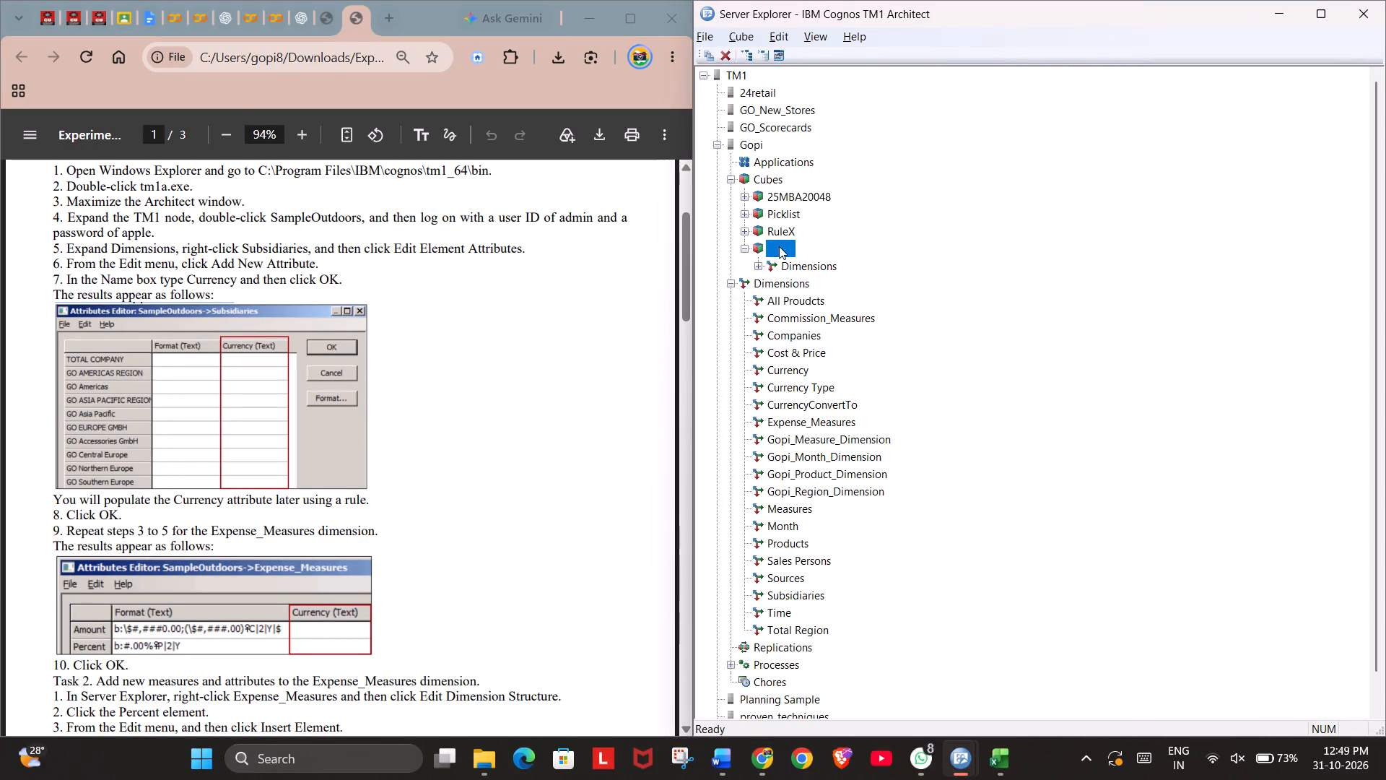
pyautogui.rightClick(795, 245)
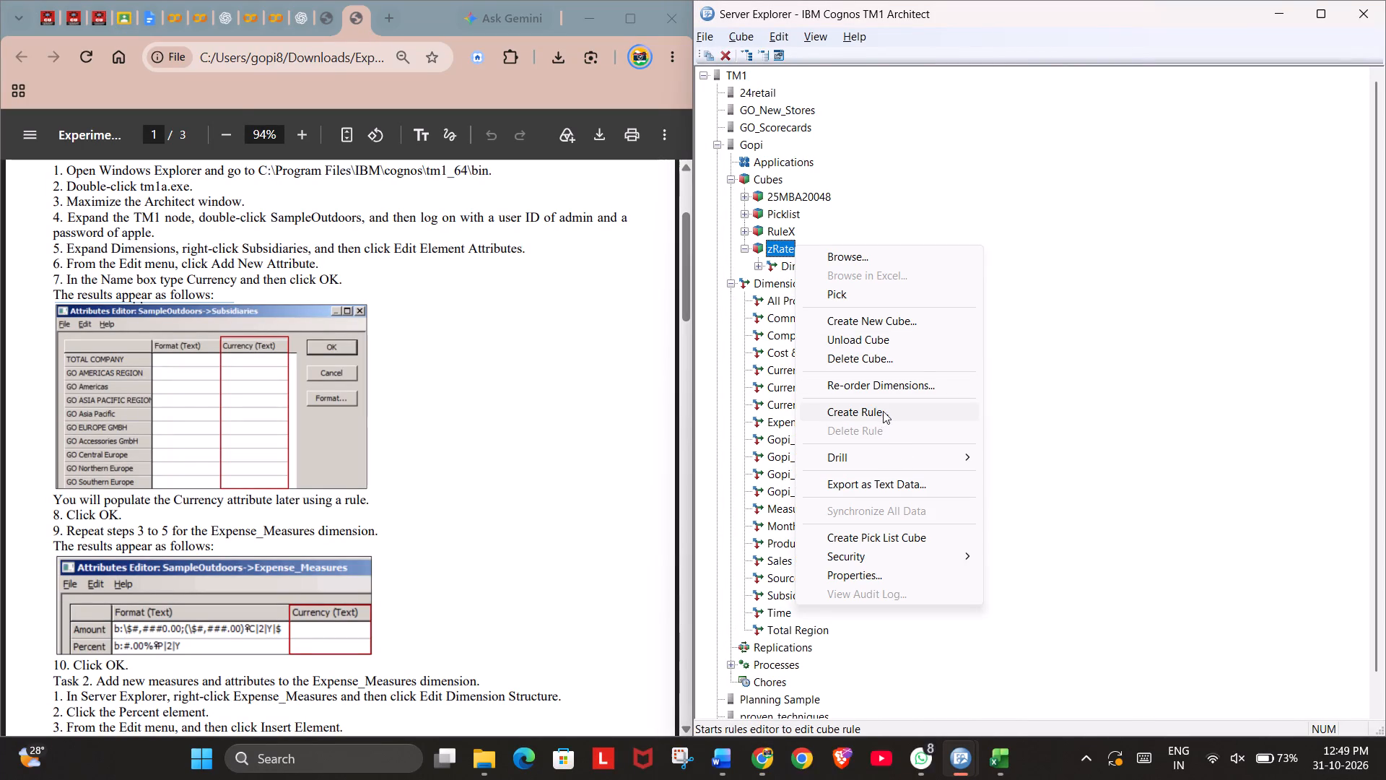
pyautogui.click(883, 411)
pyautogui.hotkey('ctrl', 'v')
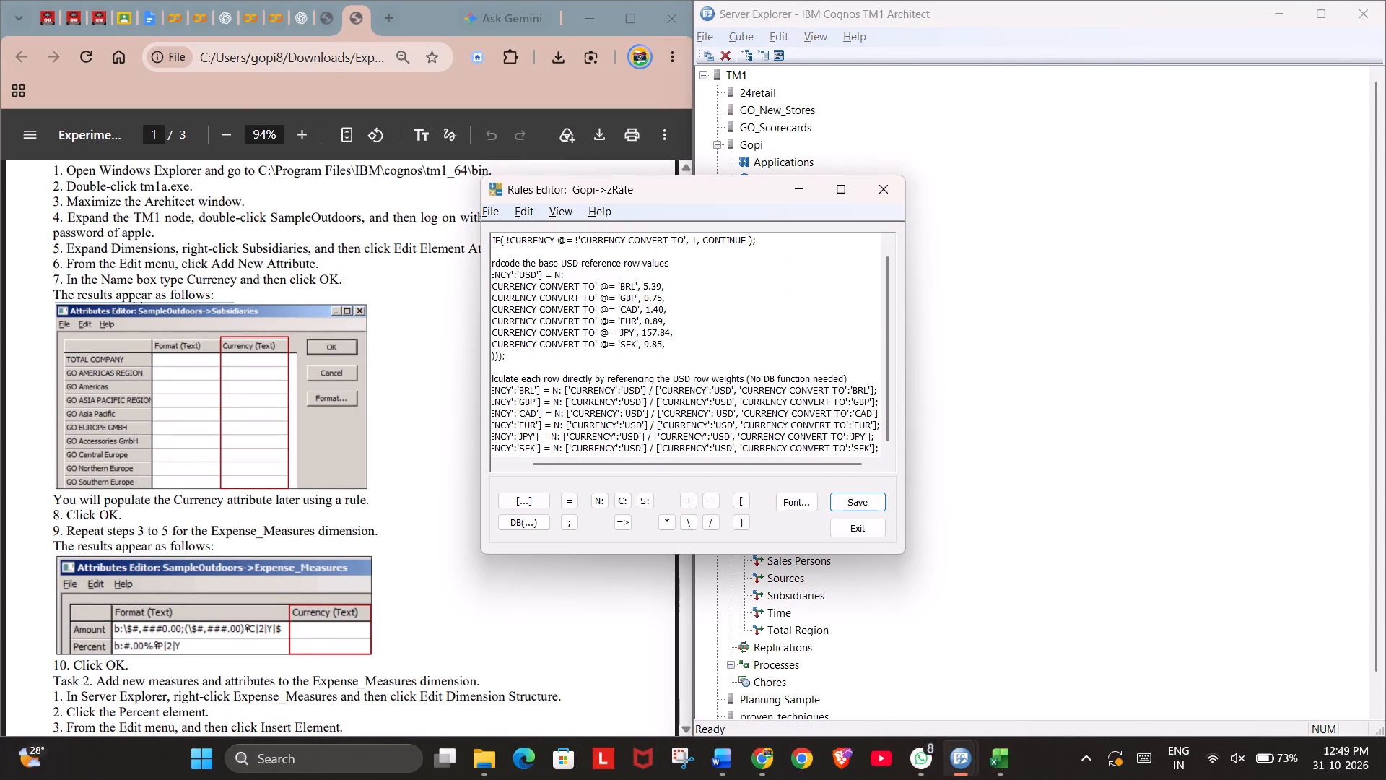
pyautogui.click(847, 505)
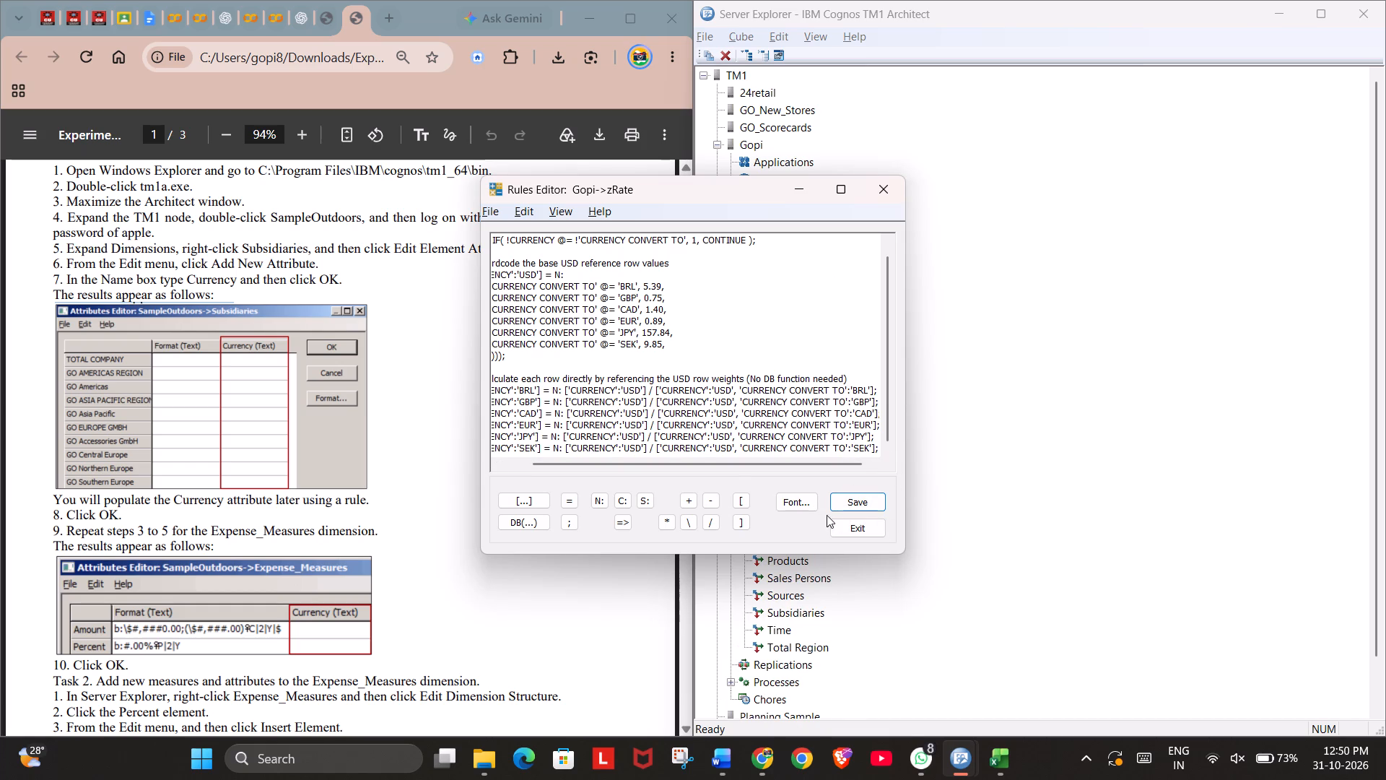
# Open the zRate cube in the Cube Viewer with automatic recalculation and place it beside the Rules Editor to check the calculated rates.
pyautogui.moveTo(741, 190); pyautogui.dragTo(502, 193)
pyautogui.doubleClick(811, 267)
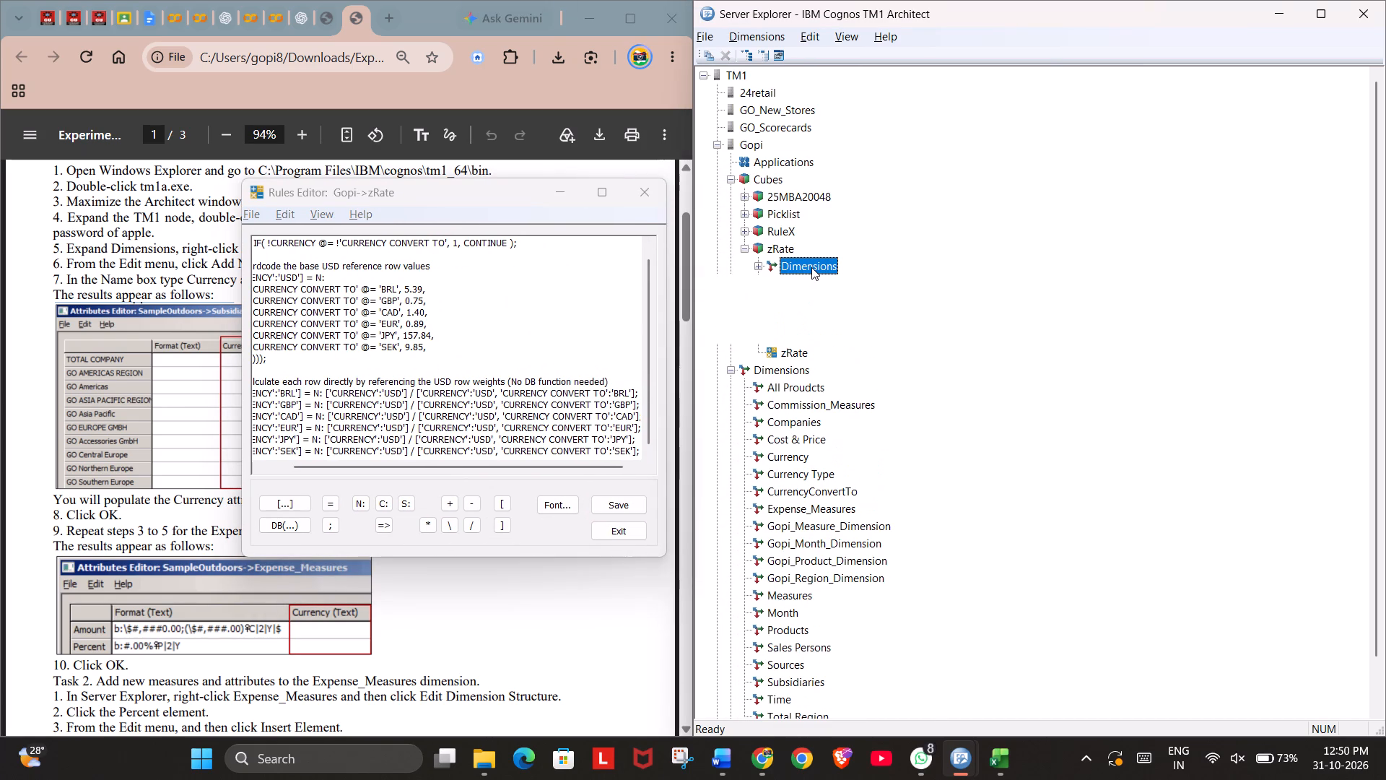
pyautogui.doubleClick(811, 267)
pyautogui.doubleClick(777, 250)
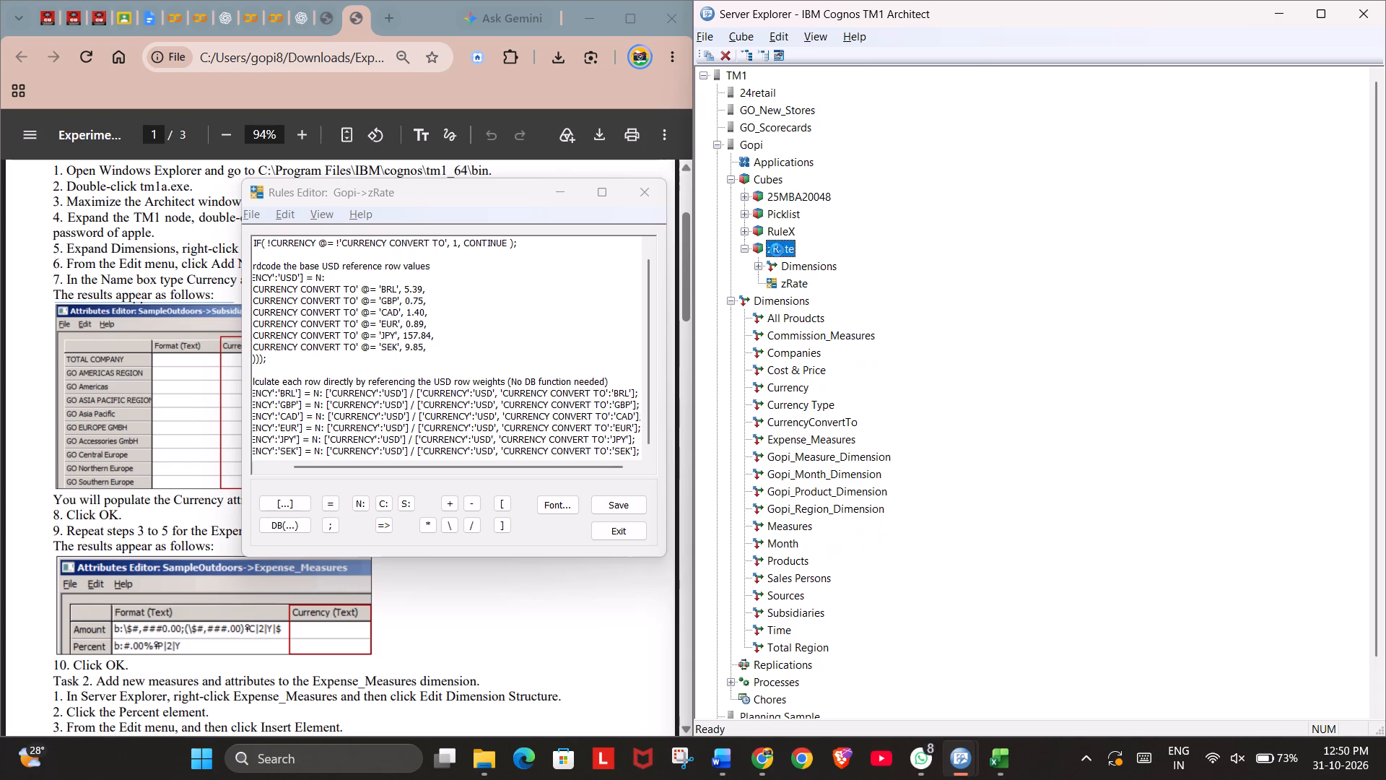
pyautogui.click(635, 238)
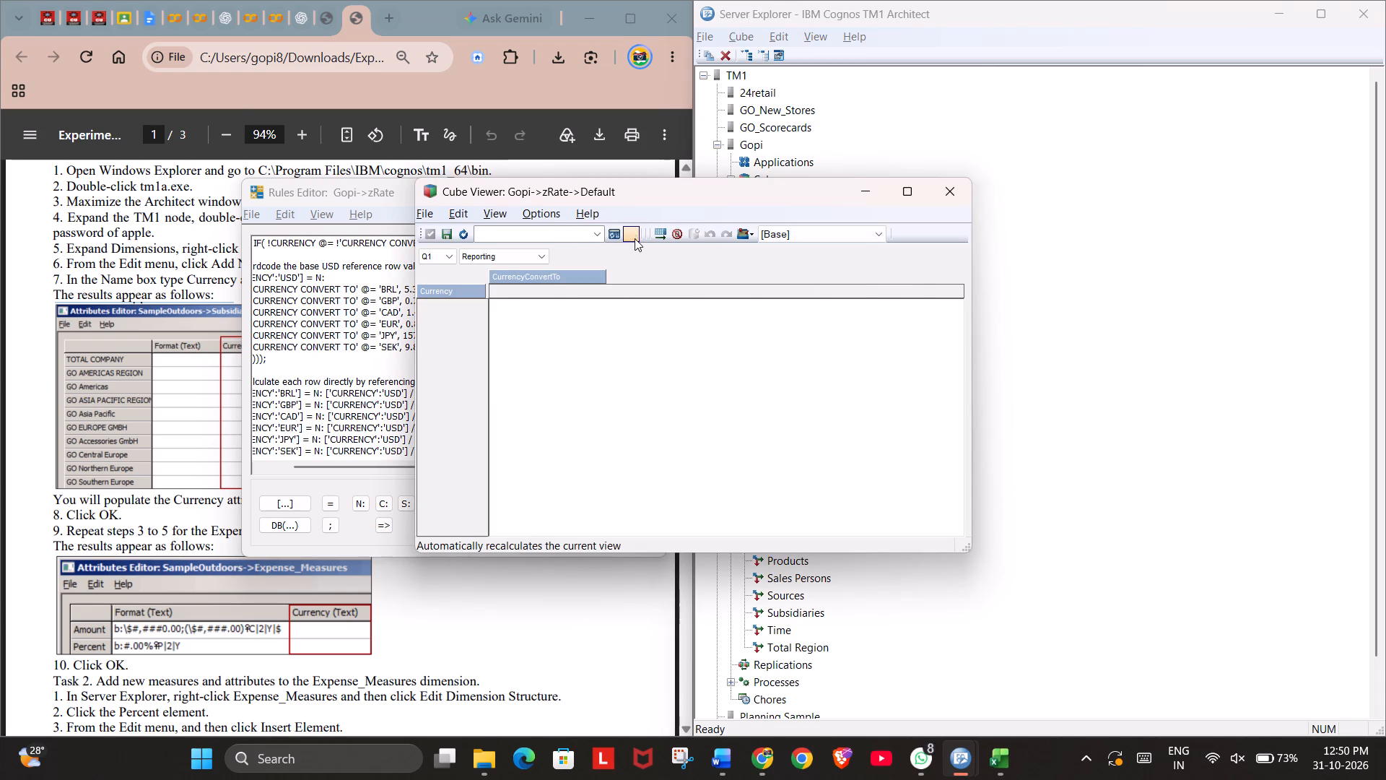
pyautogui.moveTo(750, 194); pyautogui.dragTo(1081, 154)
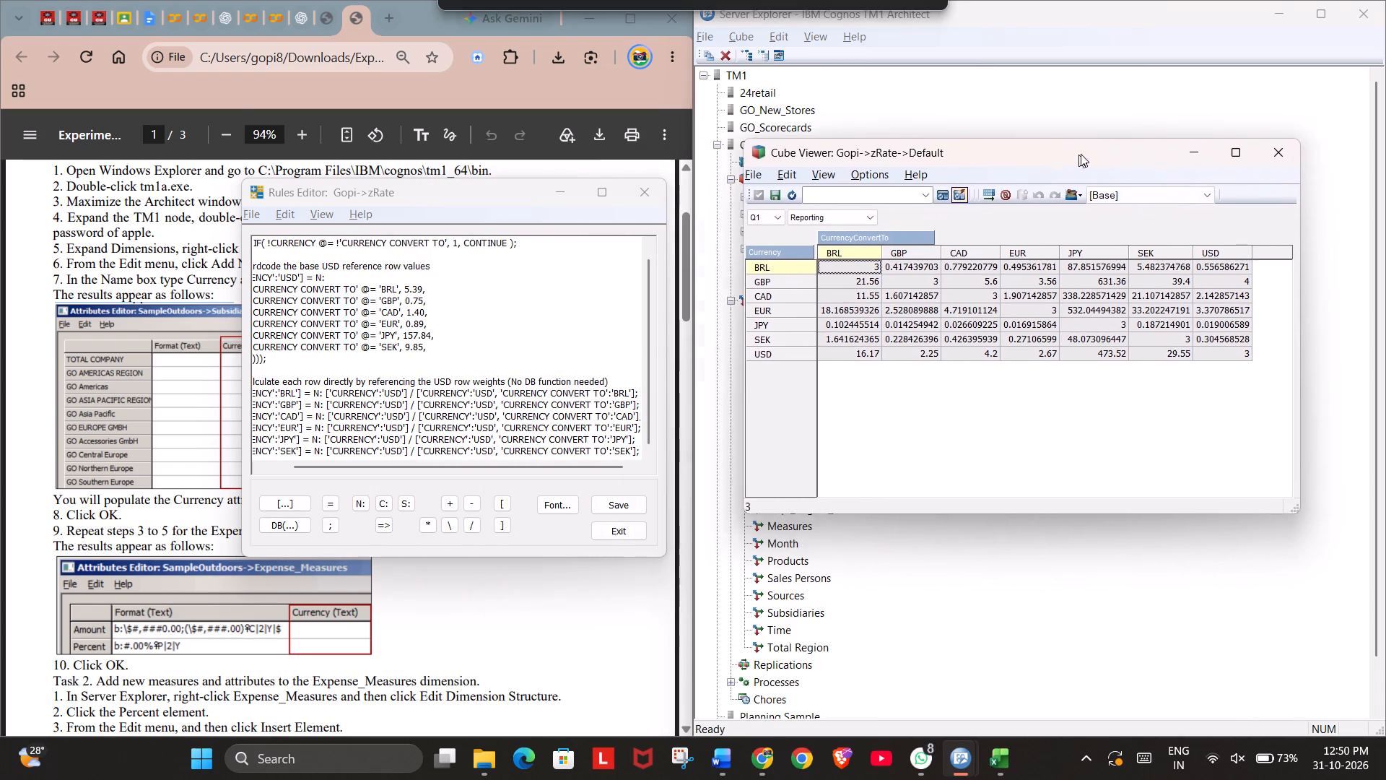
pyautogui.moveTo(1081, 154); pyautogui.dragTo(1147, 146)
pyautogui.moveTo(1101, 147); pyautogui.dragTo(1036, 144)
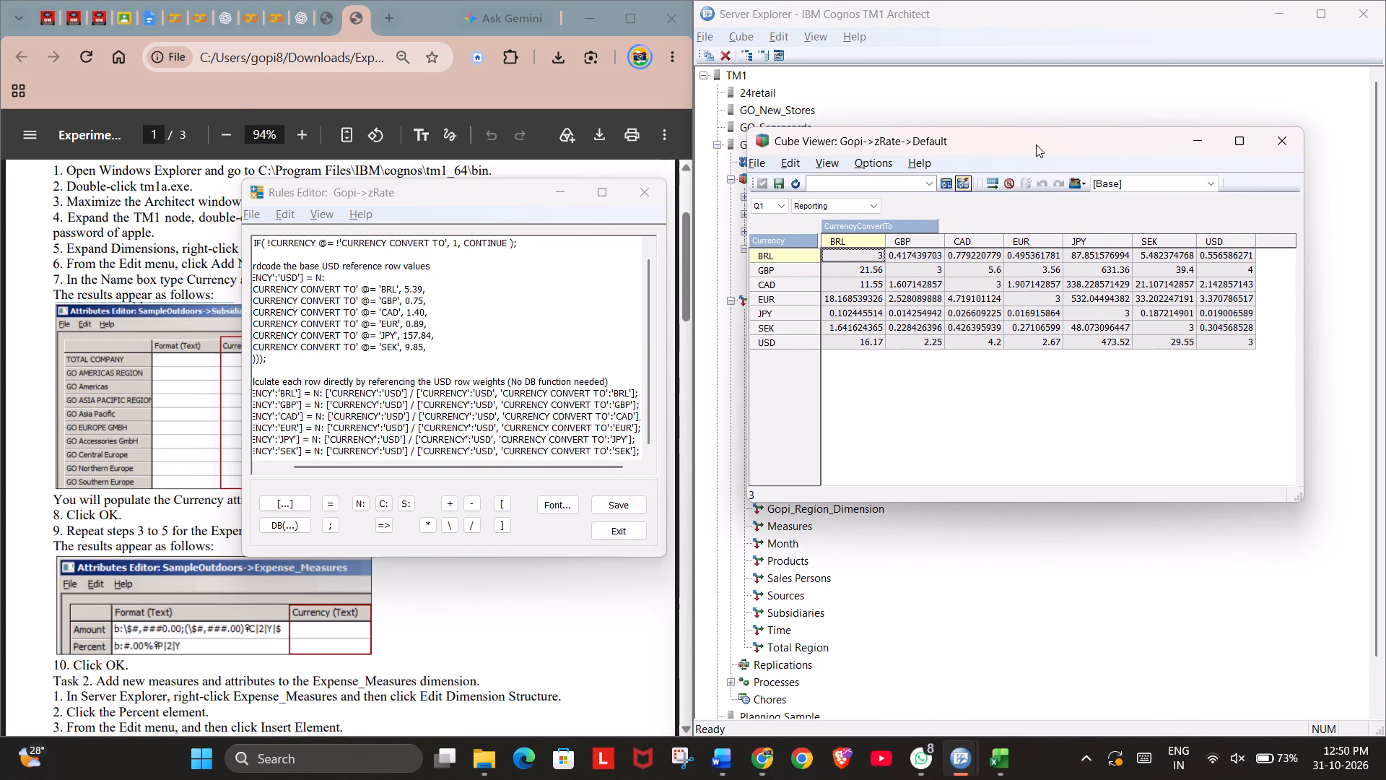
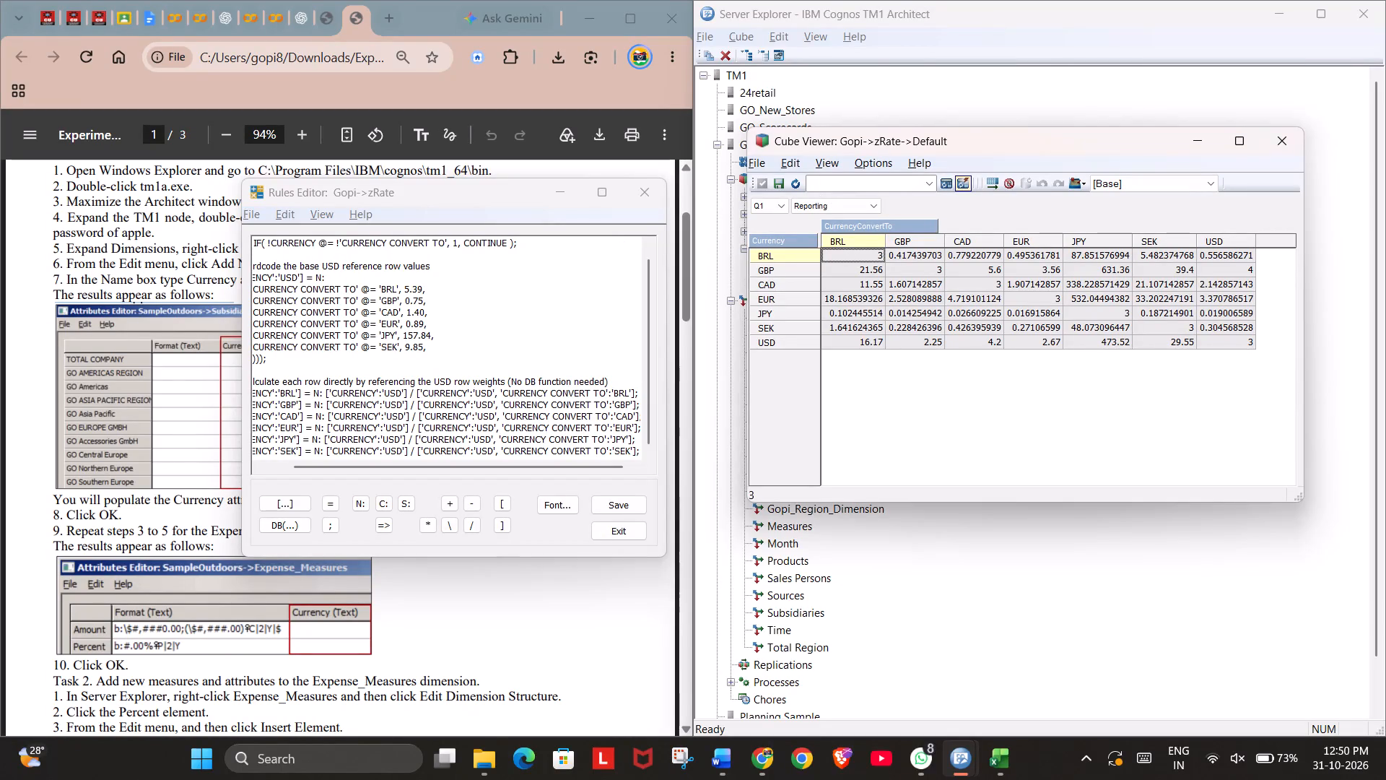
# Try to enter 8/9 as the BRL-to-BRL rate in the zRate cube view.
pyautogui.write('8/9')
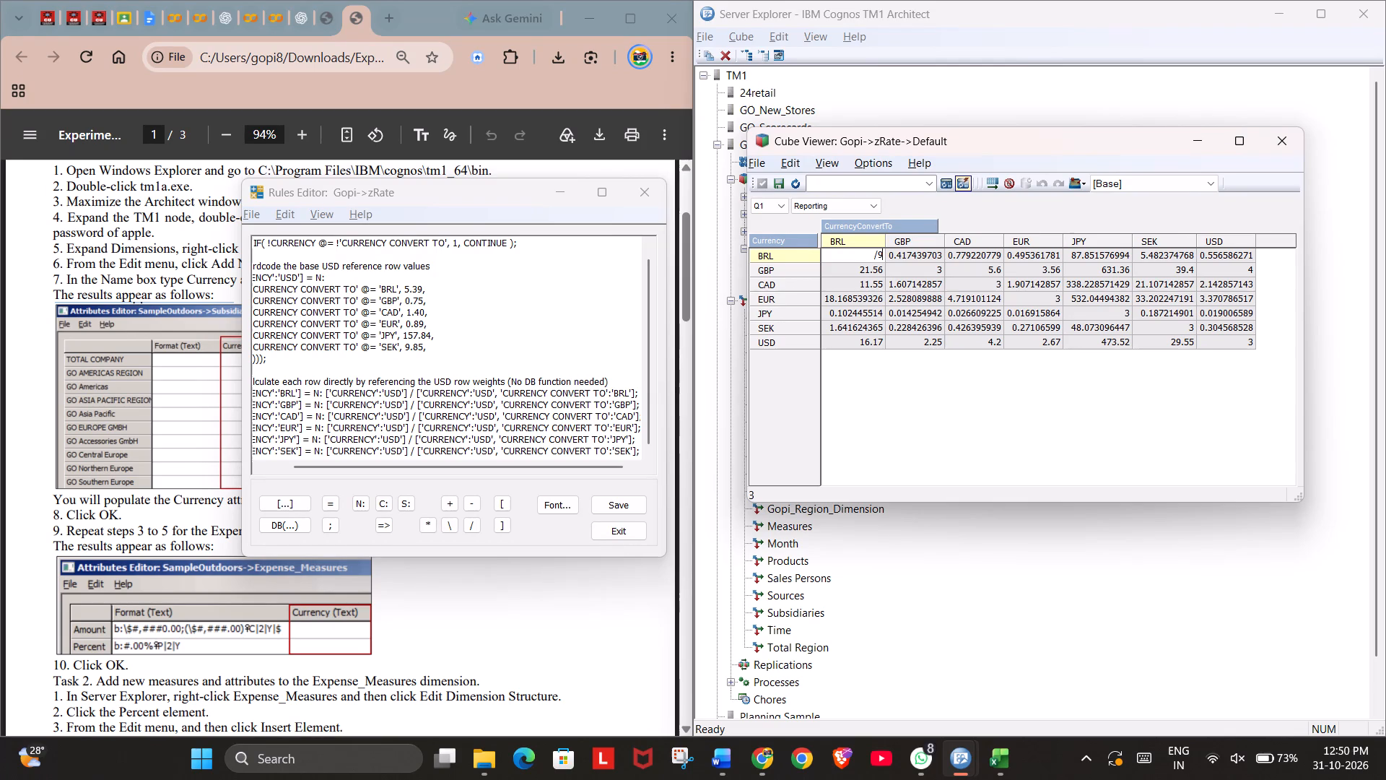
# Examine the zRate rule's identical-currency condition, USD reference rates and row formulas against the rates in the Cube Viewer.
pyautogui.moveTo(1014, 151); pyautogui.dragTo(481, 260)
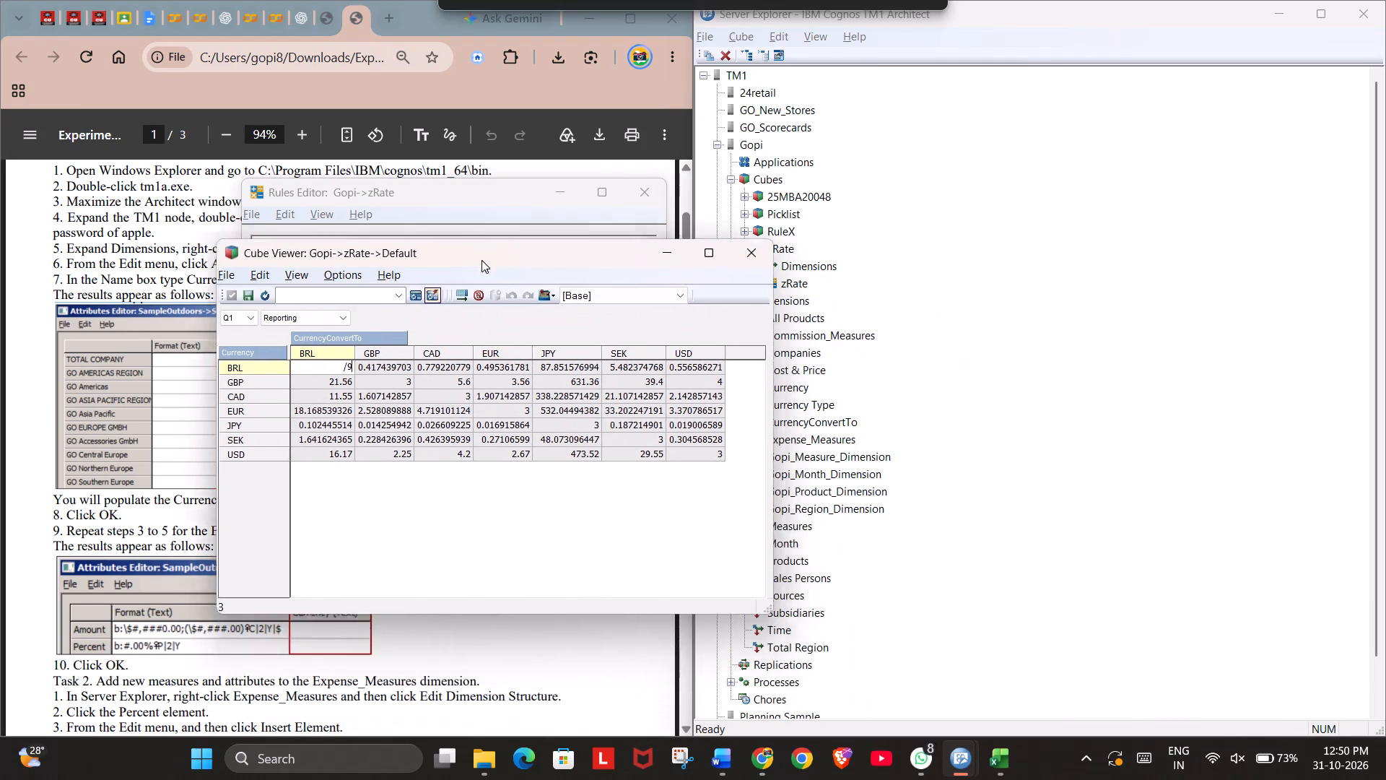
pyautogui.moveTo(481, 260); pyautogui.dragTo(398, 215)
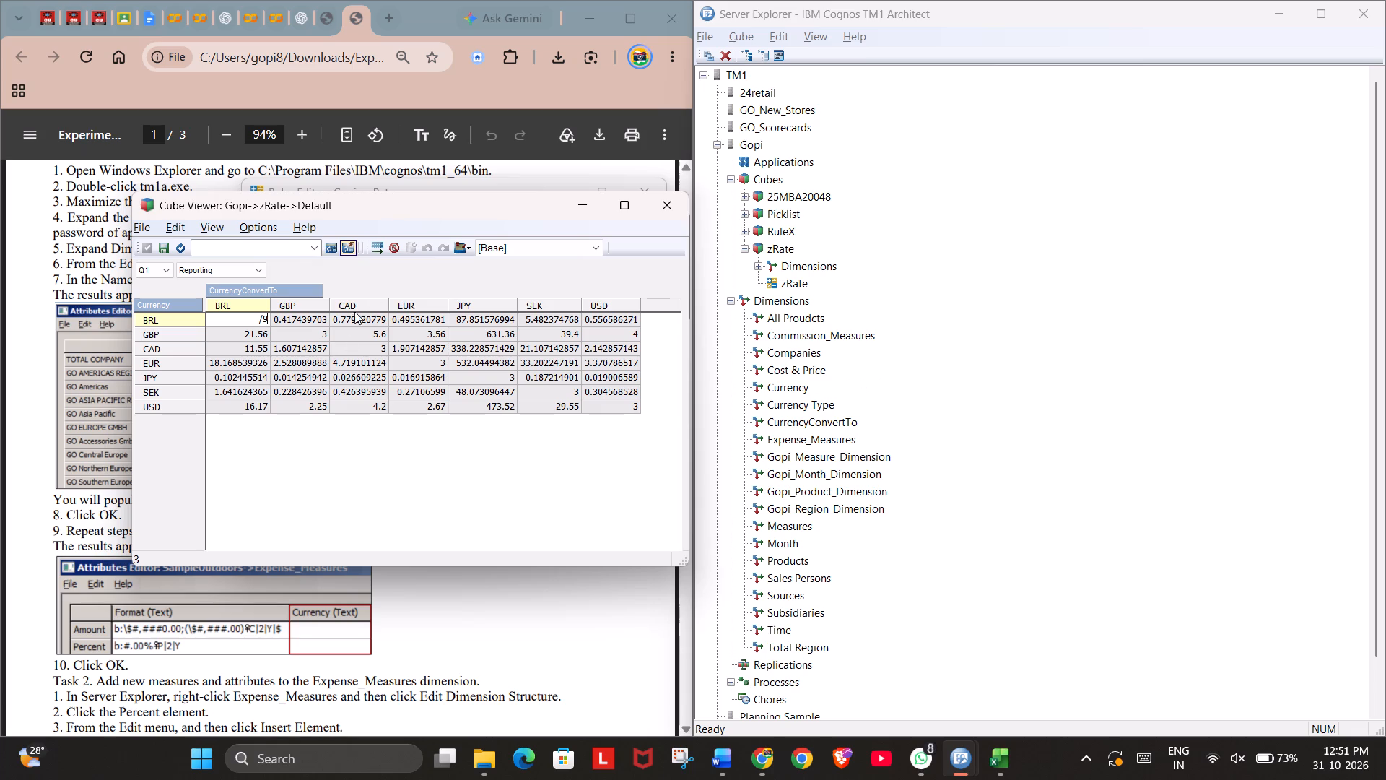
pyautogui.click(478, 199)
pyautogui.moveTo(443, 212); pyautogui.dragTo(1063, 188)
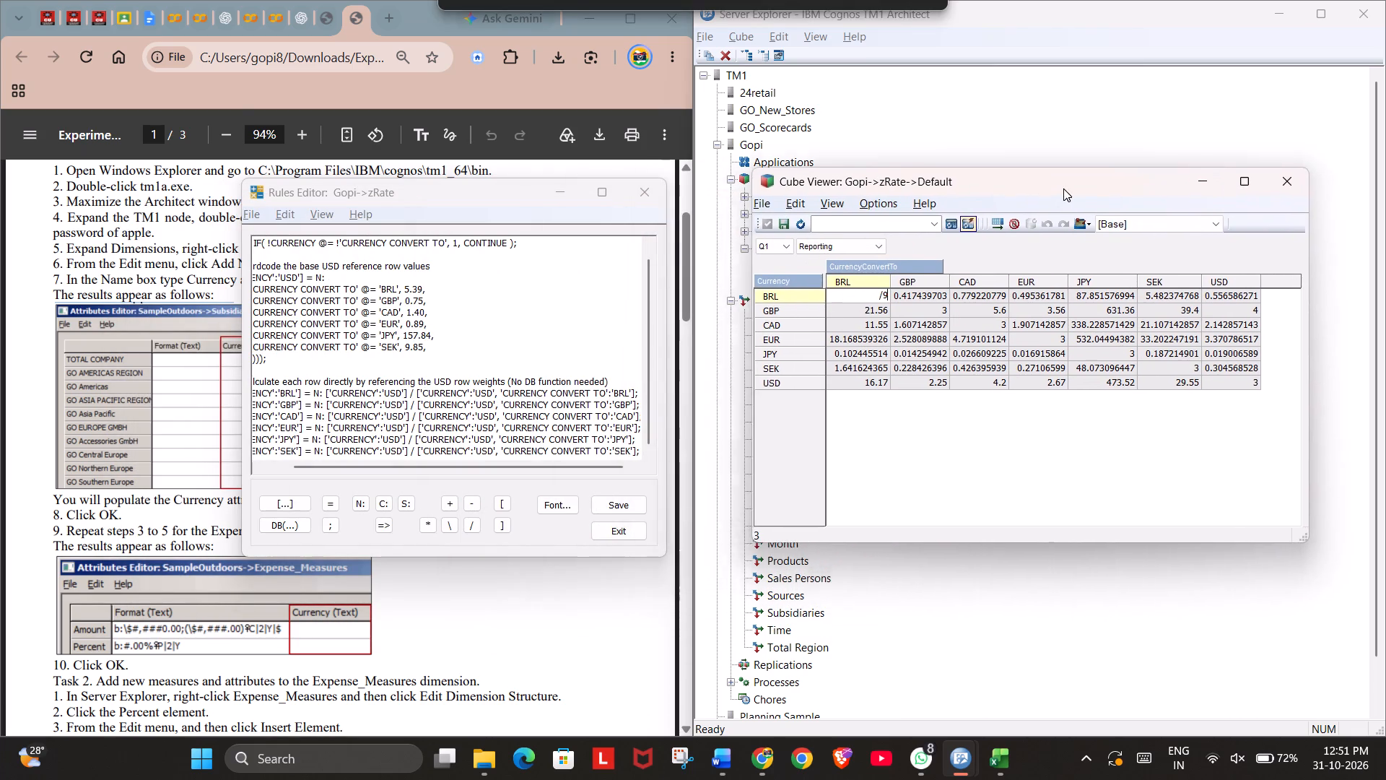
pyautogui.moveTo(1063, 188); pyautogui.dragTo(1077, 137)
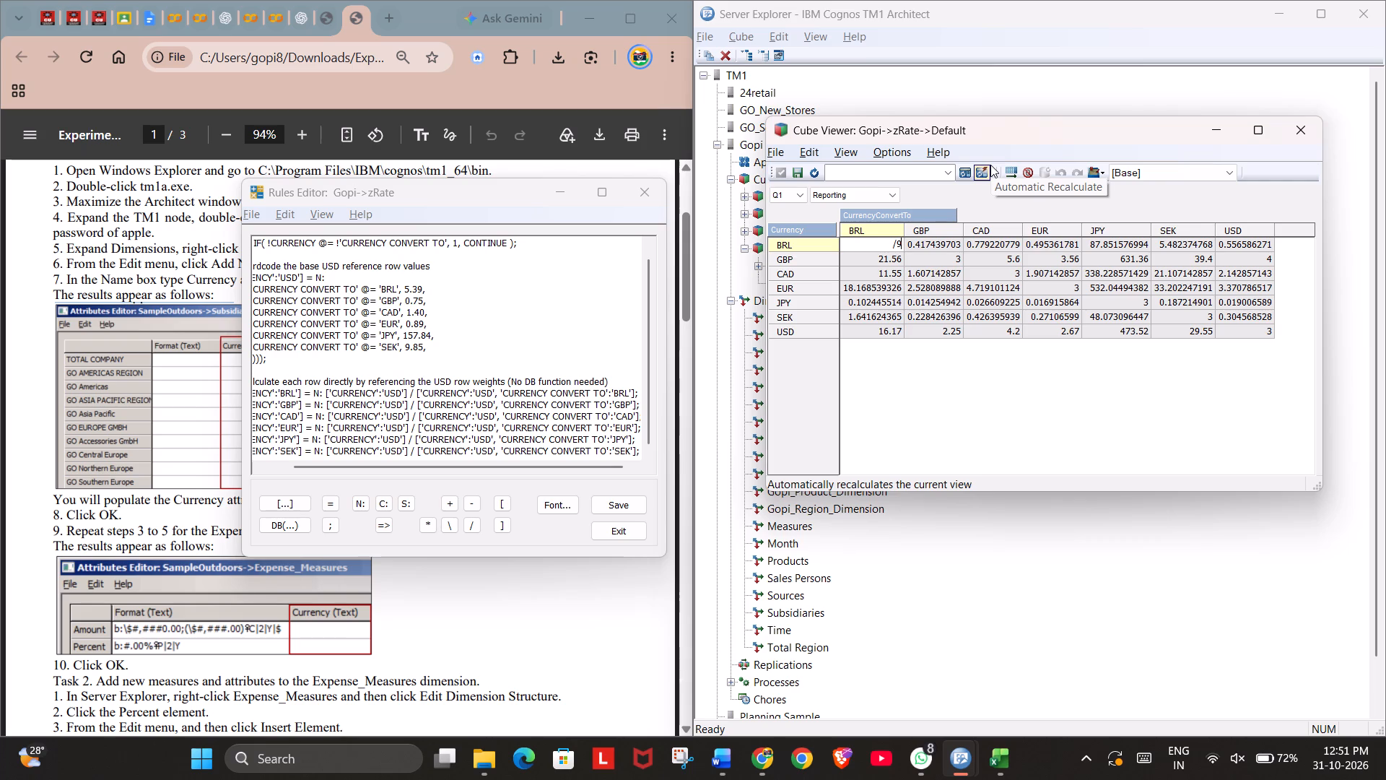
pyautogui.hscroll(1, 406, 292)
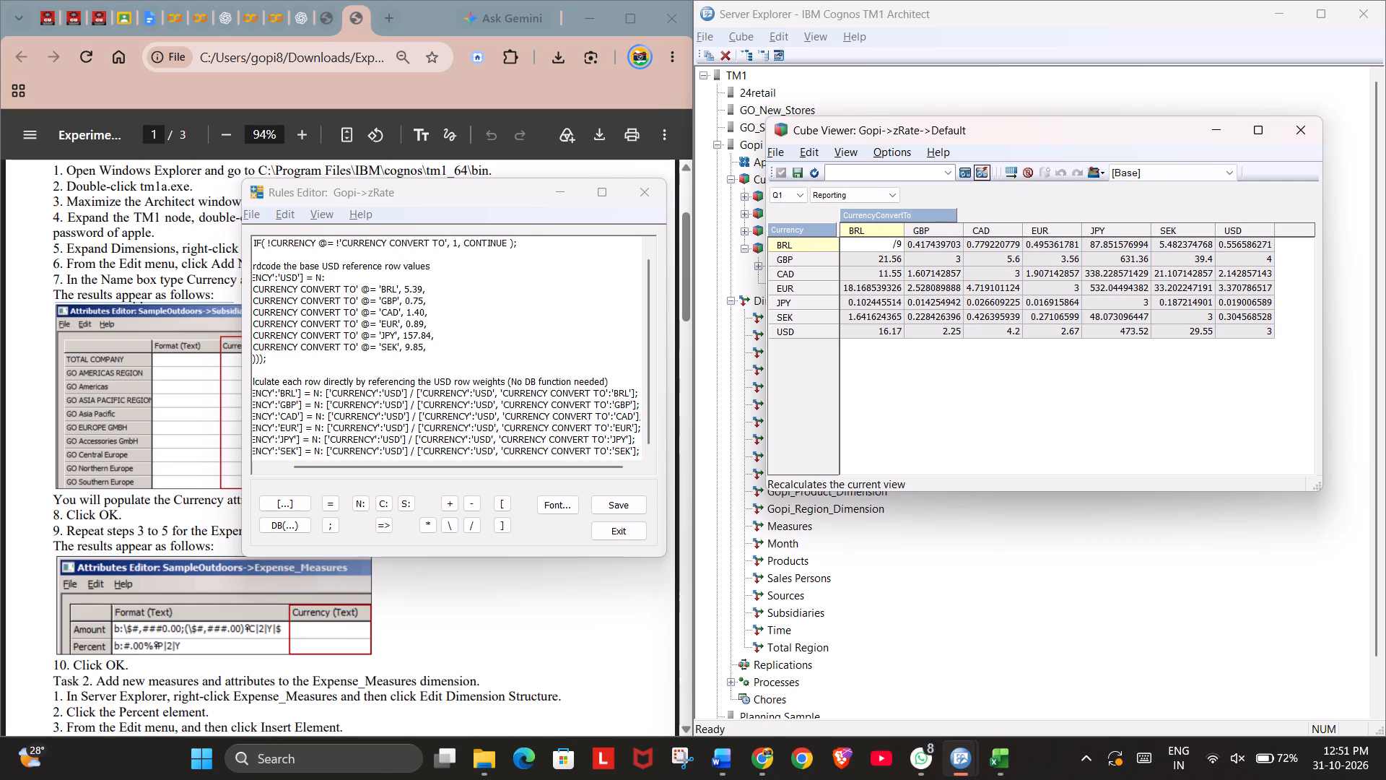
pyautogui.hscroll(1, 406, 292)
pyautogui.scroll(5, 406, 292)
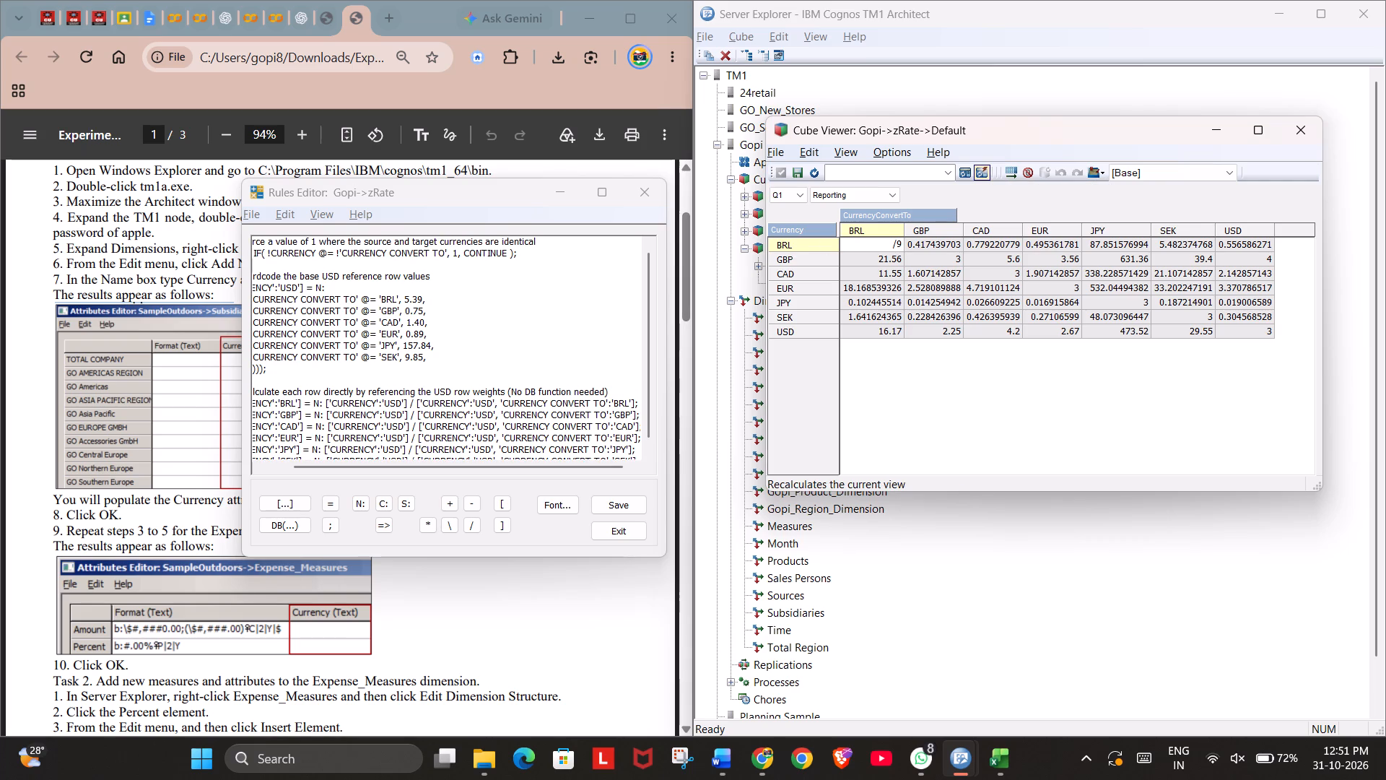
pyautogui.scroll(-1, 406, 292)
pyautogui.scroll(1, 406, 292)
pyautogui.scroll(-1, 406, 292)
pyautogui.scroll(1, 406, 292)
pyautogui.scroll(-1, 406, 292)
pyautogui.scroll(2, 406, 292)
pyautogui.scroll(-3, 406, 292)
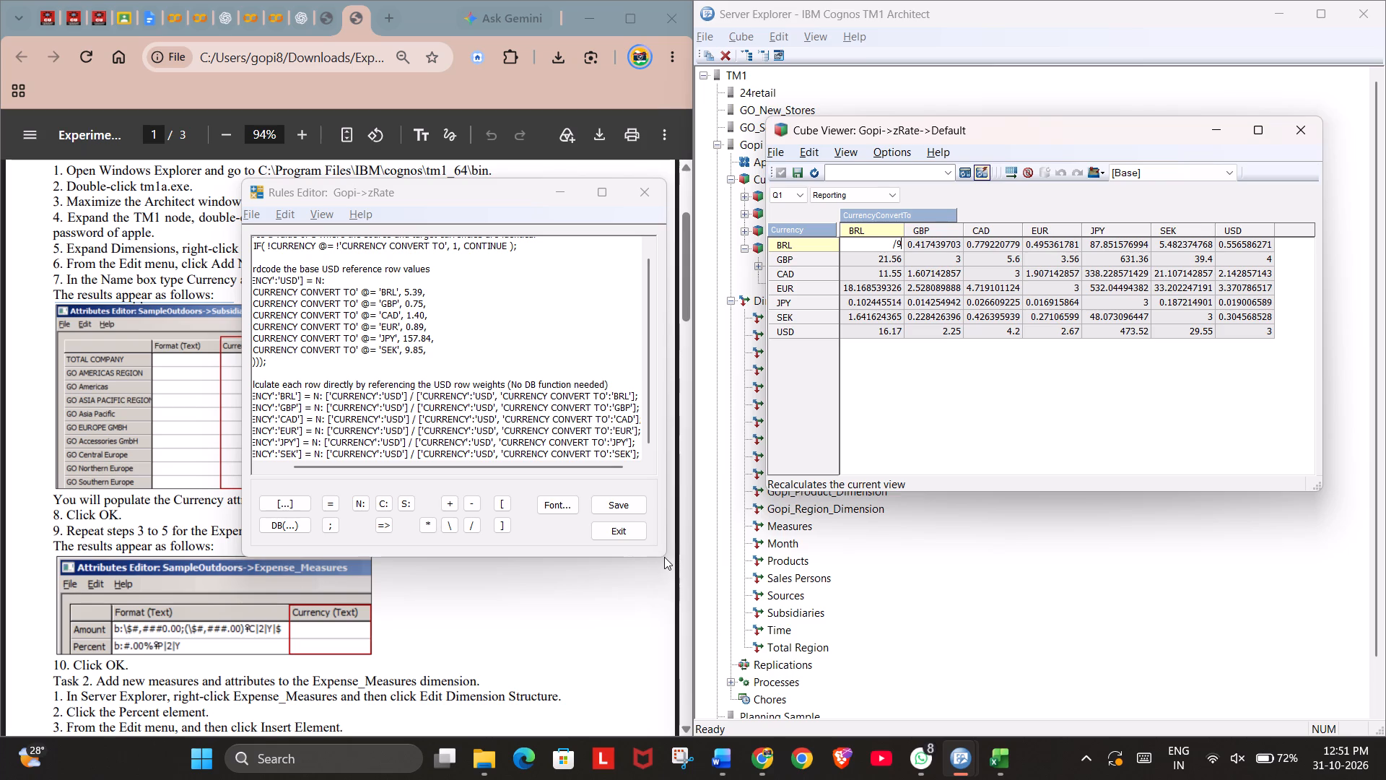
# Enlarge the zRate Rules Editor to fit the full rule text and place it higher, beside the Cube Viewer.
pyautogui.moveTo(664, 560); pyautogui.dragTo(691, 607)
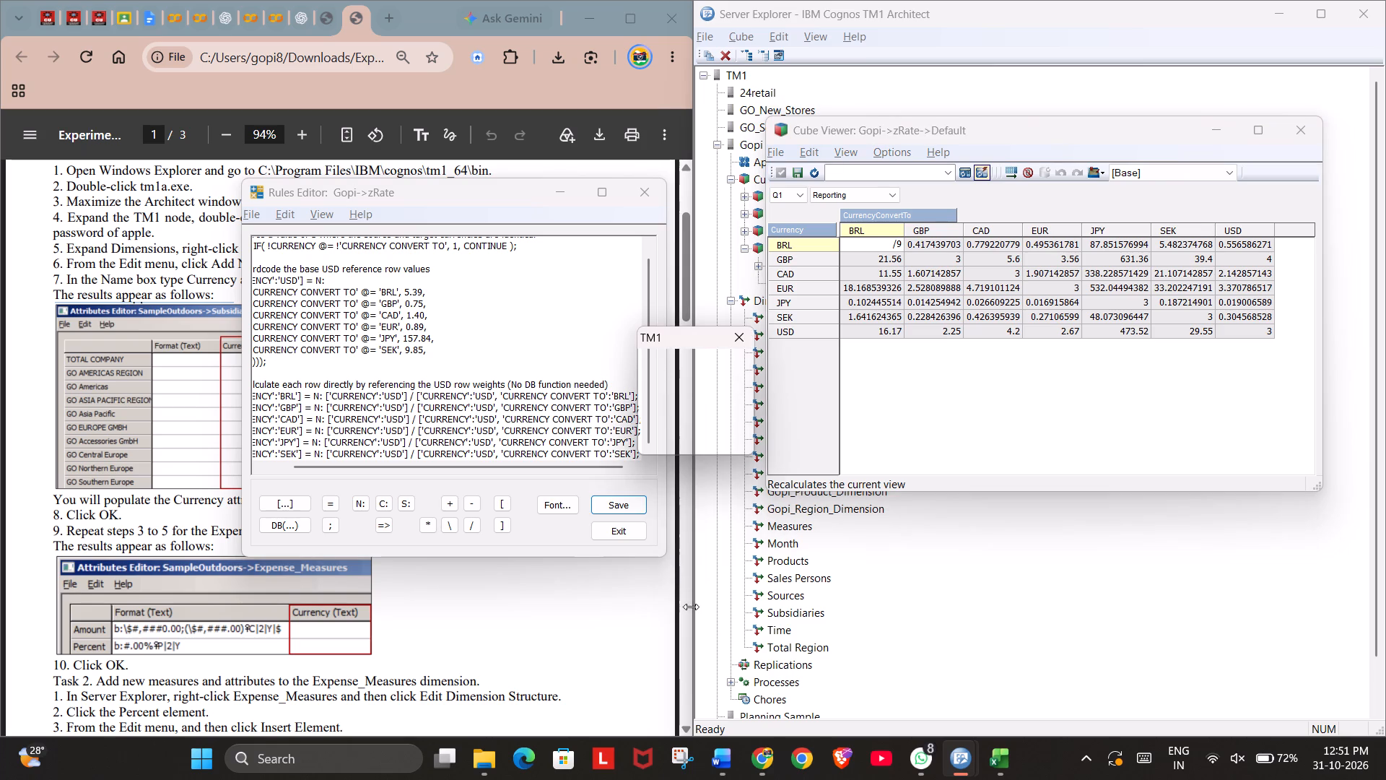
pyautogui.click(707, 437)
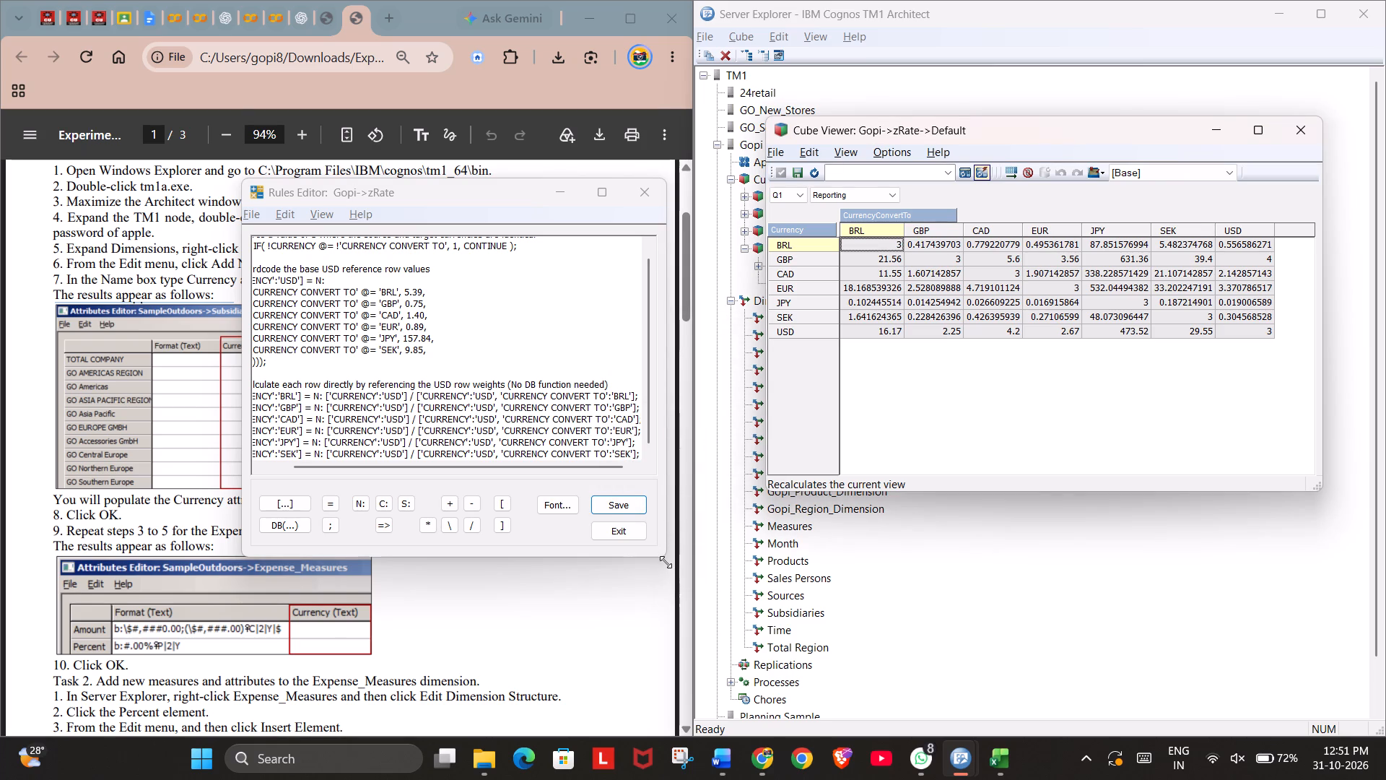
pyautogui.moveTo(666, 562); pyautogui.dragTo(715, 600)
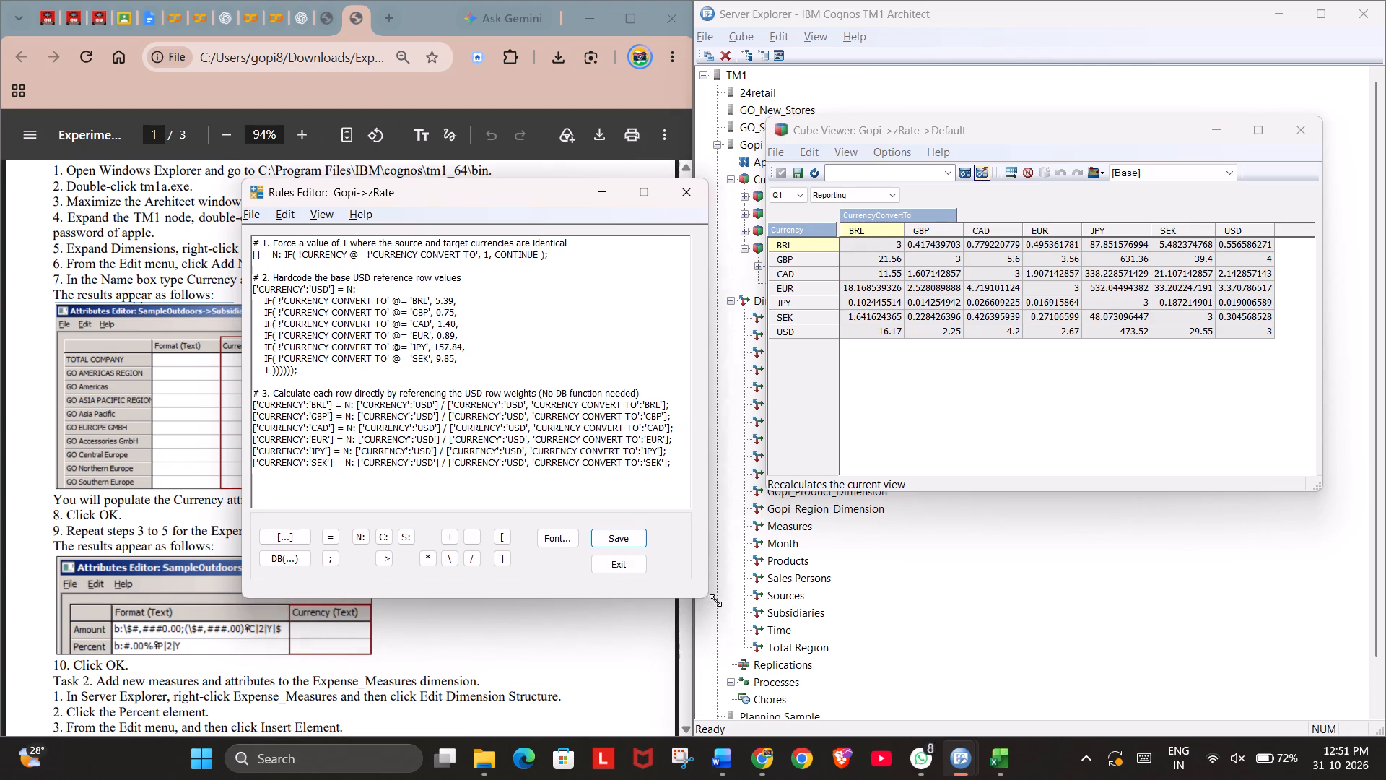
pyautogui.moveTo(715, 600); pyautogui.dragTo(726, 603)
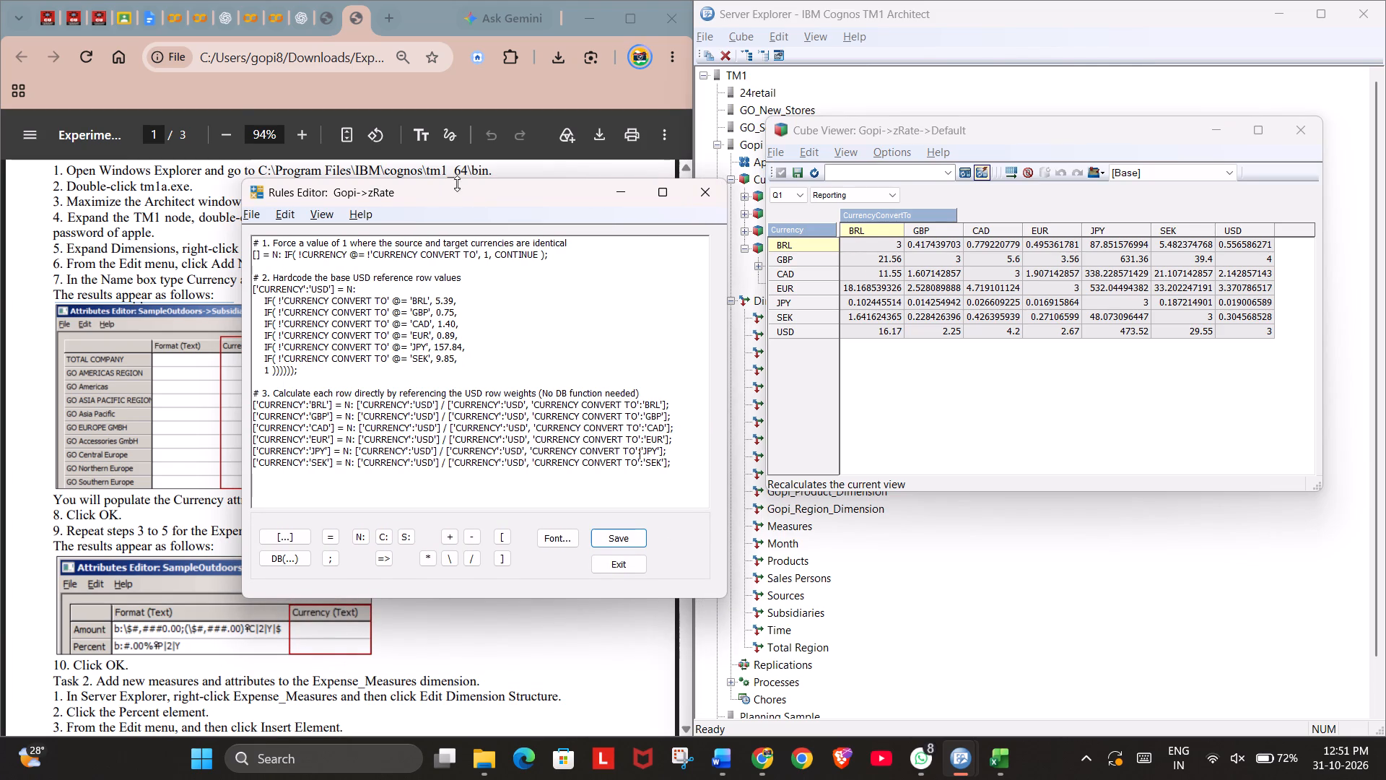
pyautogui.moveTo(468, 188); pyautogui.dragTo(486, 99)
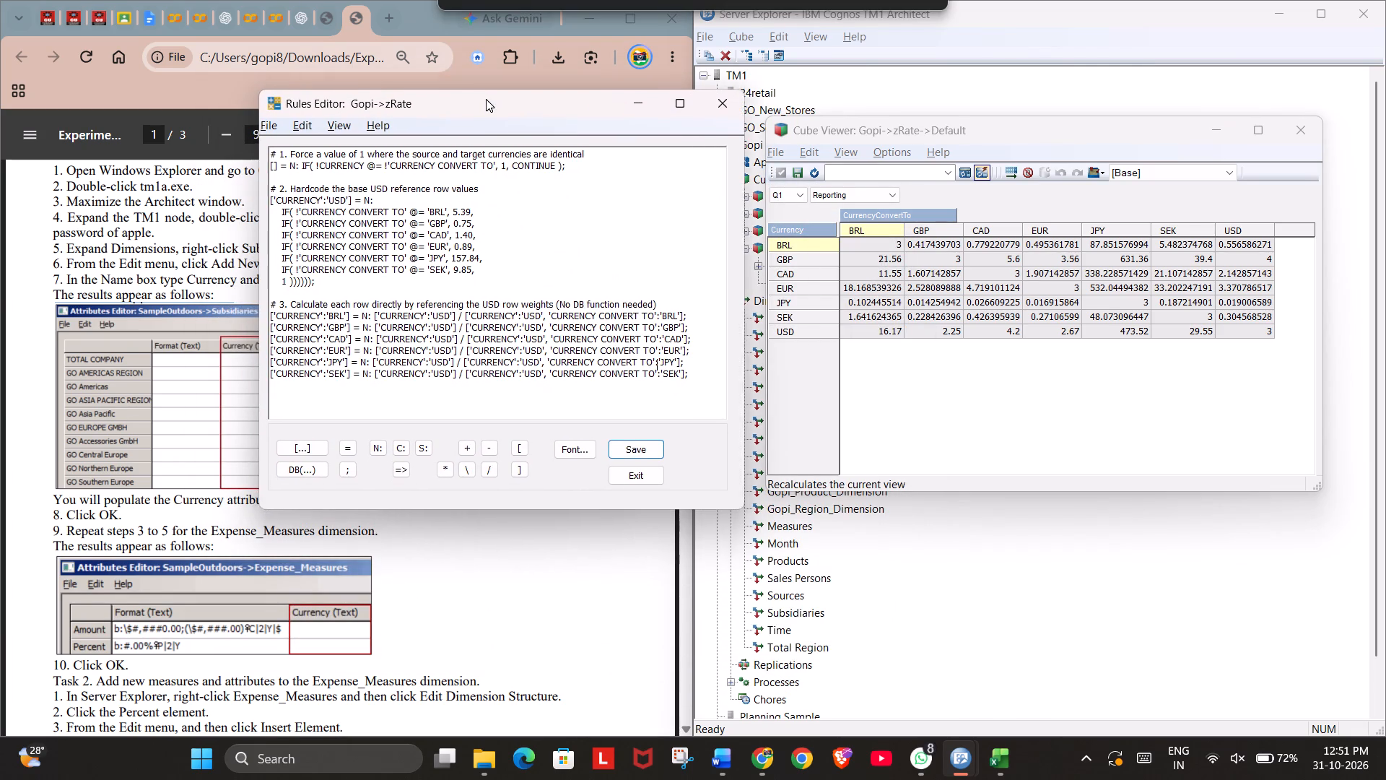
pyautogui.moveTo(486, 99); pyautogui.dragTo(489, 96)
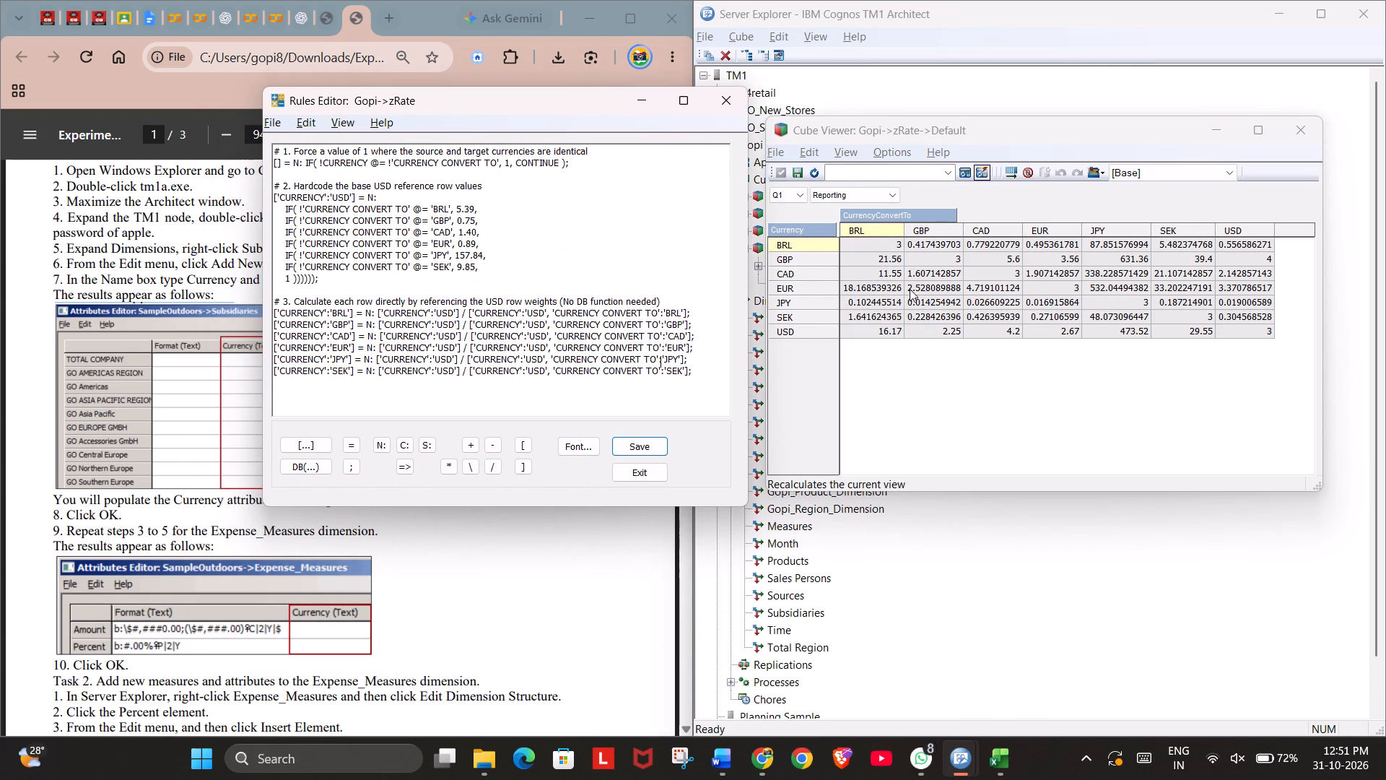